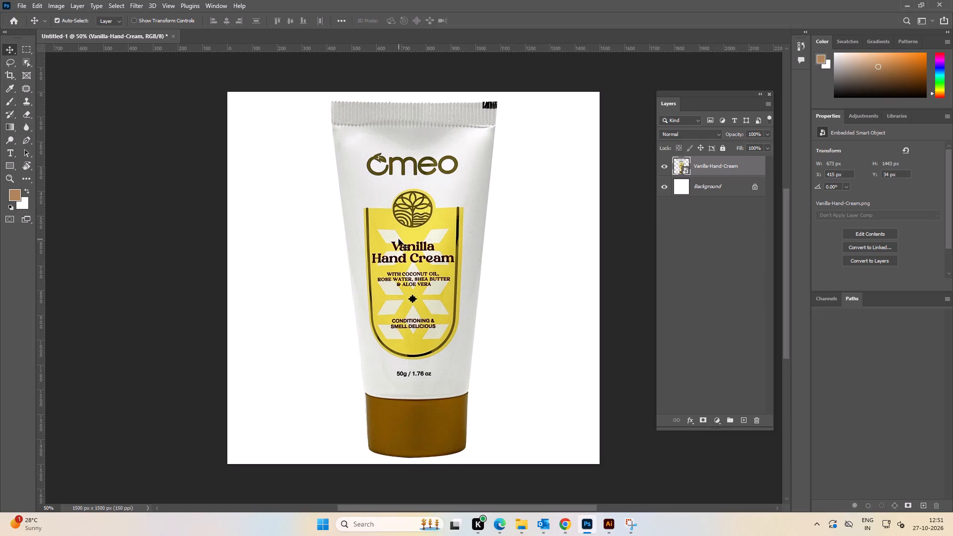
scroll(399, 239, "down", 1, "alt")
key("space")
left_click_drag(377, 251, 382, 251)
key("alt+Tab")
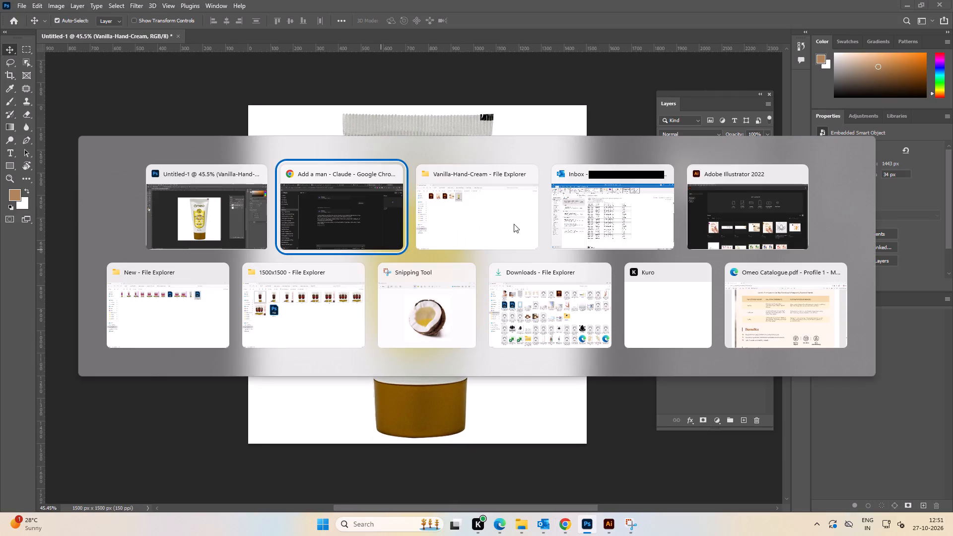
left_click(462, 217, "alt")
key("BackSpace")
double_click(304, 149)
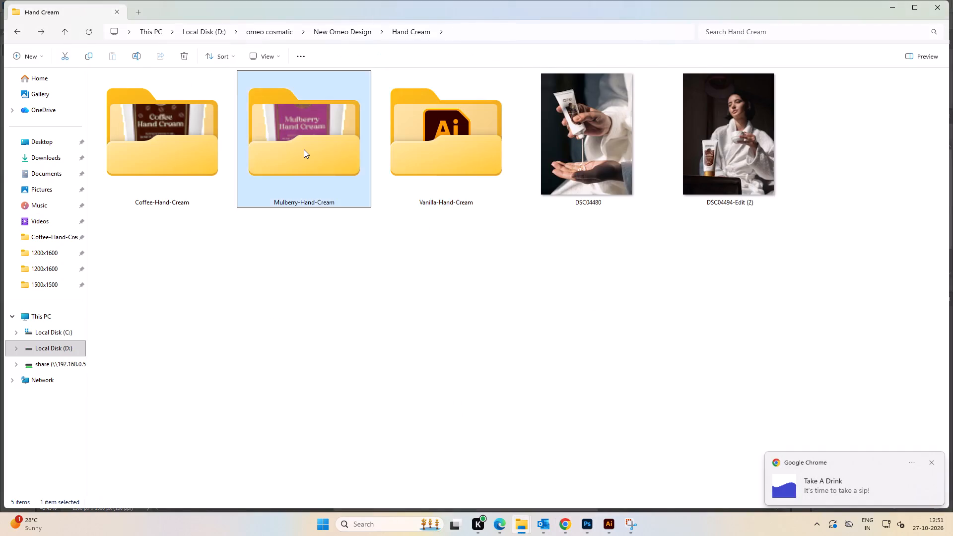
left_click(415, 219)
double_click(184, 106)
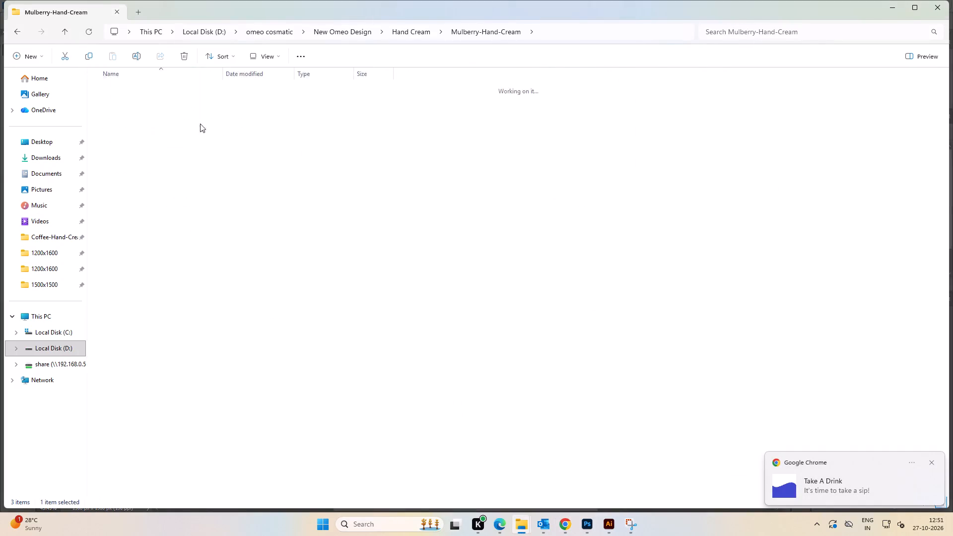
Create a new 1200 x 1600 px Photoshop document at 150 ppi with a white background.
key("alt+Tab")
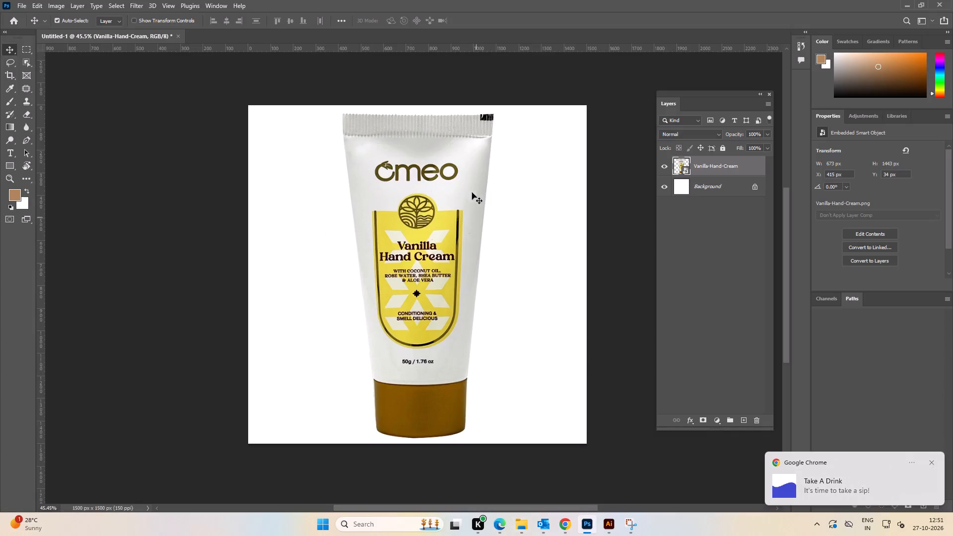
scroll(469, 190, "down", 4, "alt")
right_click(204, 36)
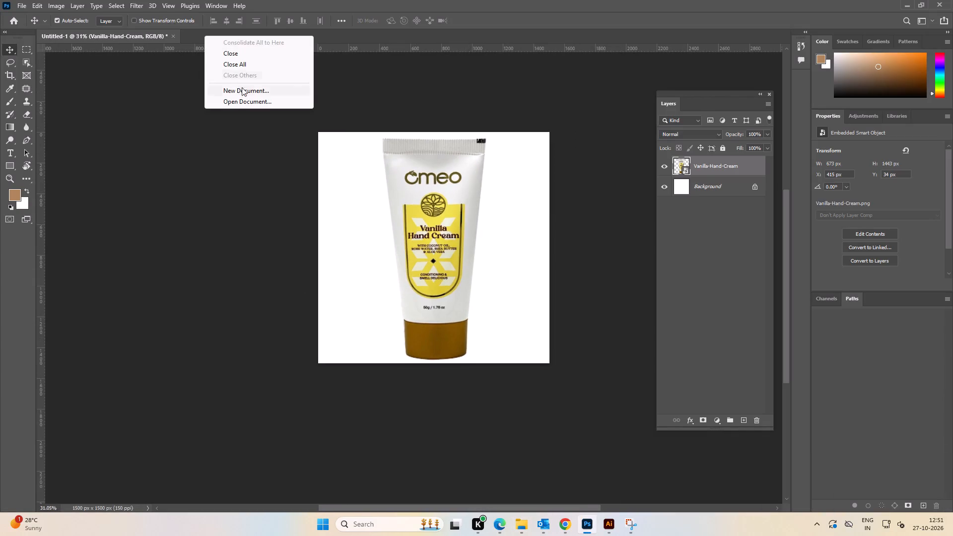
left_click(243, 91)
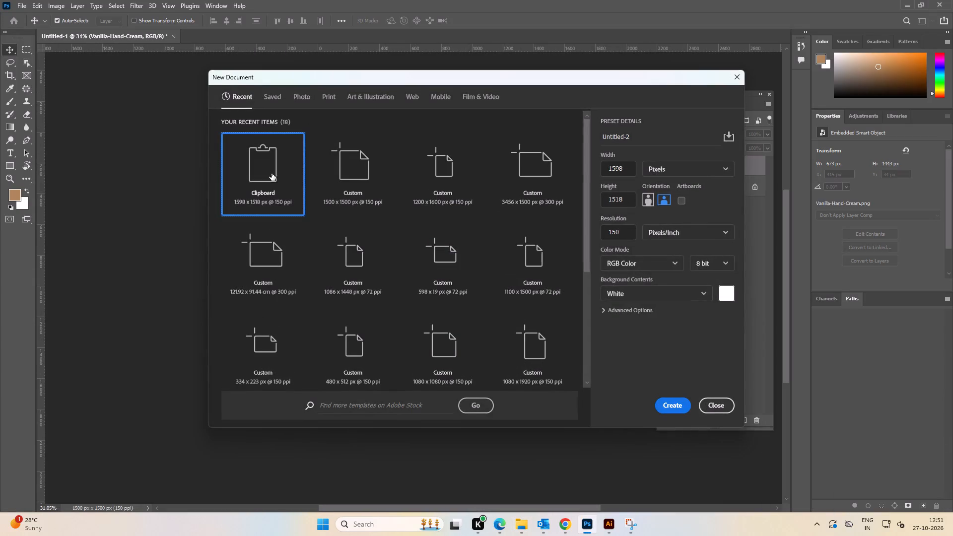
left_click(447, 179)
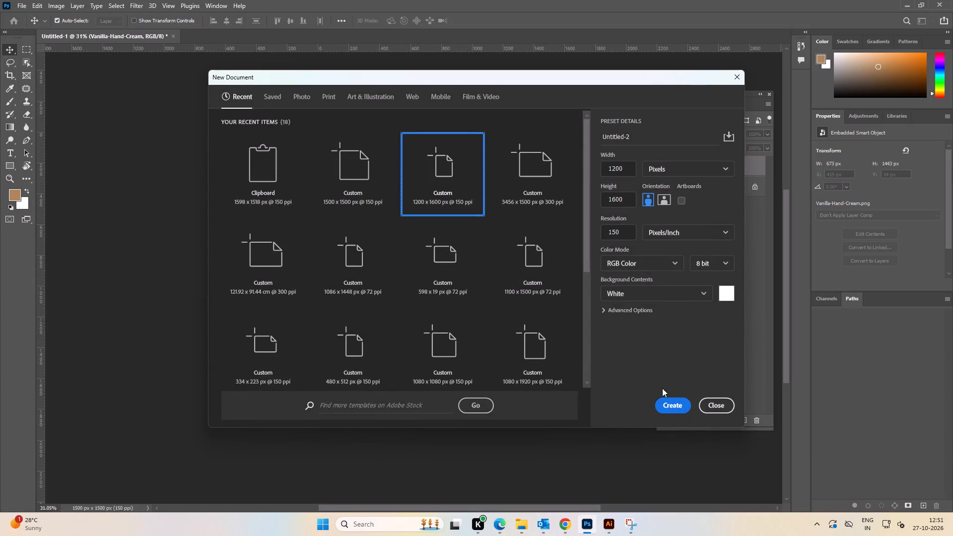
left_click(681, 403)
Copy the Vanilla-Hand-Cream layer from Untitled-1 into Untitled-2 and position the tube near the canvas centre.
left_click(120, 34)
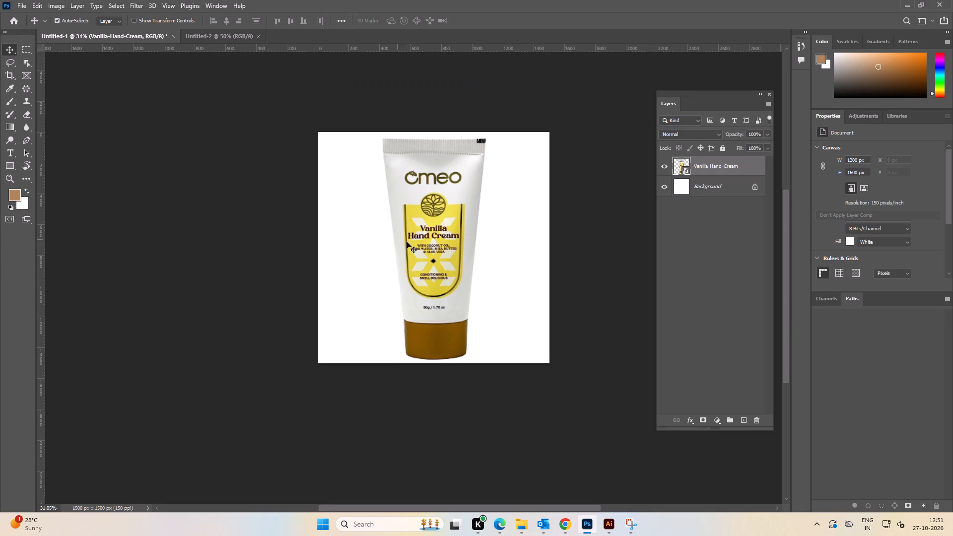
left_click_drag(407, 242, 381, 220)
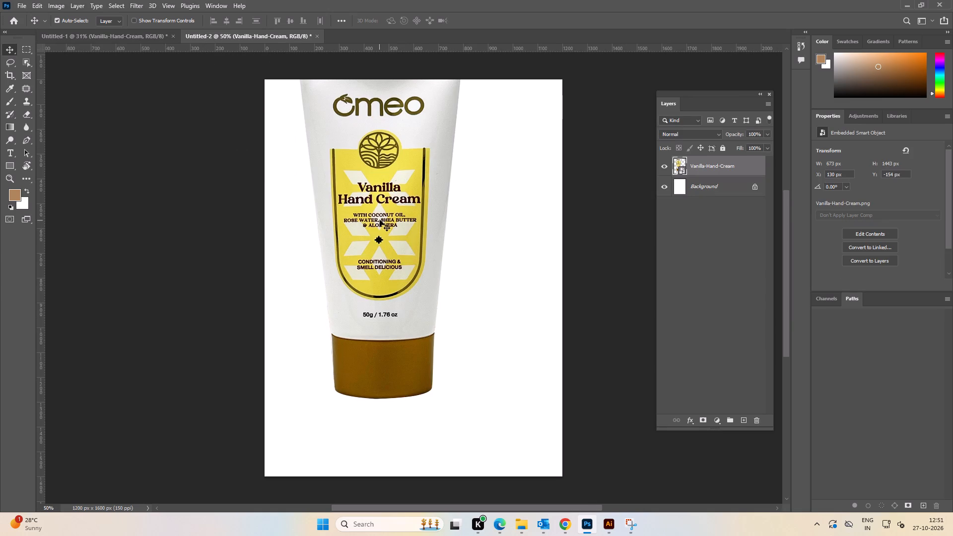
left_click_drag(375, 190, 405, 246)
Close the Untitled-1 document and deselect the tube layer in Untitled-2.
left_click(153, 37)
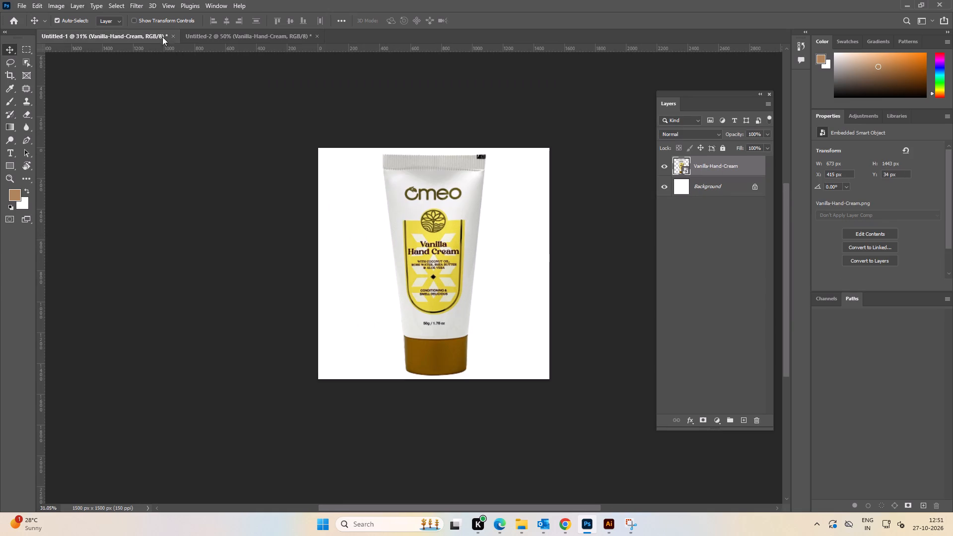
left_click(174, 36)
left_click(472, 189)
scroll(470, 223, "down", 4, "alt")
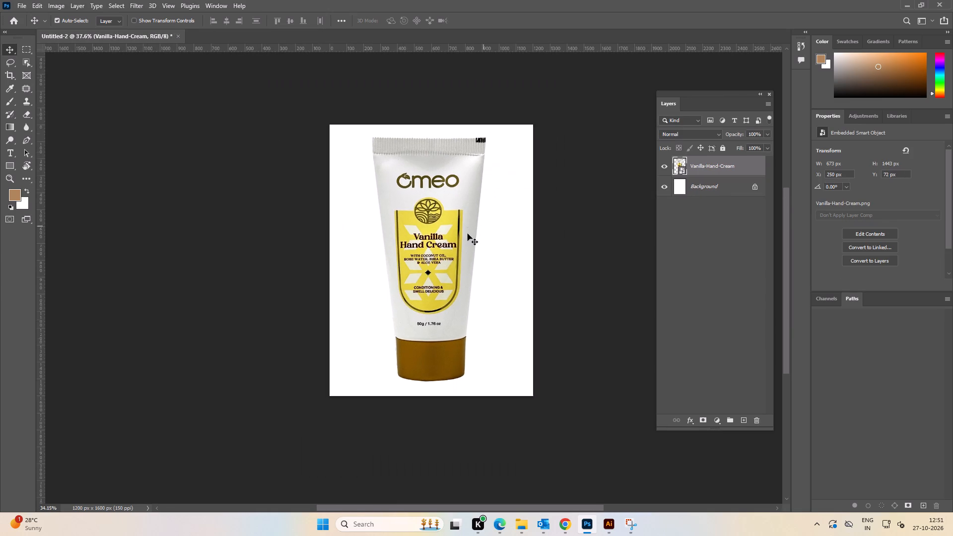
key("space")
left_click(456, 267)
left_click_drag(445, 273, 445, 265)
left_click(591, 243)
Open the All pack PSD from Mulberry's 1500x1500 folder to check it, and close it again.
key("alt+Tab")
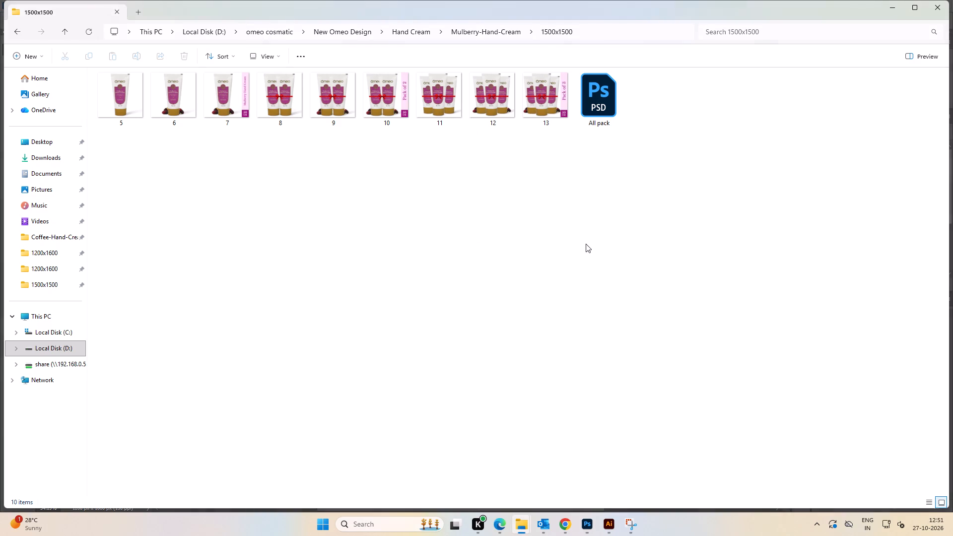
left_click(582, 281)
double_click(601, 106)
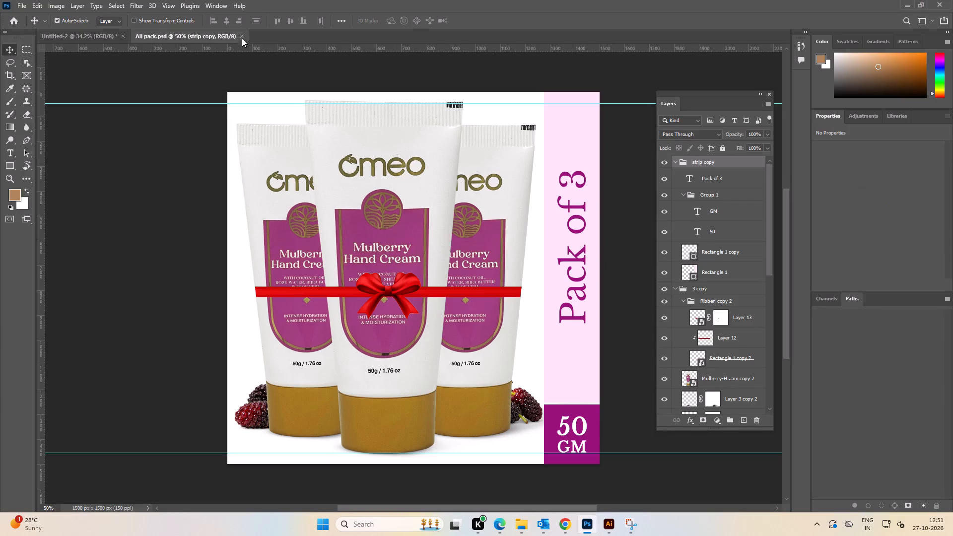
left_click(243, 34)
Open the All packs PSD from the Mulberry-Hand-Cream 1200x1600 folder in Photoshop.
key("alt+Tab")
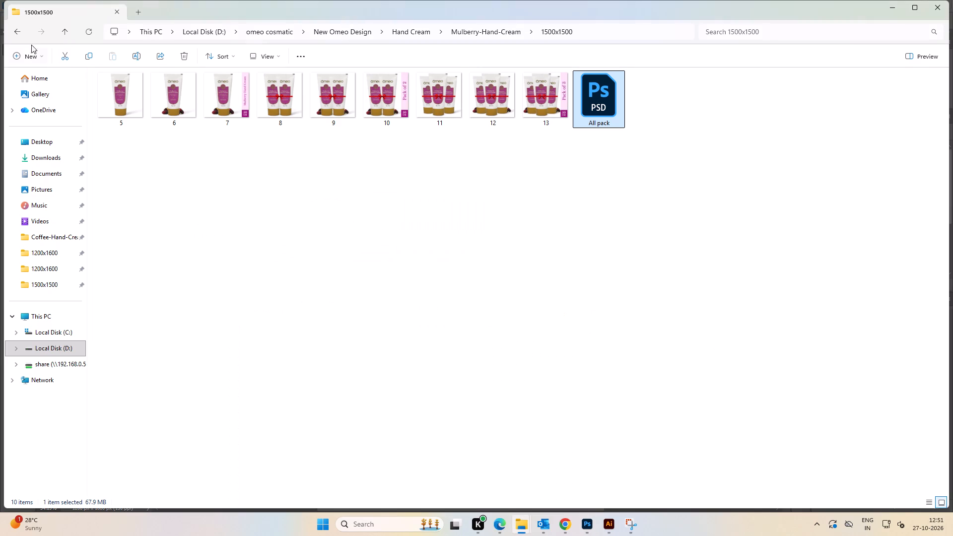
left_click(20, 35)
double_click(129, 104)
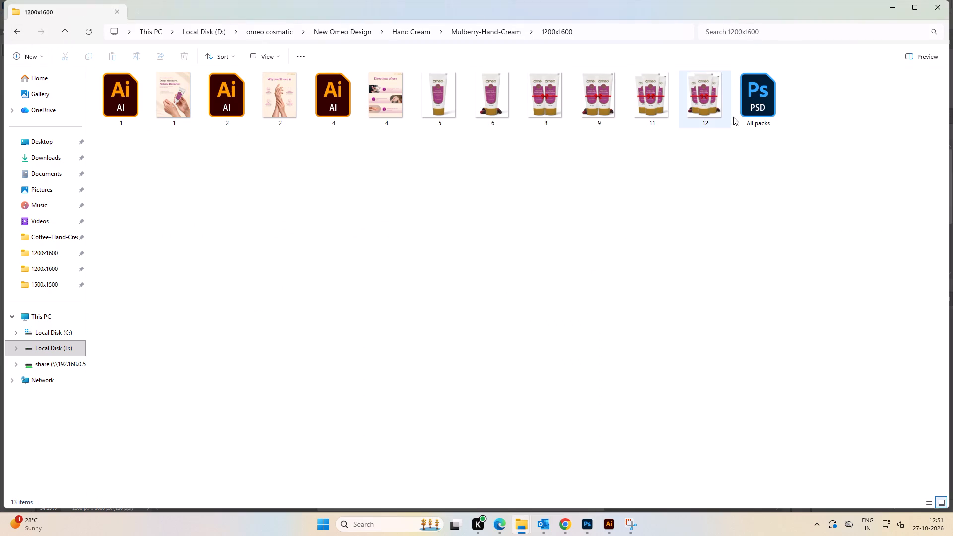
double_click(737, 112)
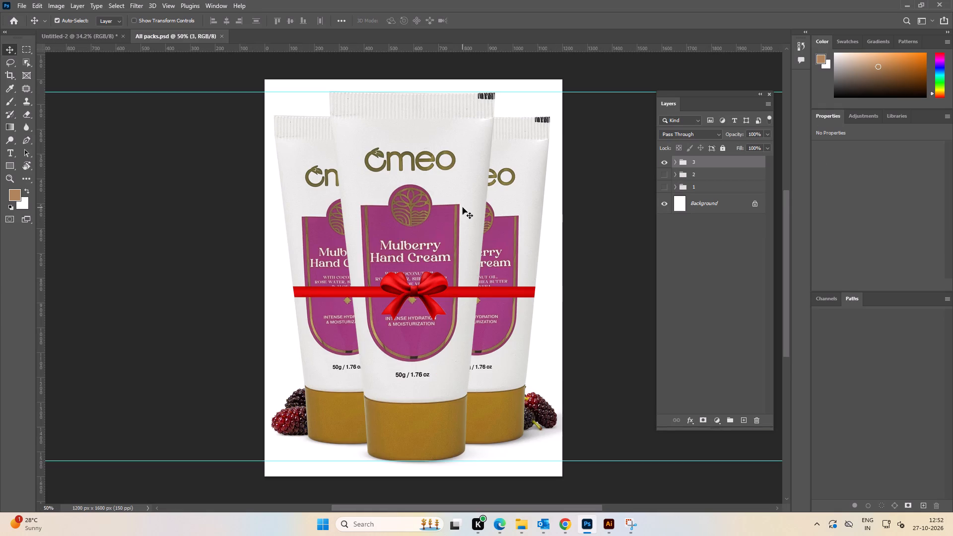
In All packs.psd, show group 1 instead of group 3 and hide its tube and both mulberry layers, isolating the shadows.
scroll(454, 253, "down", 5, "alt")
left_click(667, 164)
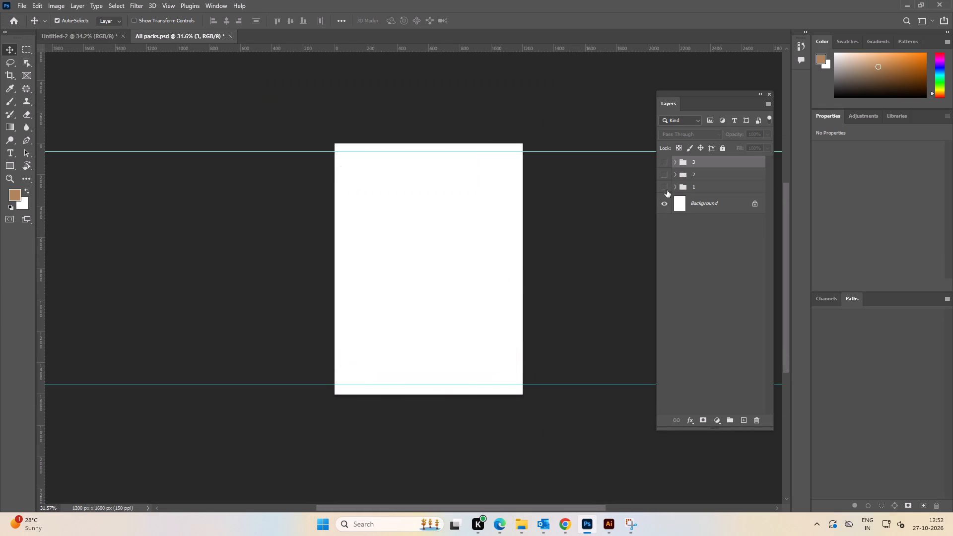
left_click(667, 191)
key("space")
left_click_drag(611, 274, 587, 194)
scroll(397, 262, "up", 4, "alt")
left_click(406, 201)
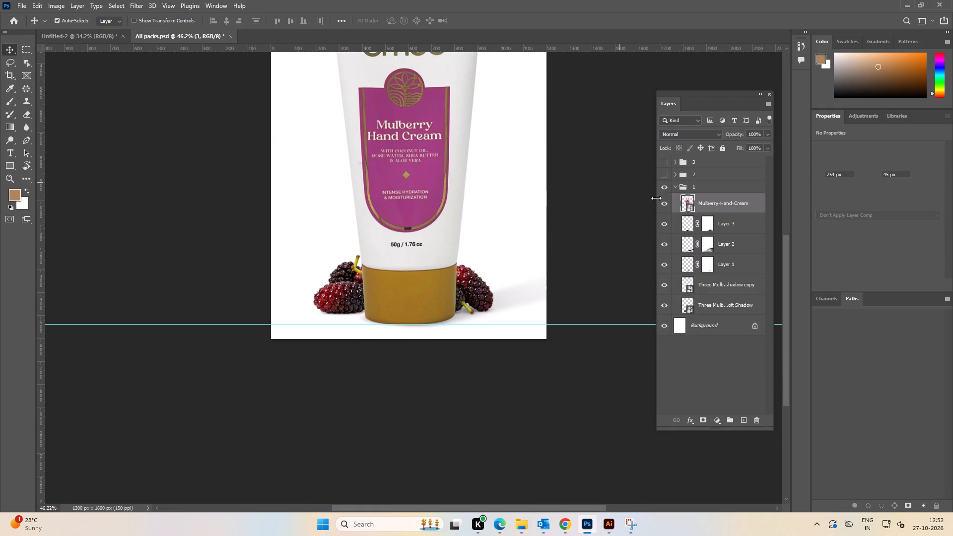
left_click(662, 205)
left_click(444, 293)
left_click(349, 289, "shift")
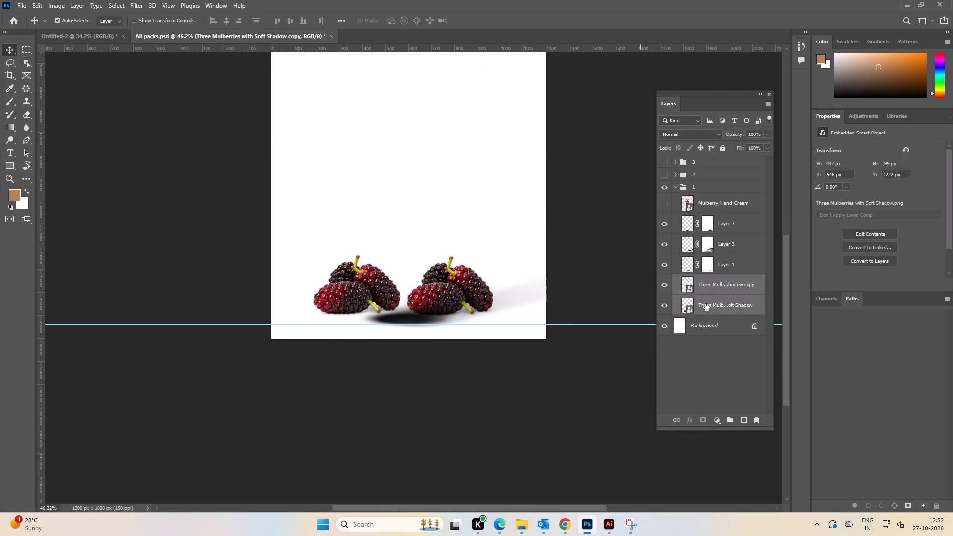
left_click(664, 304)
left_click(667, 284)
left_click(607, 262)
Copy shadow layers Layer 1, Layer 2 and Layer 3 into Untitled-2 and position them at the Vanilla tube's base.
left_click(734, 263)
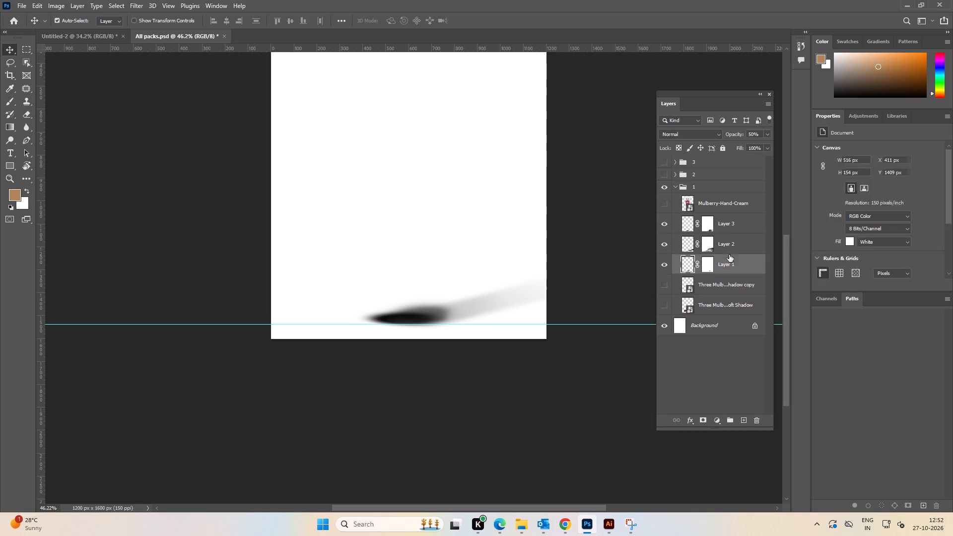
left_click(726, 222, "shift")
key("ctrl+c")
key("ctrl+c")
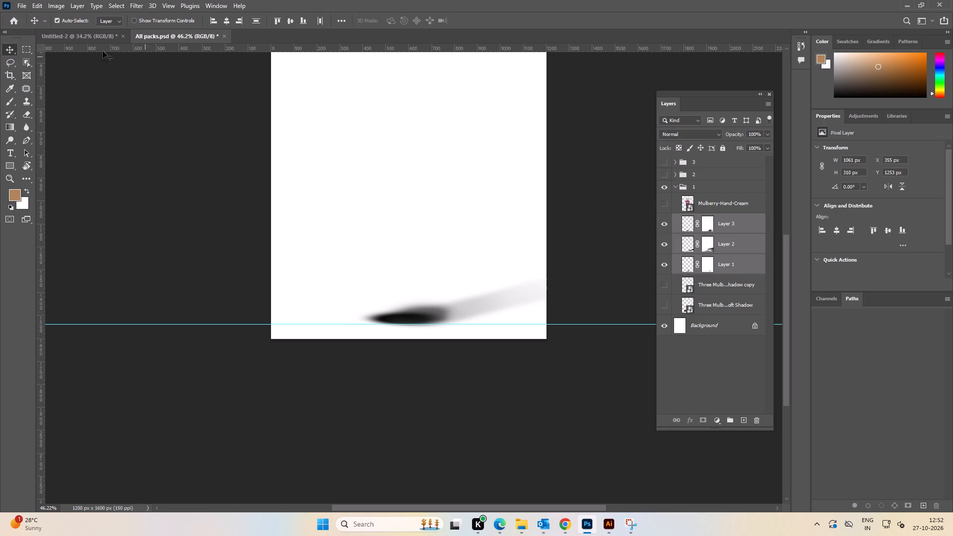
left_click(92, 42)
key("ctrl+v")
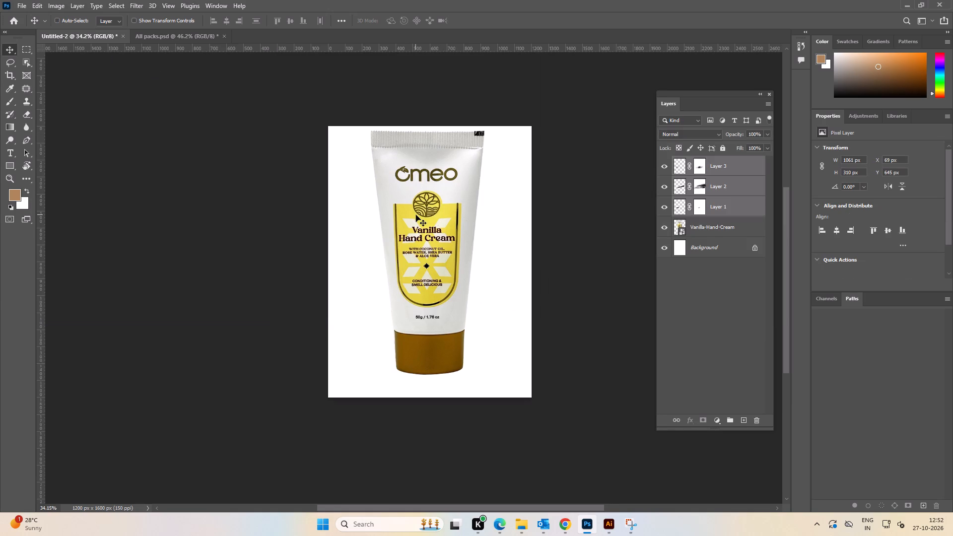
left_click_drag(390, 282, 431, 365)
left_click(252, 232)
Close the All packs PSD.
left_click(209, 38)
left_click(222, 35)
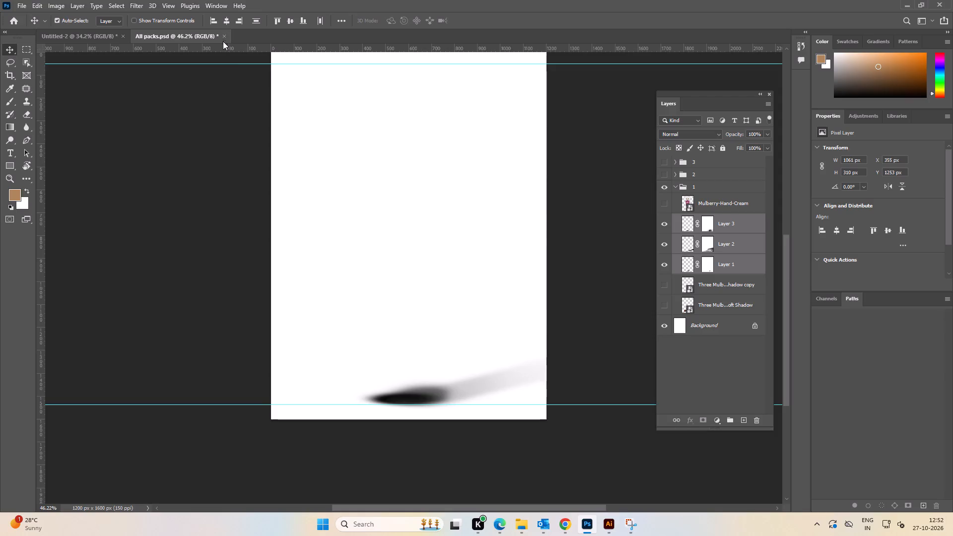
left_click(483, 195)
Place image 5 from Mulberry-Hand-Cream's 1200x1600 folder into Untitled-2 at full canvas size as a position reference.
key("alt+Tab")
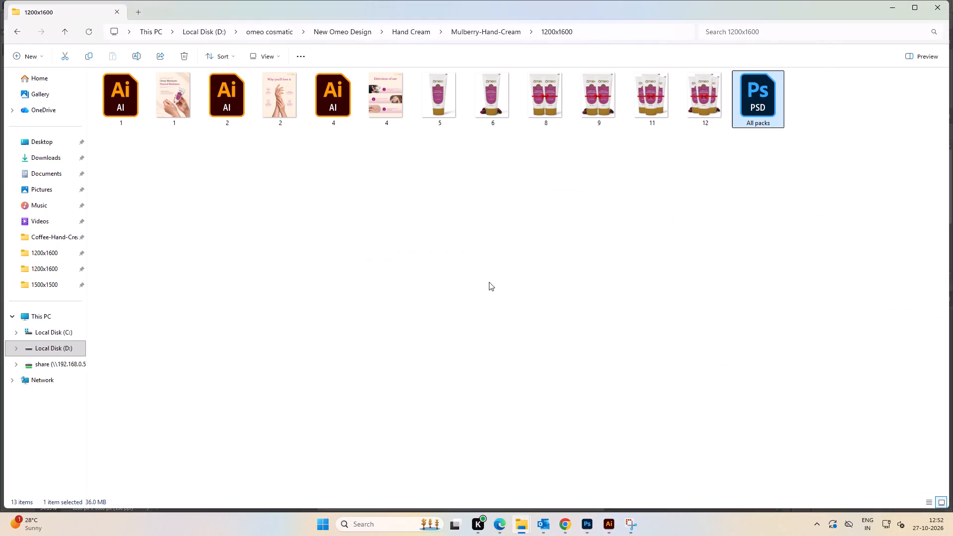
left_click(489, 282)
left_click_drag(439, 106, 439, 274)
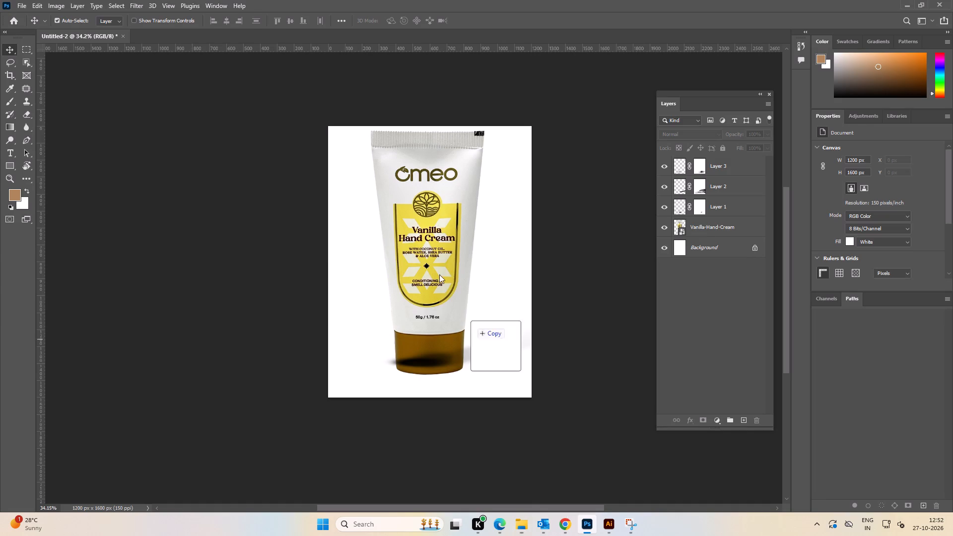
left_click_drag(439, 274, 430, 261)
left_click(498, 22)
Add a horizontal guide along the top edge of the Mulberry reference tube.
scroll(438, 88, "up", 4, "alt")
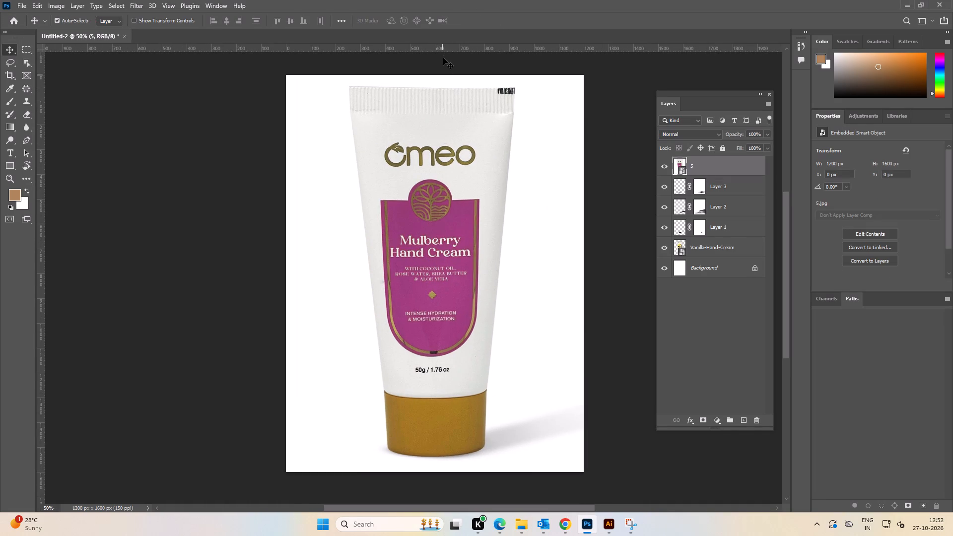
left_click_drag(444, 52, 450, 81)
left_click(447, 62)
left_click_drag(447, 49, 453, 83)
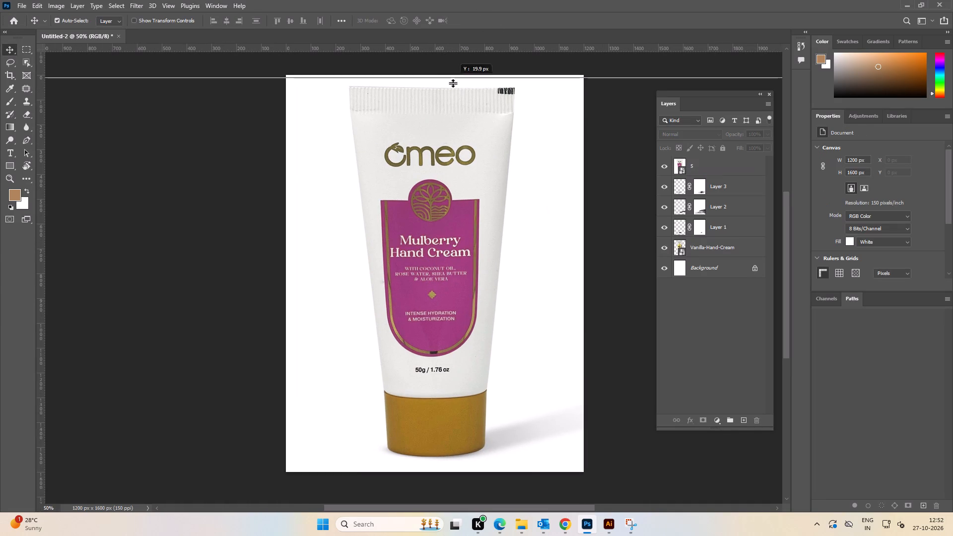
left_click_drag(453, 83, 454, 86)
Add a horizontal guide along the bottom of the Mulberry reference tube's cap, at about Y 1540 px.
key("space")
key("space")
key("space")
key("space")
key("space")
key("space")
key("space")
key("space")
key("space")
key("space")
key("space")
key("space")
key("space")
key("space")
key("space")
key("space")
left_click_drag(453, 352, 413, 116)
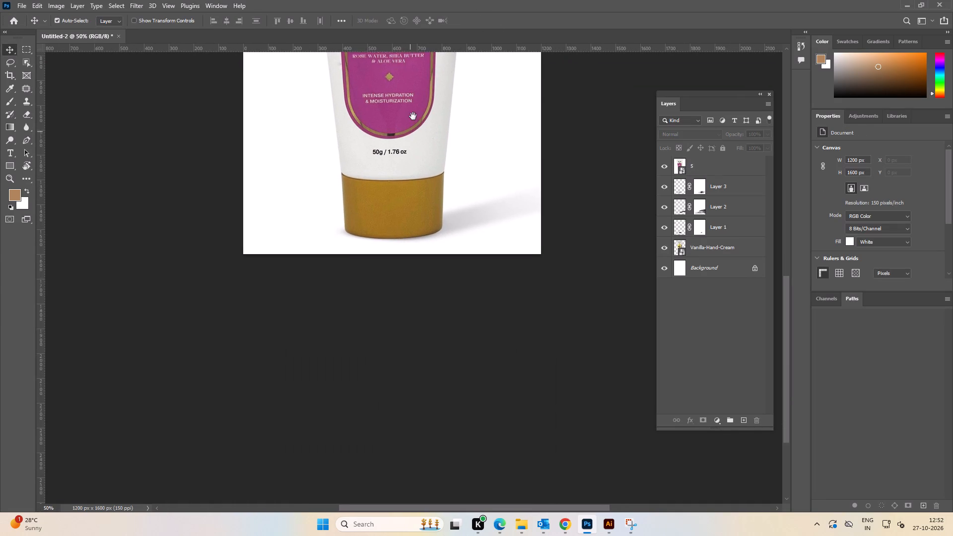
left_click_drag(413, 116, 414, 108)
left_click_drag(441, 46, 478, 214)
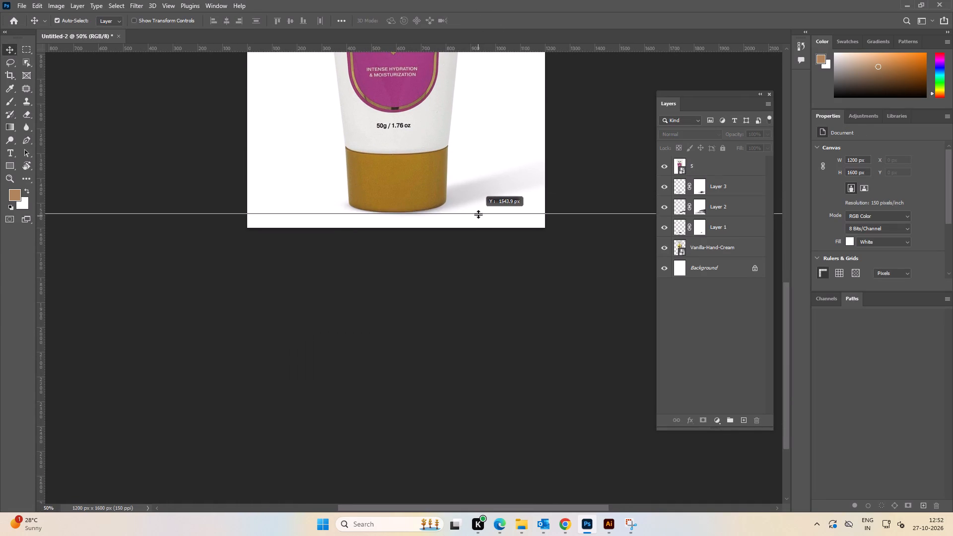
left_click_drag(478, 214, 476, 213)
Delete the Mulberry reference image layer 5 from Untitled-2.
scroll(401, 158, "down", 5, "alt")
key("space")
key("space")
key("space")
left_click_drag(392, 120, 385, 328)
left_click(524, 245)
key("space")
key("space")
left_click_drag(525, 289, 526, 244)
left_click(387, 232)
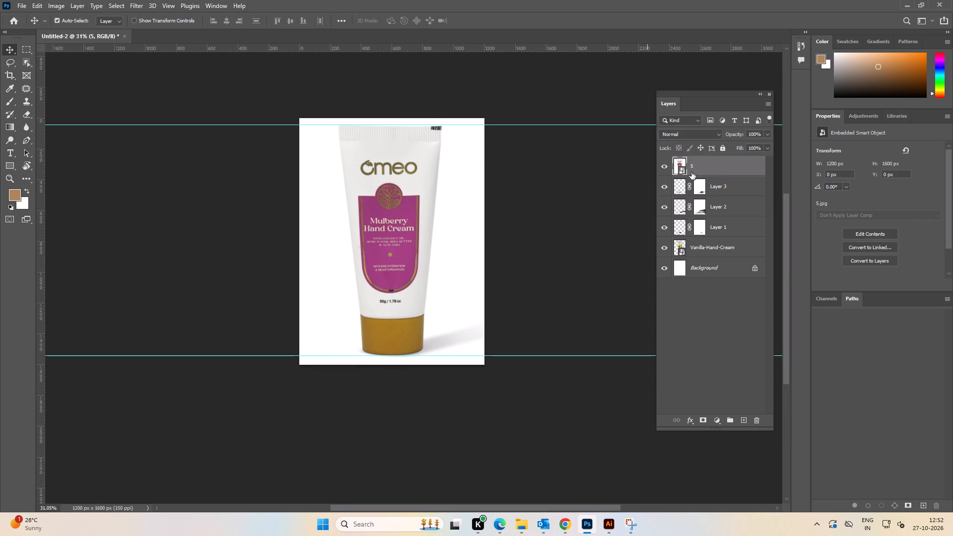
key("Delete")
Move the Vanilla-Hand-Cream layer to the top of the layer stack, above the three shadow layers.
key("space")
key("space")
key("space")
key("space")
left_click_drag(400, 290, 399, 271)
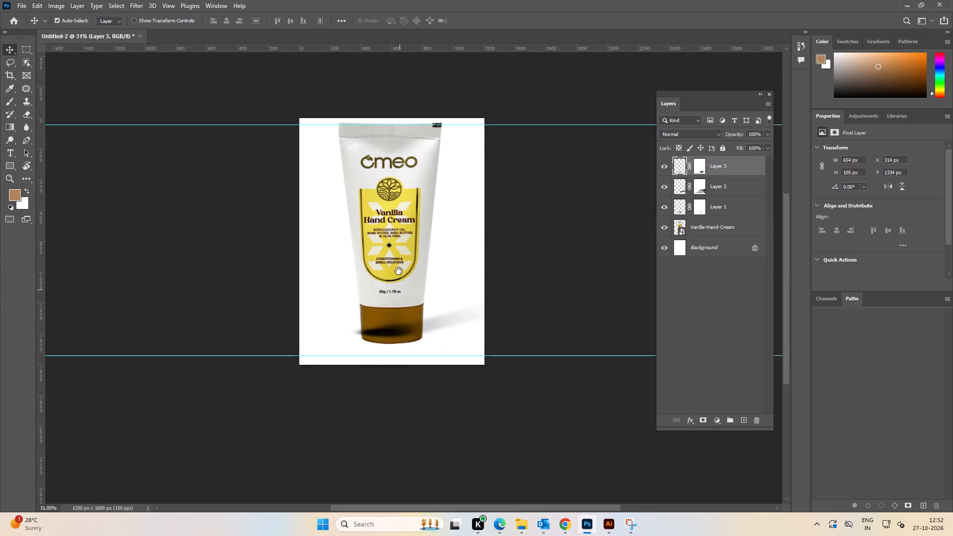
left_click_drag(399, 271, 391, 240)
left_click(539, 237)
scroll(363, 245, "up", 7, "alt")
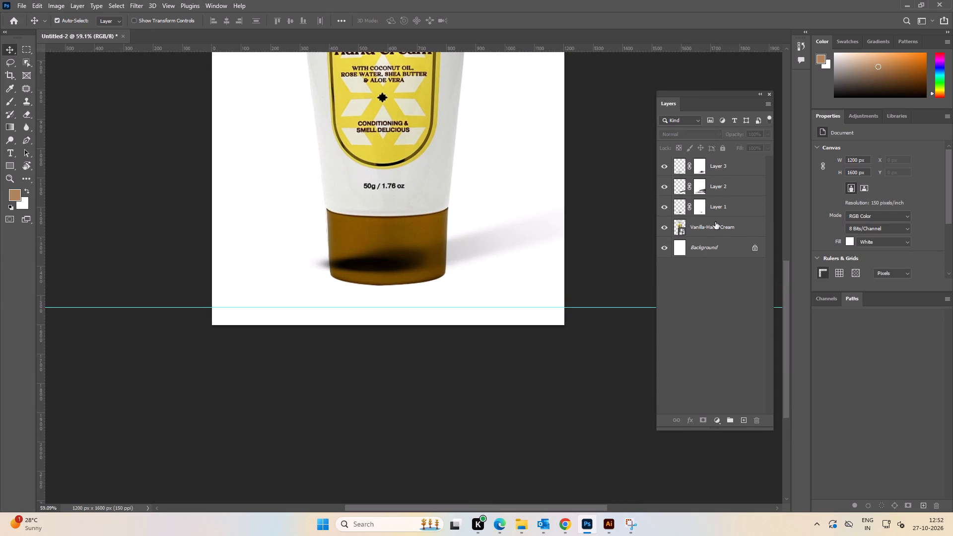
left_click_drag(715, 222, 710, 155)
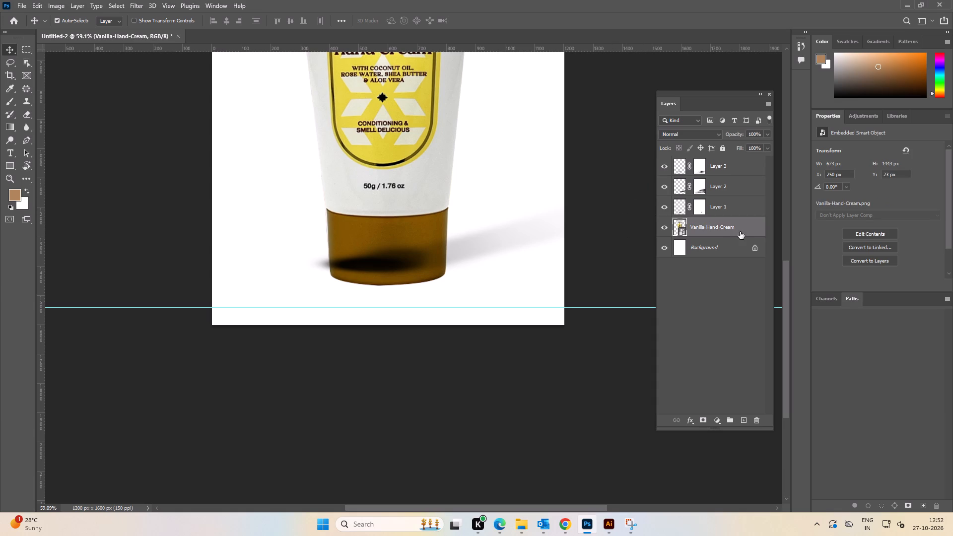
left_click_drag(739, 230, 729, 161)
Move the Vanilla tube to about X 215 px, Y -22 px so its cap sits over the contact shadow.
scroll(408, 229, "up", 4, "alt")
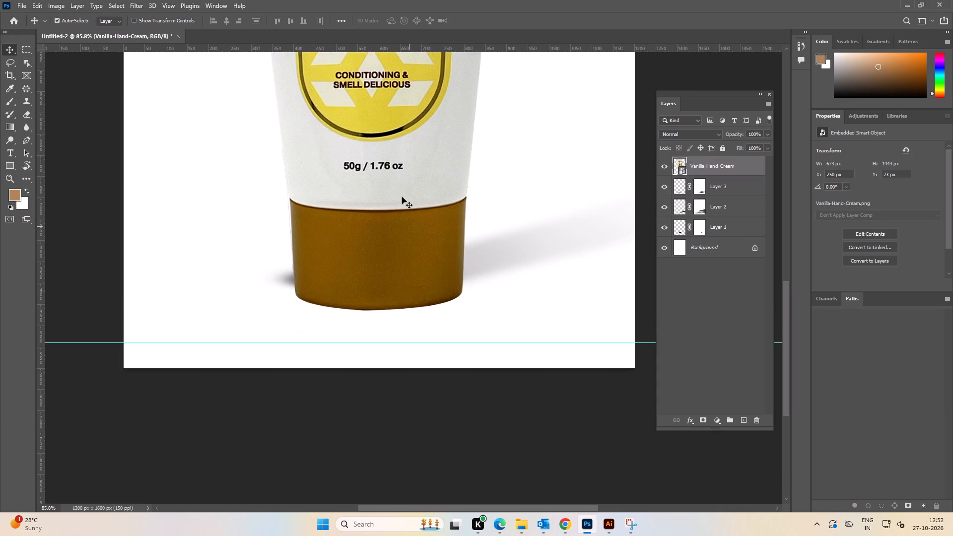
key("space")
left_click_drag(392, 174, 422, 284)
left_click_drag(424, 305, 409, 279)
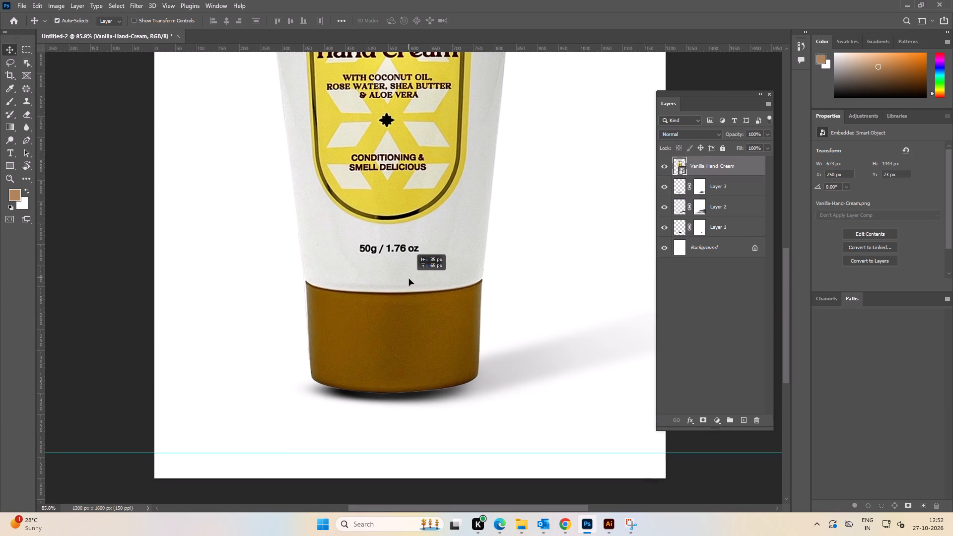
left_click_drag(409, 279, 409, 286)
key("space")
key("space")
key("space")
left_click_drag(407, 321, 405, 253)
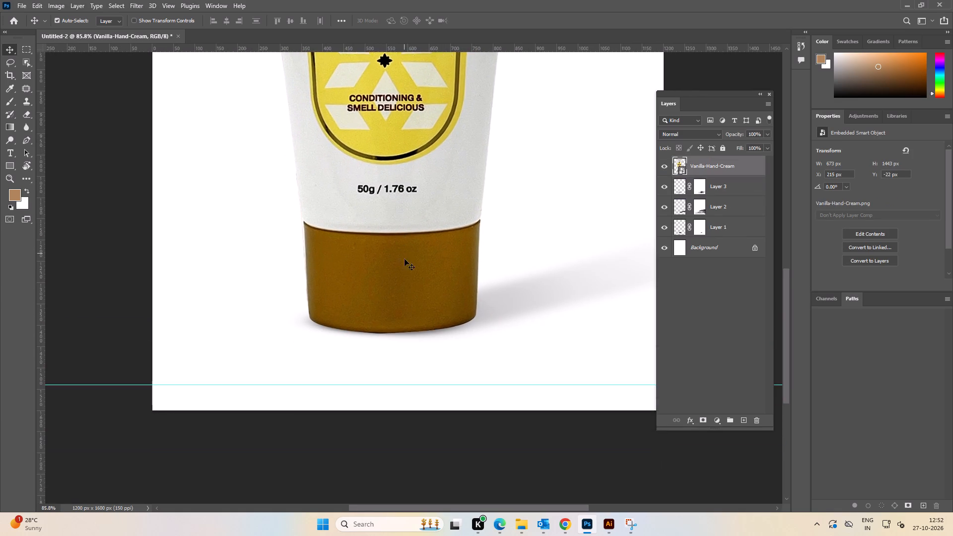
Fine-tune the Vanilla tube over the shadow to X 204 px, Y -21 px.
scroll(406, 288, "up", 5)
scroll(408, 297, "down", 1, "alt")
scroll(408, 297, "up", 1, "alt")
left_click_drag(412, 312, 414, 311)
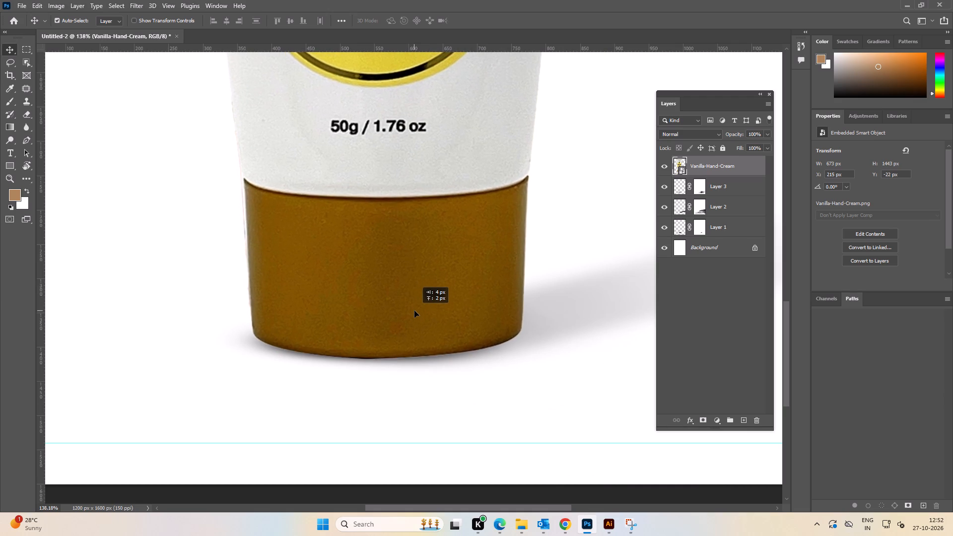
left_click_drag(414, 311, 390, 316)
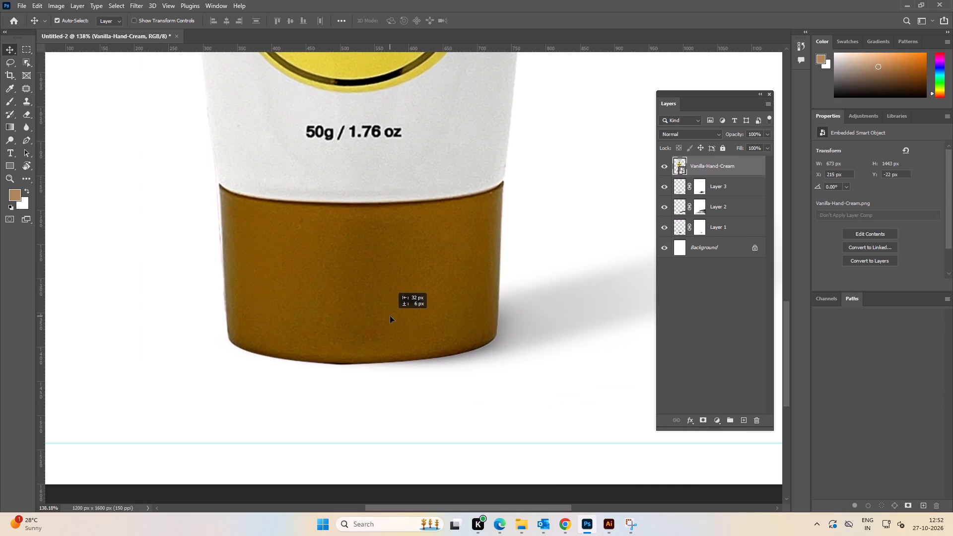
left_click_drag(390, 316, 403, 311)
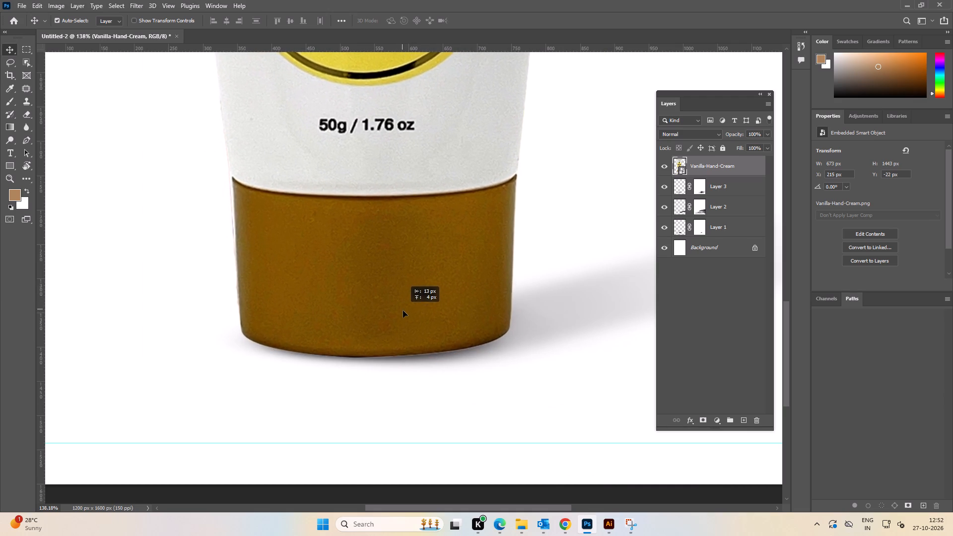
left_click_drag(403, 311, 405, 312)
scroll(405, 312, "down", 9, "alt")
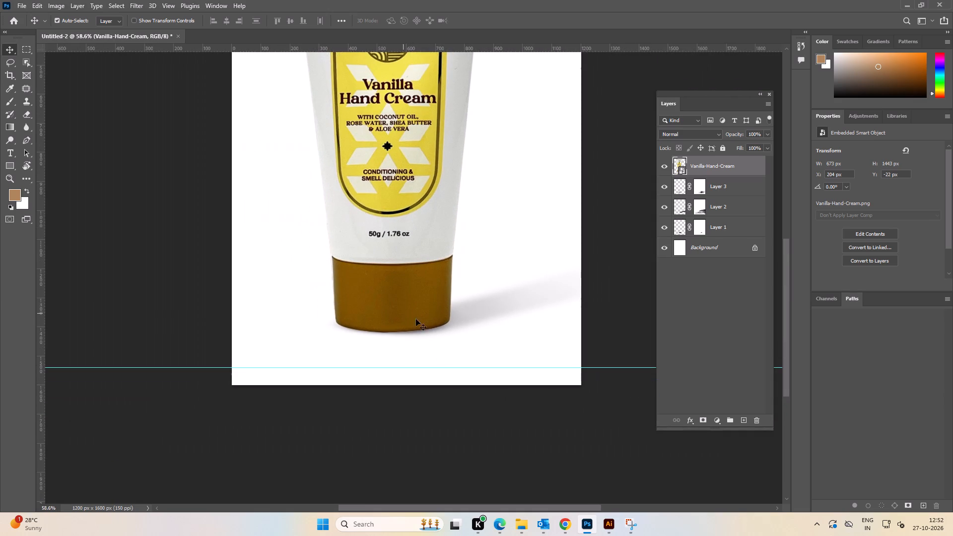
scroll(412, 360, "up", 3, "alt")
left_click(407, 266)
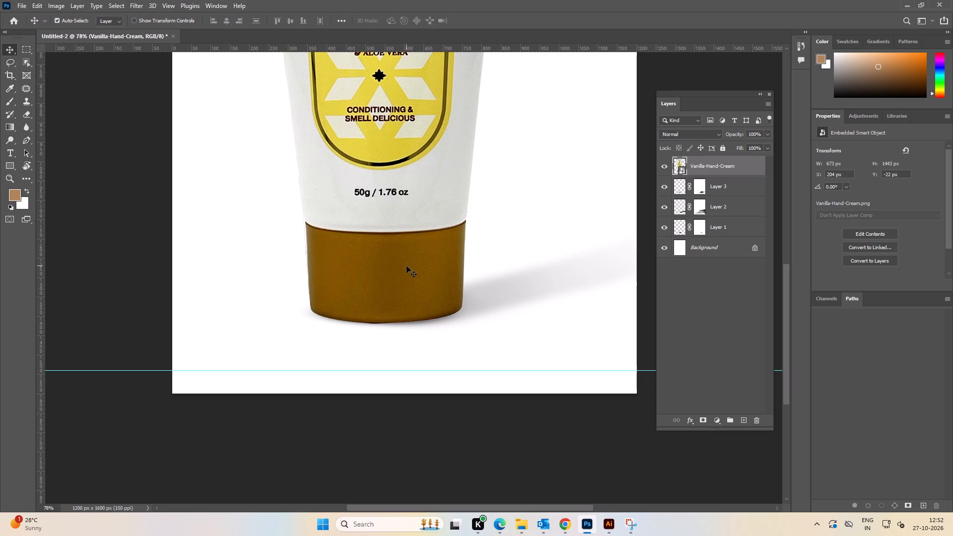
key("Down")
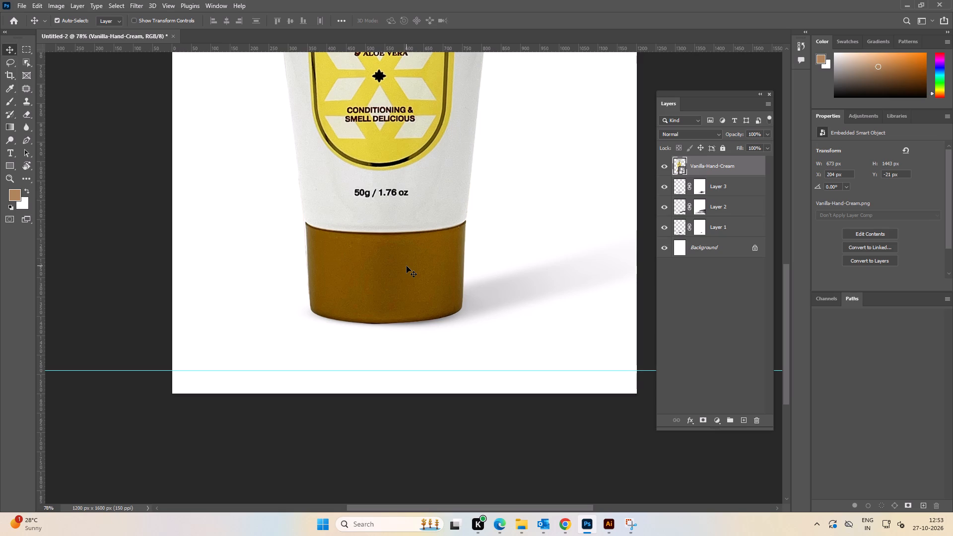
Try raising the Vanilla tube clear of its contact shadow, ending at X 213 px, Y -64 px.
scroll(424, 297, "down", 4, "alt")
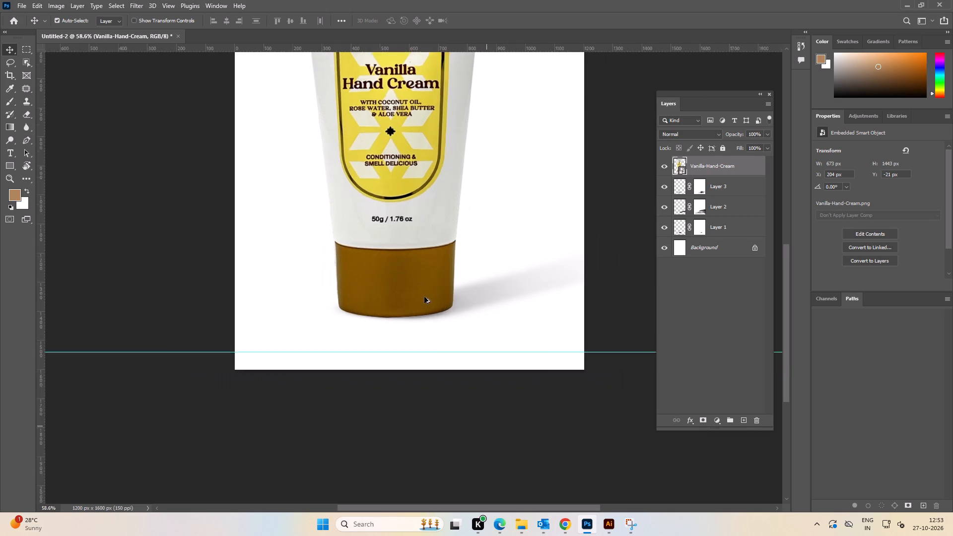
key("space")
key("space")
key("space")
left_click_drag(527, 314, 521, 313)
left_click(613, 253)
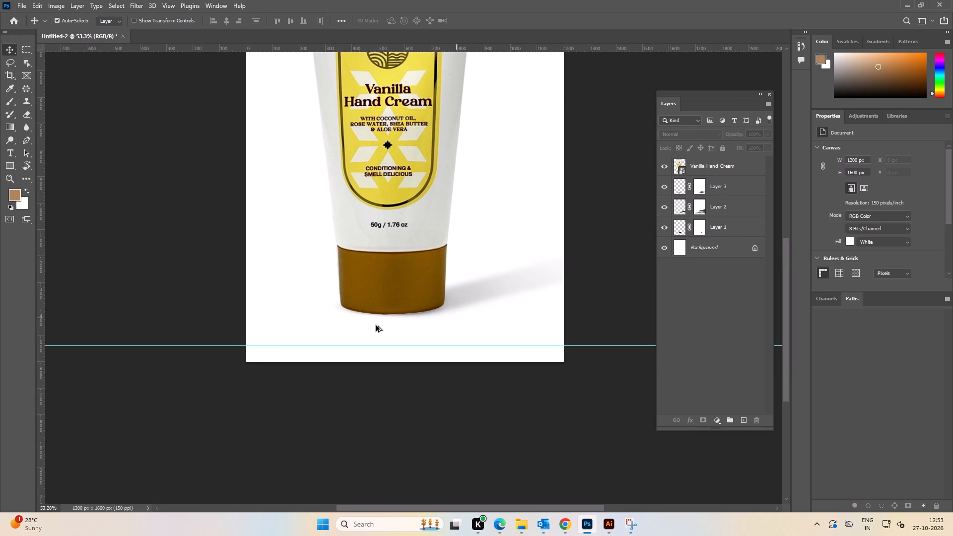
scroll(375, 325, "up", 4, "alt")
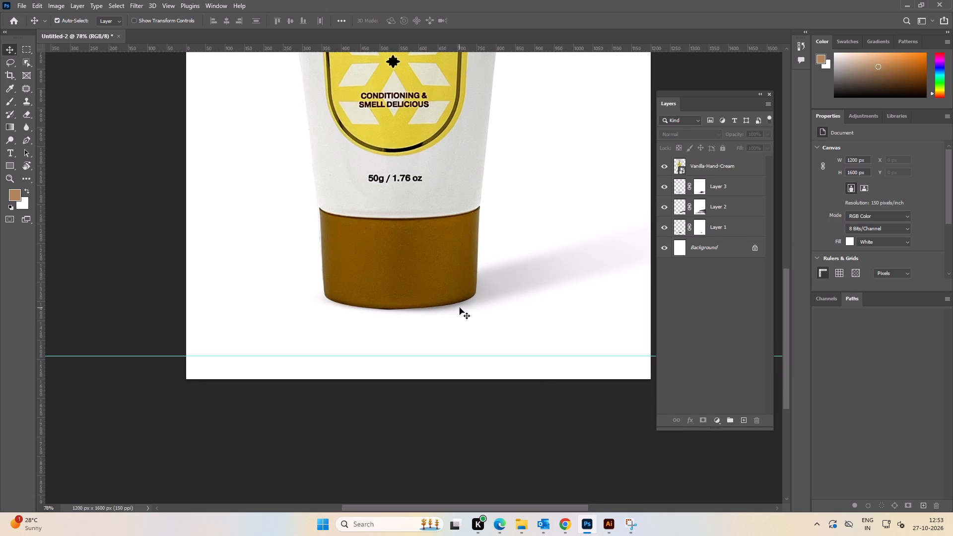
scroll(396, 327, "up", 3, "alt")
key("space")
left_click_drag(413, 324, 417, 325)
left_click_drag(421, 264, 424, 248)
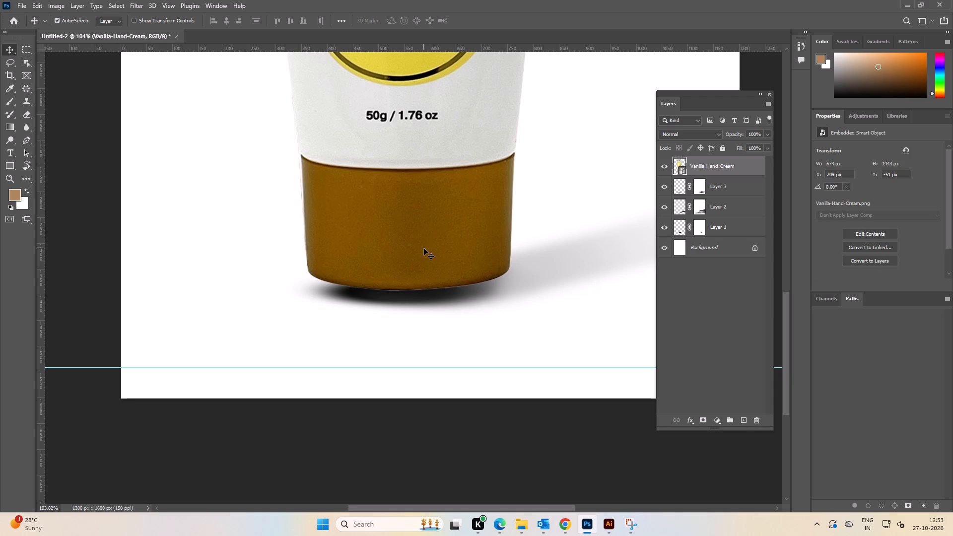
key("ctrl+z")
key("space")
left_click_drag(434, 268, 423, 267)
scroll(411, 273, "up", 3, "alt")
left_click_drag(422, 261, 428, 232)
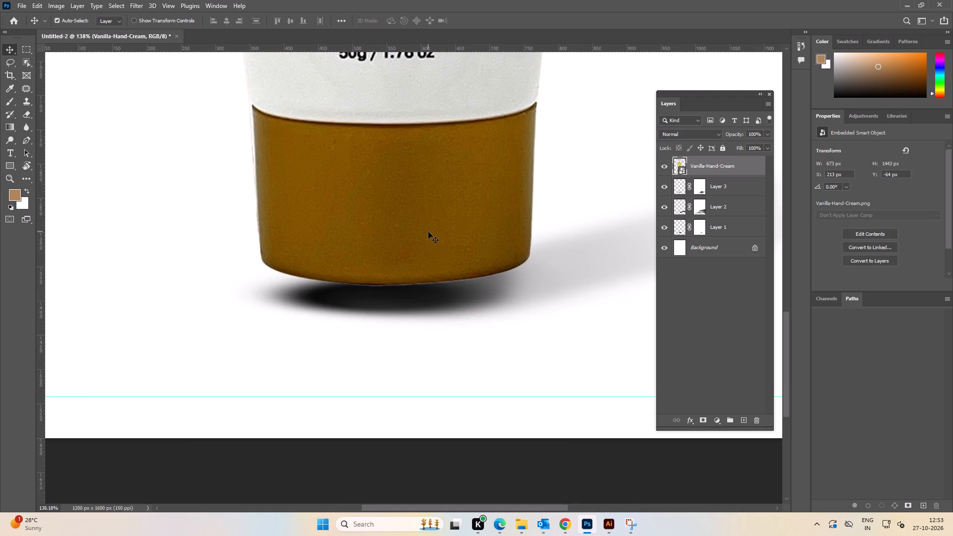
Move the Vanilla tube down so the bottom of its cap meets the lower guide, and deselect it.
scroll(428, 232, "down", 7, "alt")
scroll(428, 231, "up", 1, "alt")
scroll(428, 231, "down", 12, "alt")
key("space")
key("space")
left_click_drag(417, 179, 419, 229)
left_click_drag(425, 207, 428, 226)
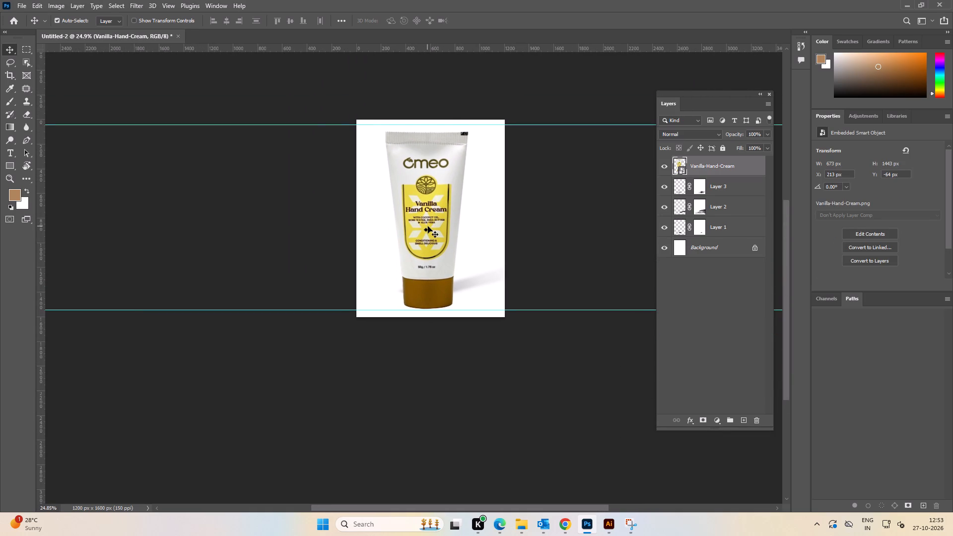
left_click(557, 230)
key("space")
left_click_drag(556, 217, 555, 223)
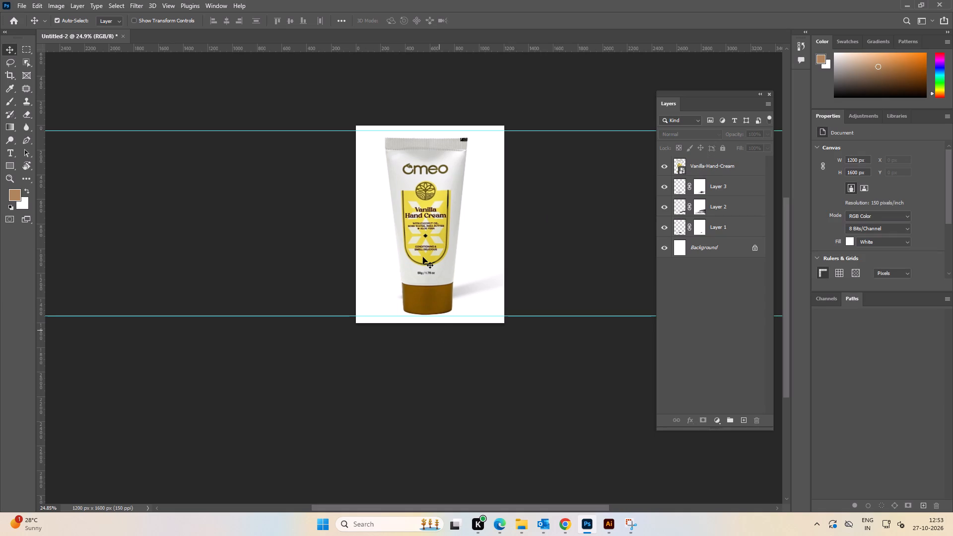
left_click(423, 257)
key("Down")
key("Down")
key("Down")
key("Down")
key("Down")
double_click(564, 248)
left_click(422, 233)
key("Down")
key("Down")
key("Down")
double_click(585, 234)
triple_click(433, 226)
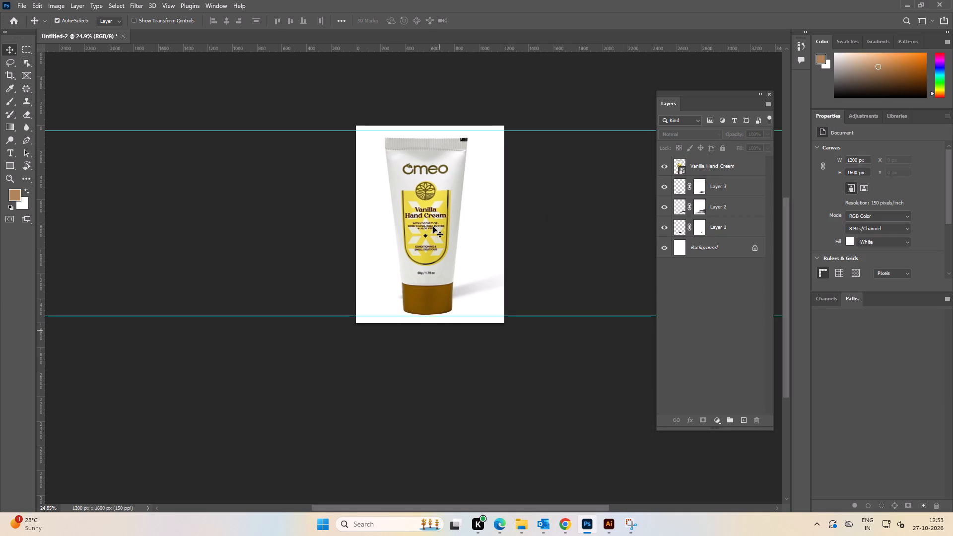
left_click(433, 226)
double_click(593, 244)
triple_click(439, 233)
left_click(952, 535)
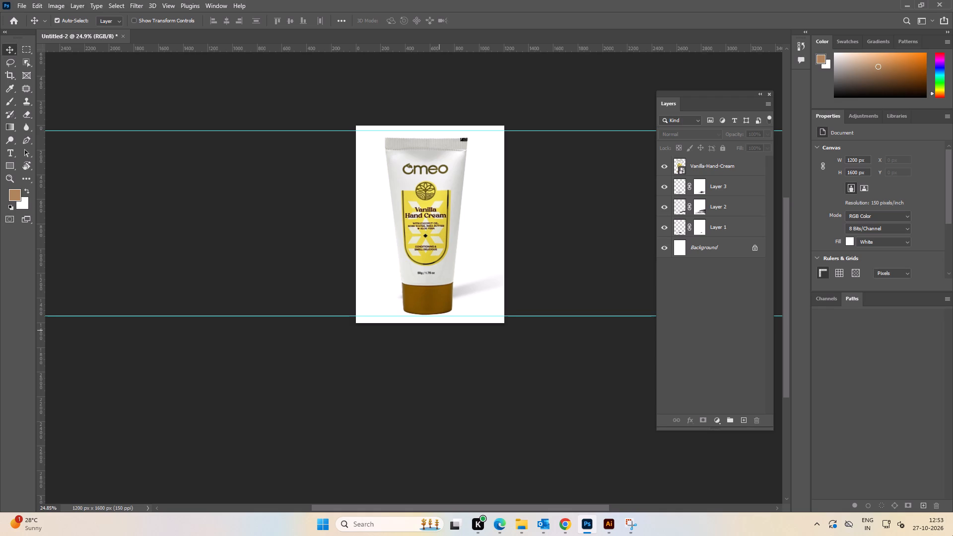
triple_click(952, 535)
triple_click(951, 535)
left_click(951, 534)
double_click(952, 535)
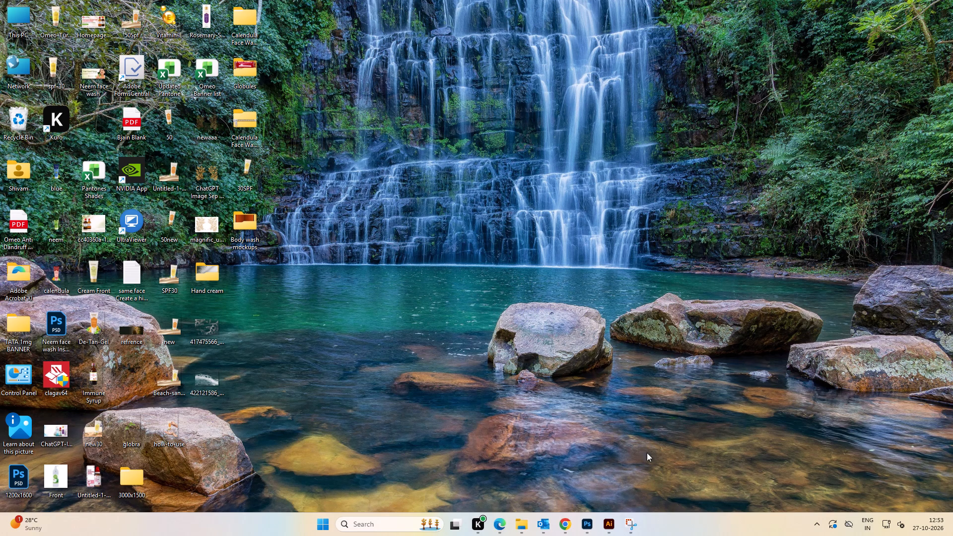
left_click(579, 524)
Nudge the Vanilla tube down to Y 98 px so the bottom of its cap touches the lower guide.
scroll(383, 297, "up", 3, "alt")
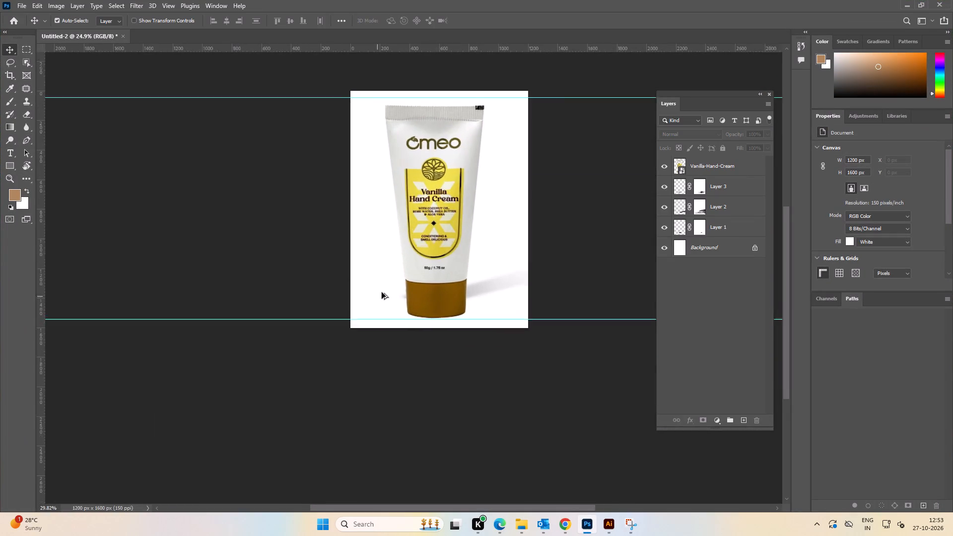
scroll(382, 292, "up", 5, "alt")
key("space")
left_click_drag(447, 265, 443, 274)
left_click(460, 263)
key("Down")
key("Down")
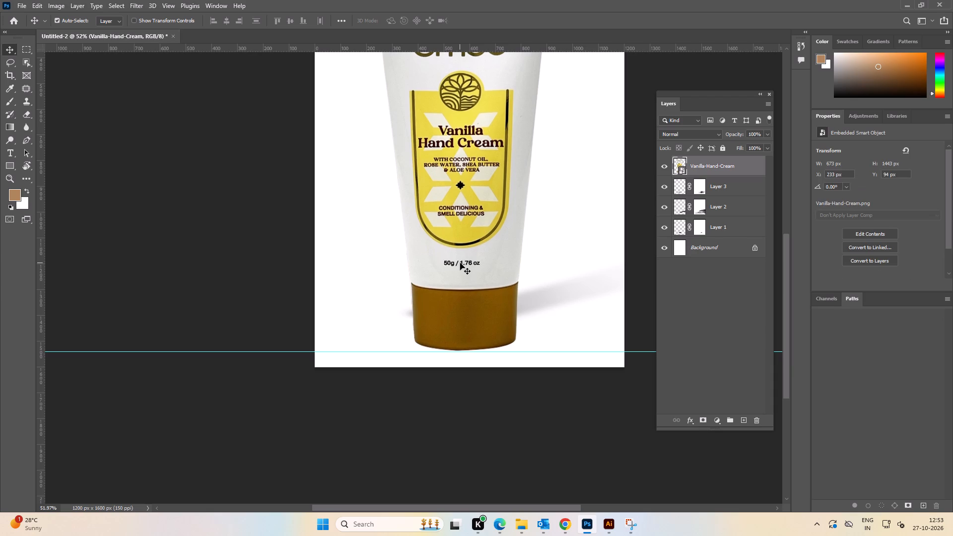
key("Down")
key("Down")
key("Down")
key("Down")
Scale the Vanilla tube up proportionally from its bottom edge to about 49.97% so its top reaches the upper guide, and deselect it.
scroll(574, 271, "down", 3, "alt")
key("space")
key("space")
key("space")
left_click_drag(502, 123, 461, 282)
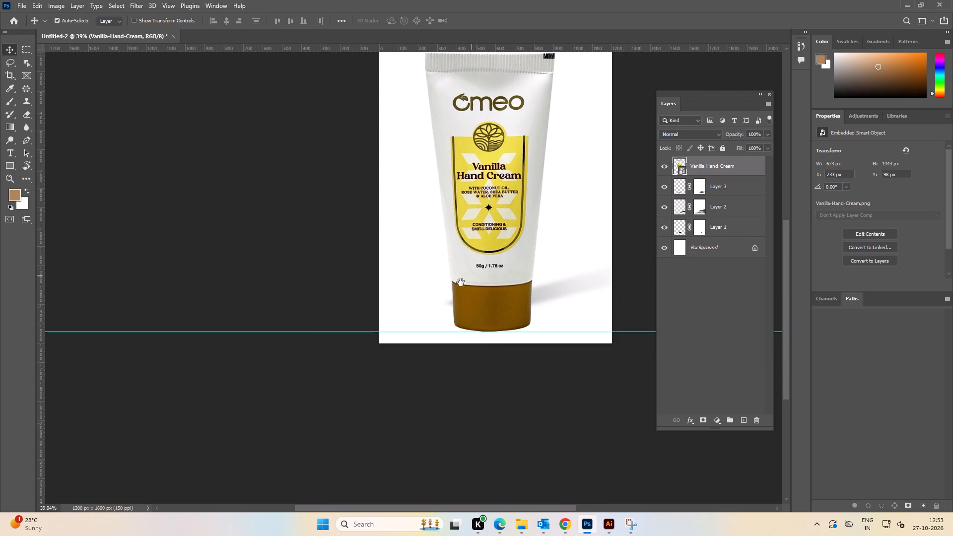
left_click_drag(461, 282, 460, 282)
scroll(444, 176, "up", 4, "alt")
key("ctrl+t")
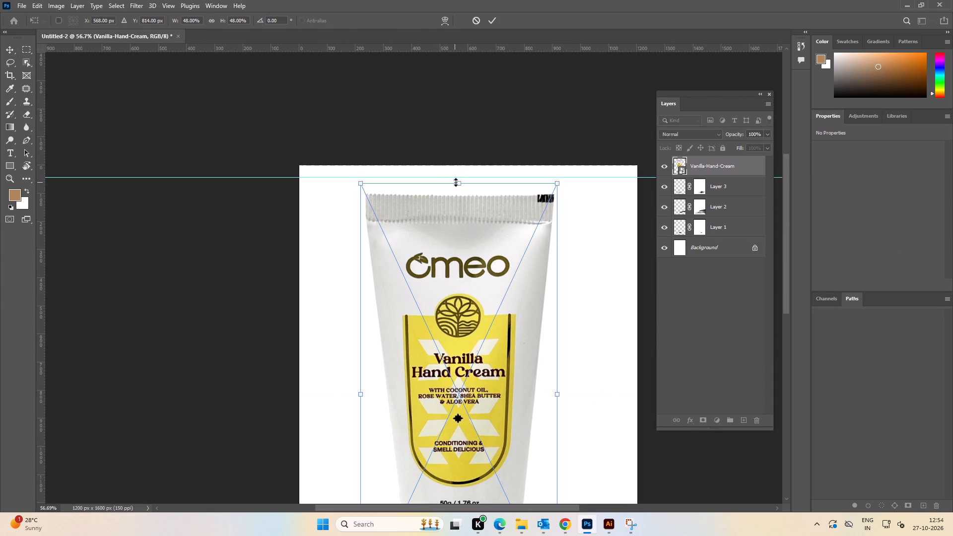
left_click_drag(457, 182, 459, 165, "shift")
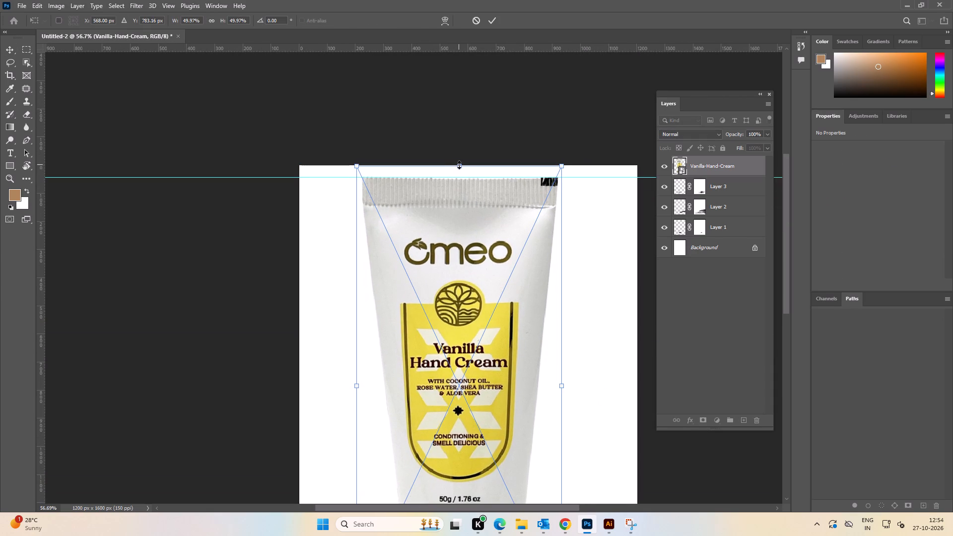
left_click(486, 20)
scroll(460, 253, "down", 5, "alt")
key("space")
key("space")
key("space")
key("space")
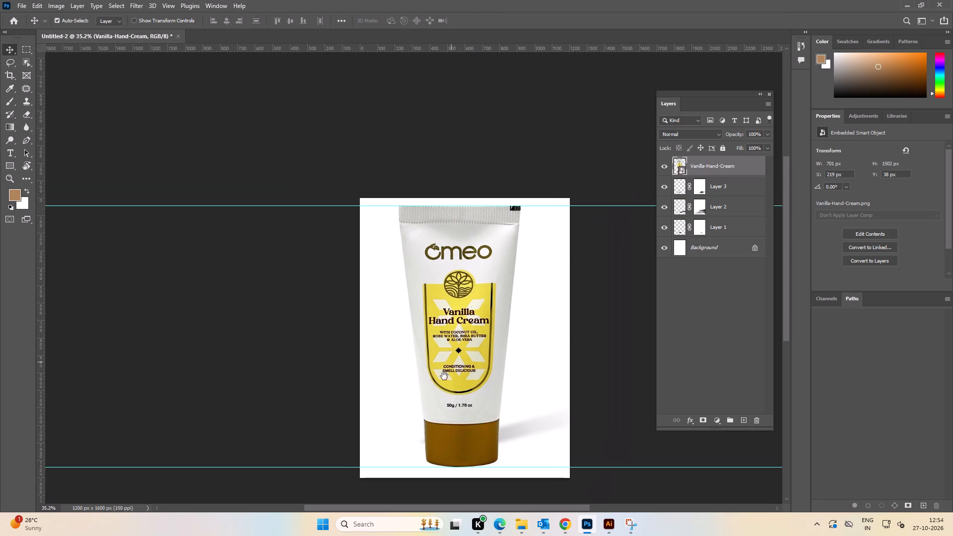
left_click_drag(443, 378, 443, 198)
left_click(601, 174)
Move the enlarged Vanilla tube straight up to Y -58 px, above the lower guide and over the shadow area, and deselect it.
key("space")
left_click_drag(453, 187, 457, 213)
scroll(451, 256, "up", 3, "alt")
left_click_drag(458, 260, 463, 219)
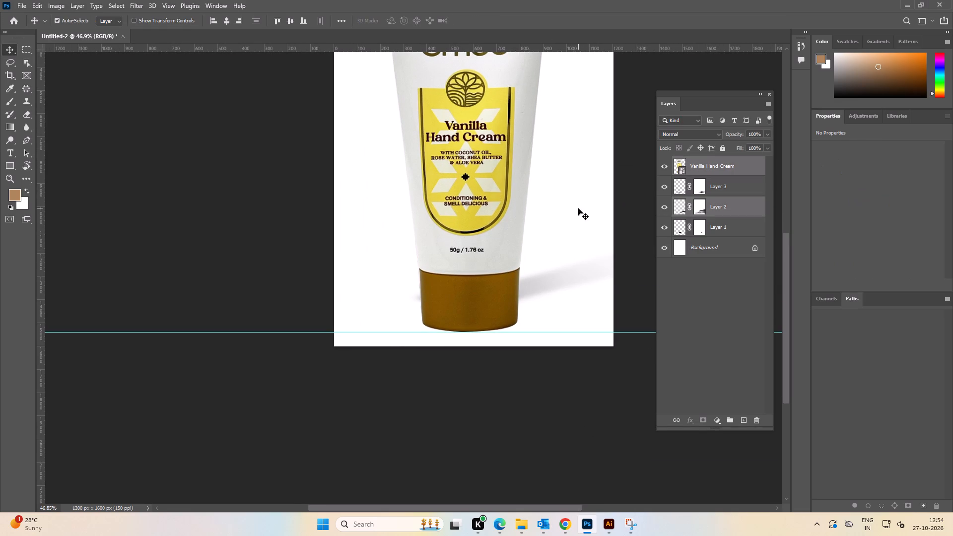
key("v")
left_click(588, 157)
left_click_drag(500, 209, 501, 187)
double_click(558, 187)
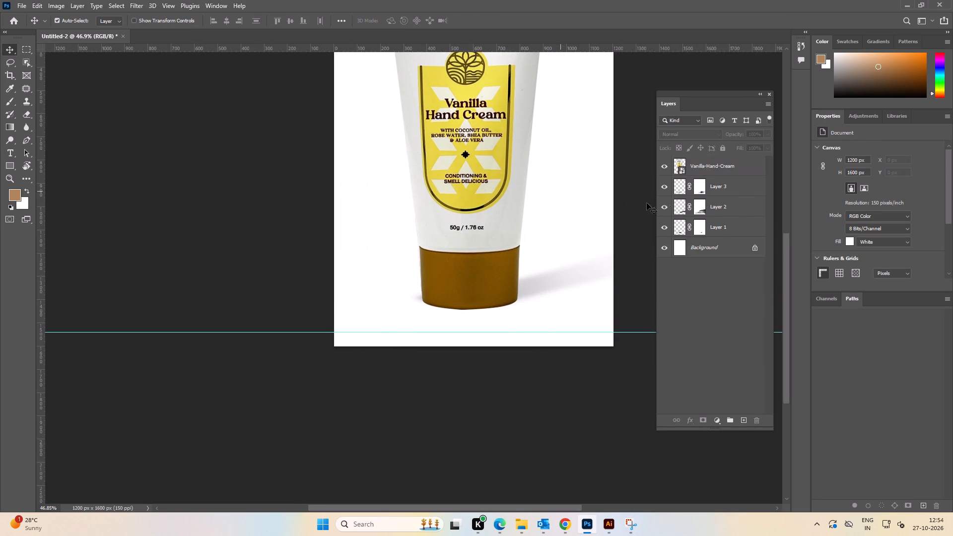
Select shadow layers Layer 1 to Layer 3 and move them down together to Y 1164 px beneath the cap.
left_click(721, 230)
left_click(716, 185, "shift")
scroll(532, 274, "up", 4)
key("shift+Down")
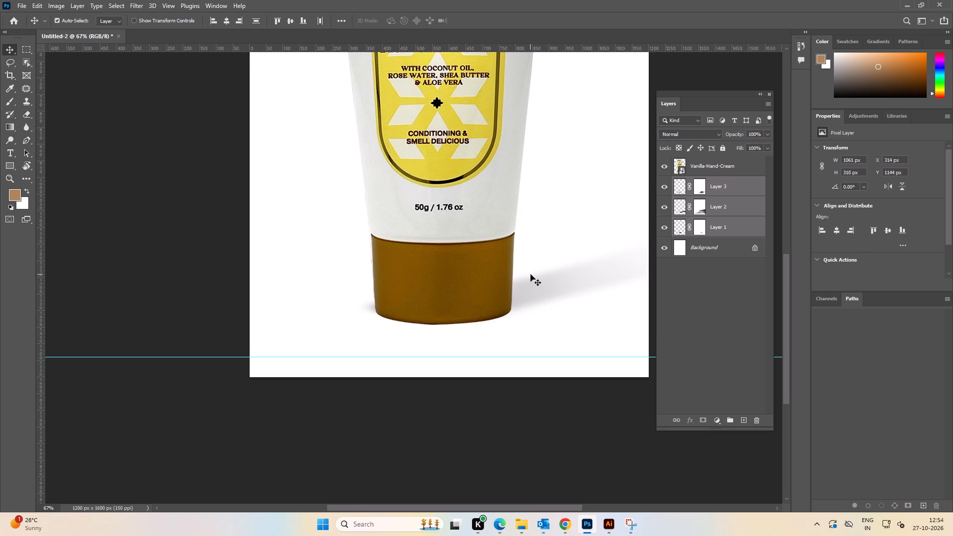
key("shift+Down")
key("shift+Down")
key("shift+Down")
key("shift+Down")
key("shift+Up")
key("shift+Up")
Fine-tune the three shadow layers under the cap to X 331 px, Y 1160 px, and deselect them.
key("Right")
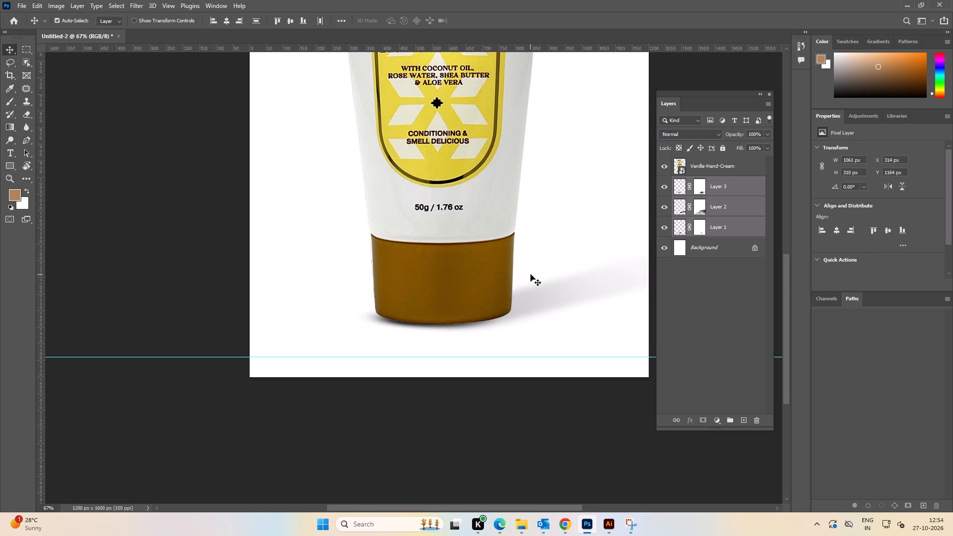
key("Right")
key("Right")
key("Right")
key("Right")
key("Right")
key("Right")
key("Right")
key("Right")
key("Right")
key("Right")
key("Right")
key("Right")
key("Right")
key("Right")
key("Right")
key("Right")
key("Up")
key("Up")
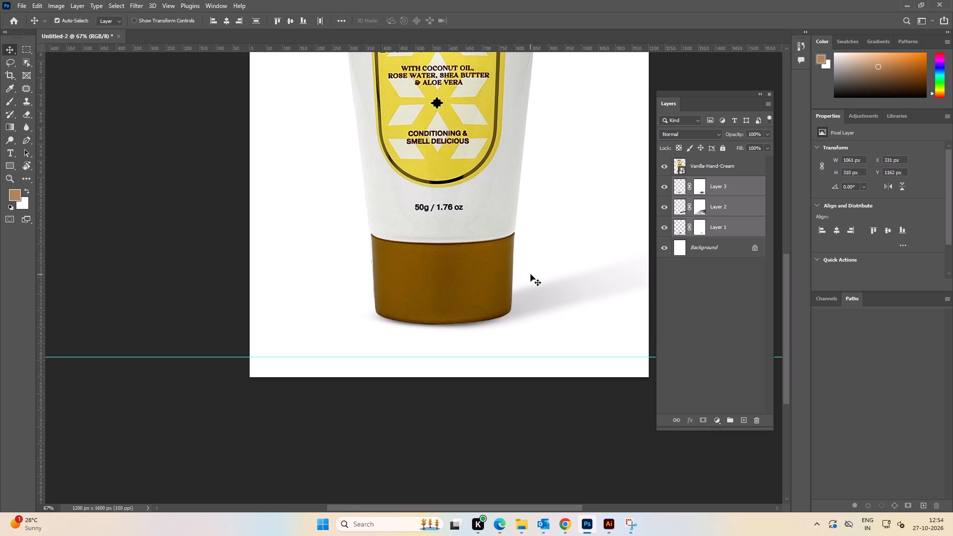
scroll(531, 274, "down", 3, "alt")
key("space")
key("space")
key("space")
key("space")
key("space")
key("space")
key("space")
key("space")
left_click_drag(533, 272, 435, 336)
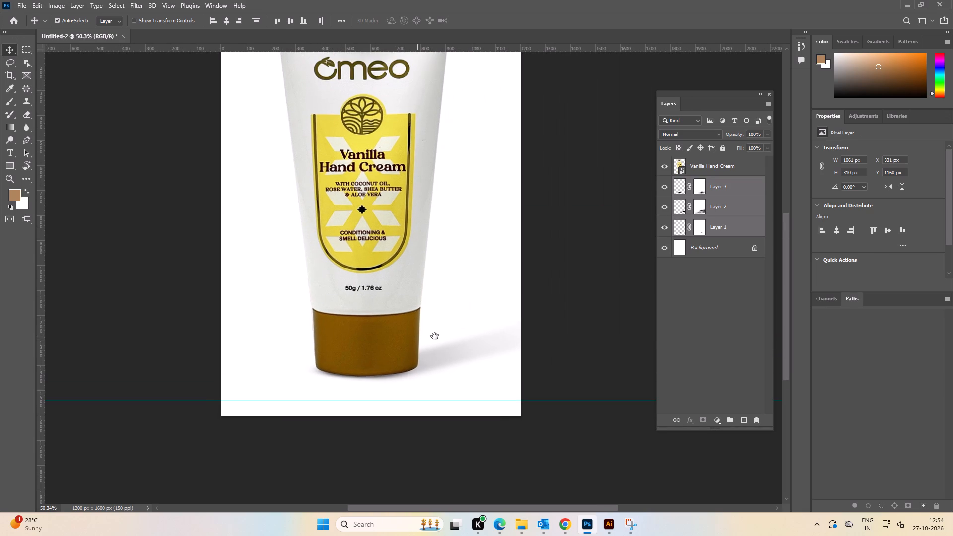
left_click_drag(435, 336, 436, 336)
double_click(574, 337)
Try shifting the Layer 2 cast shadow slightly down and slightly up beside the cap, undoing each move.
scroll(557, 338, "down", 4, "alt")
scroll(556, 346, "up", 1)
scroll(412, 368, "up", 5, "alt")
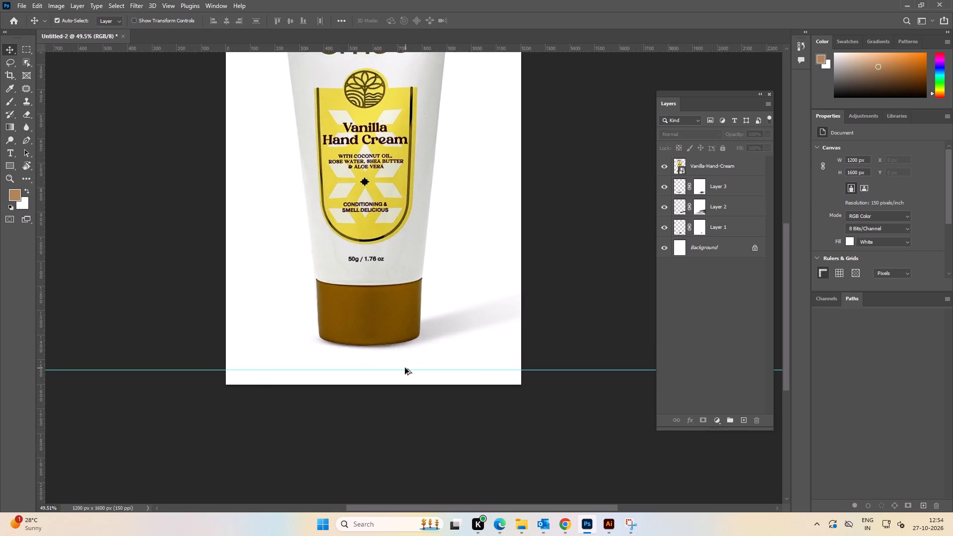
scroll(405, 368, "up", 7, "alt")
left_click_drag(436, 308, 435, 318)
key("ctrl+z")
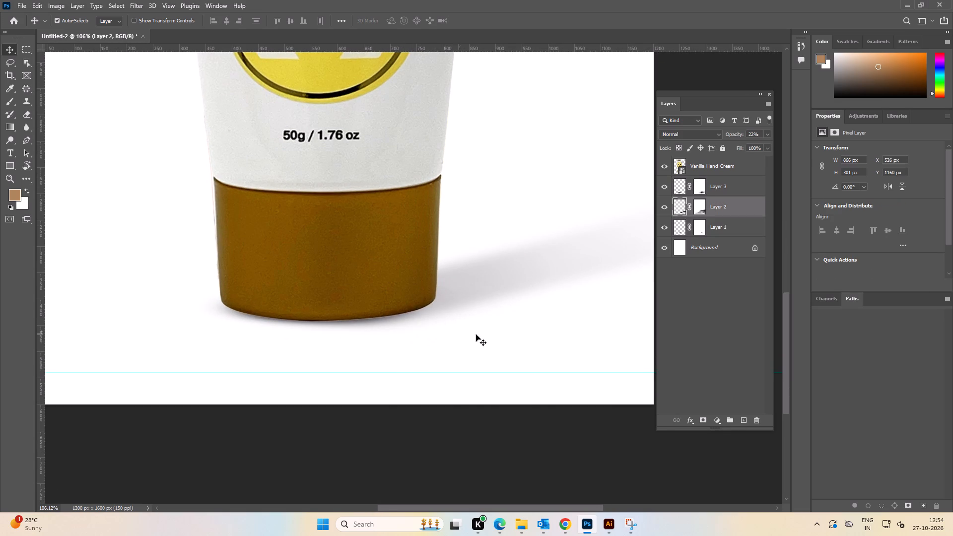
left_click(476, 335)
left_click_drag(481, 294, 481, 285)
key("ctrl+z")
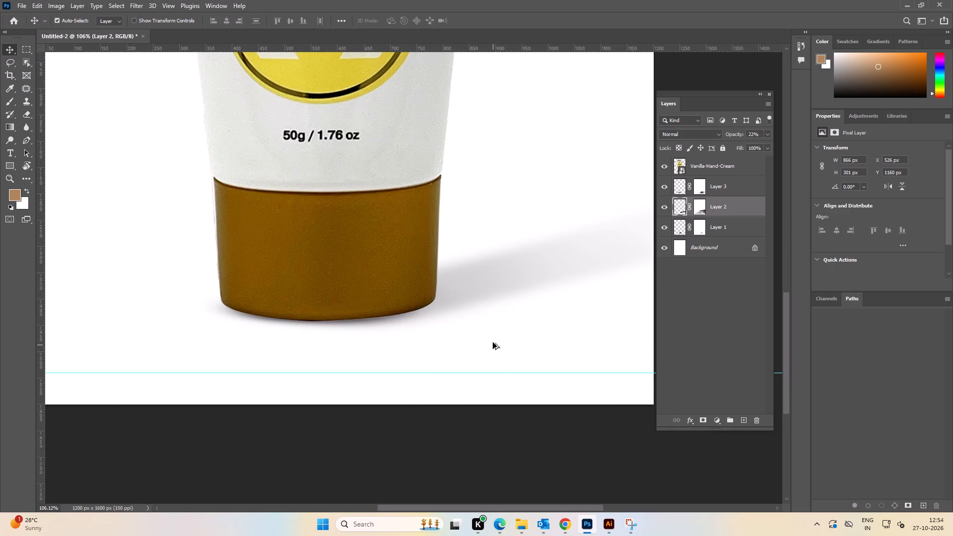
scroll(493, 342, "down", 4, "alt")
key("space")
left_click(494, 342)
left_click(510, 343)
Nudge the Vanilla tube down to Y -56 px so its cap sits on the contact shadow, and deselect it.
scroll(459, 338, "up", 2, "alt")
left_click(402, 265)
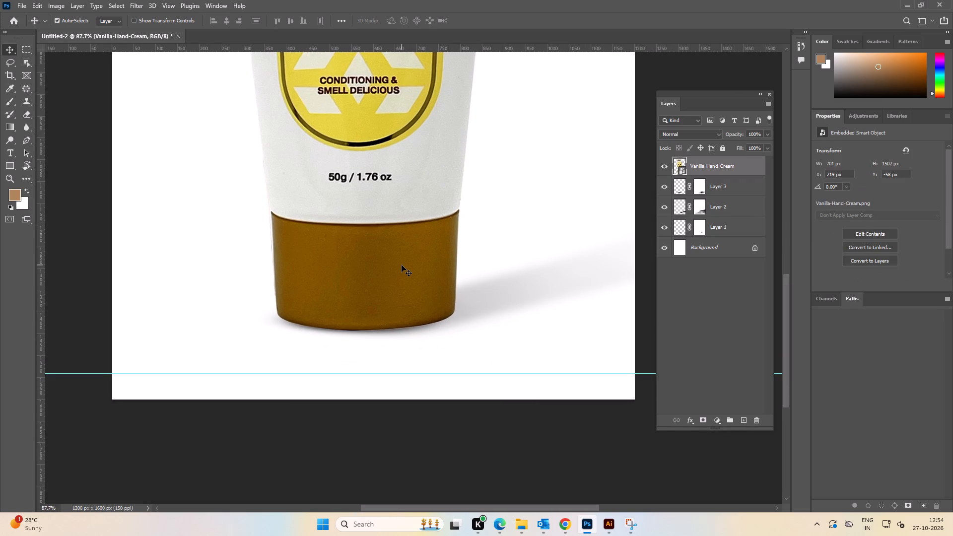
key("Down")
key("Down")
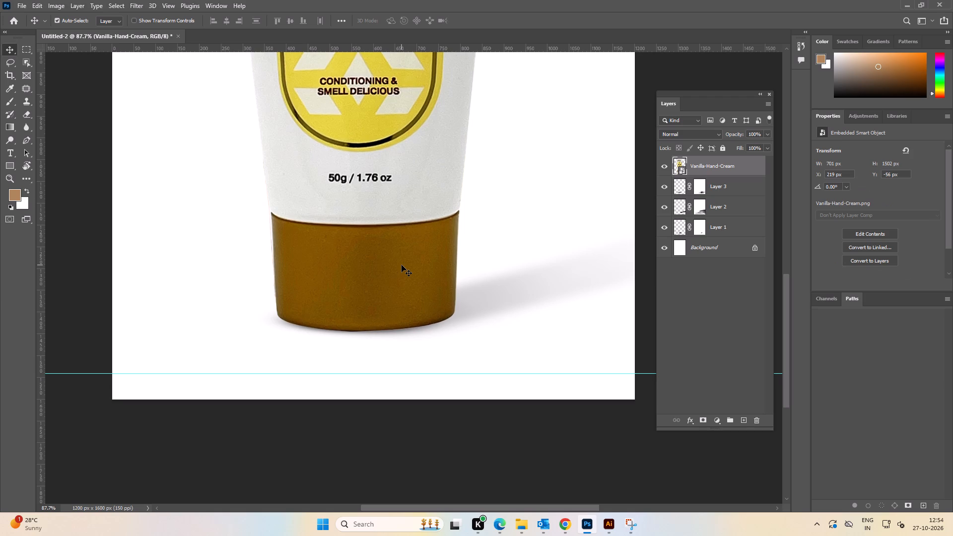
scroll(401, 265, "down", 8, "alt")
key("space")
key("space")
key("space")
left_click_drag(381, 242, 375, 317)
double_click(583, 317)
Select the Vanilla tube with its three shadow layers and move them straight down together so the tube fits between the two guides.
left_click_drag(585, 430, 170, 238)
scroll(360, 287, "down", 4, "alt")
key("space")
left_click_drag(374, 308, 394, 304)
scroll(400, 340, "up", 4)
left_click_drag(401, 313, 401, 327)
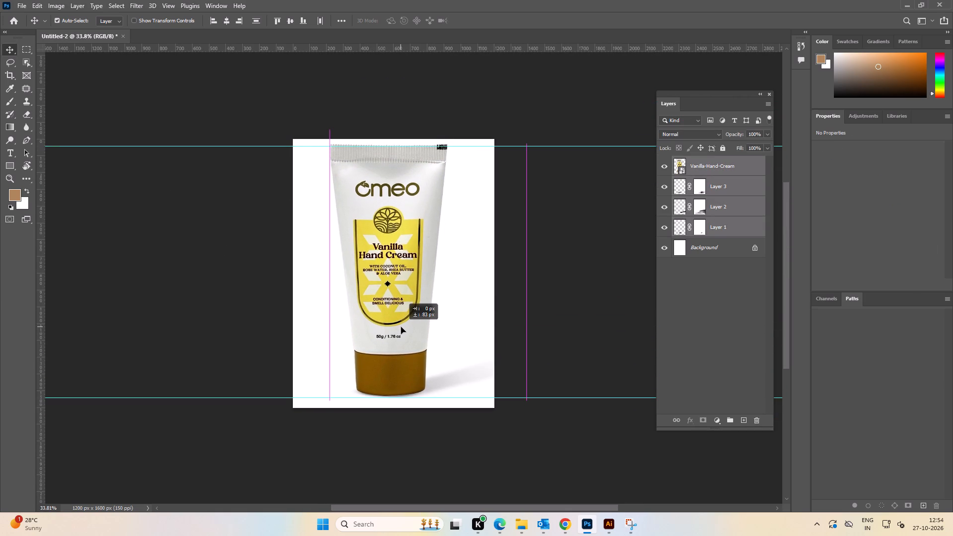
left_click_drag(401, 327, 401, 329)
double_click(576, 267)
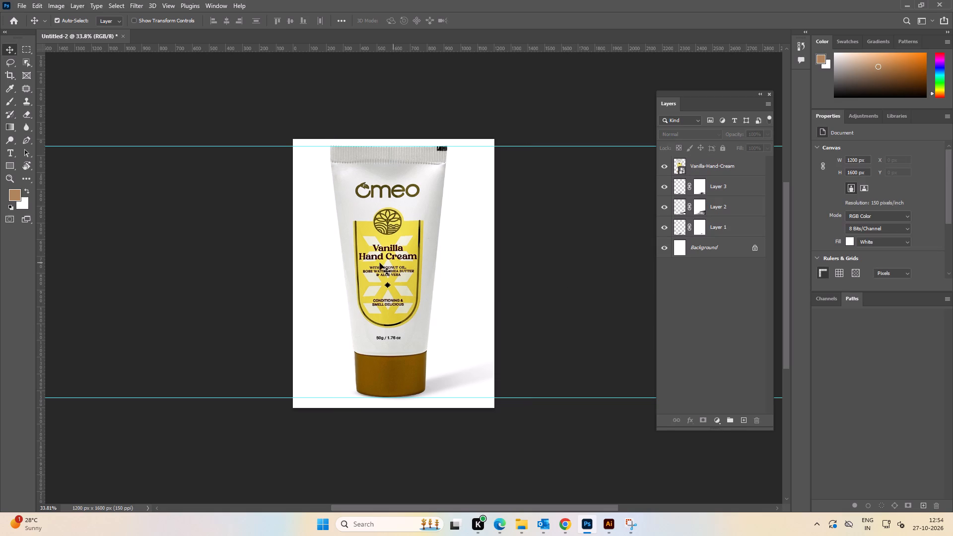
Nudge the Vanilla tube and its three shadow layers together slightly to the right, closer to the canvas centre, and deselect them.
left_click(585, 439)
left_click_drag(581, 439, 312, 191)
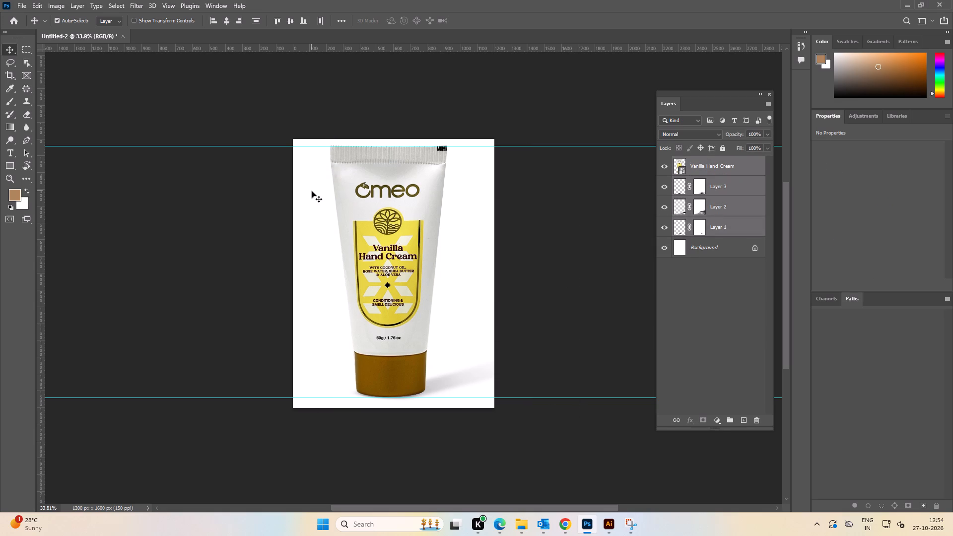
key("shift+Right")
key("Right")
key("Right")
key("Right")
key("Right")
key("Right")
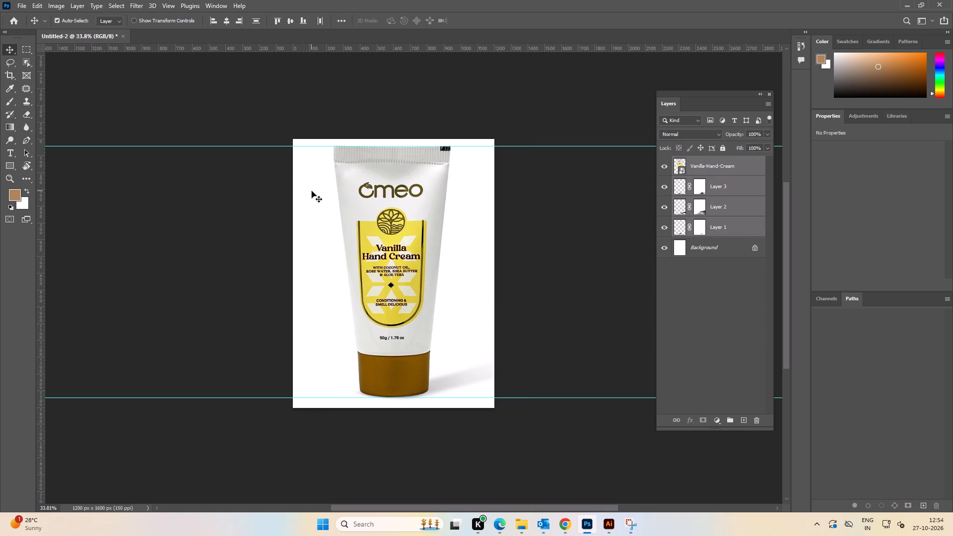
key("Left")
key("Right")
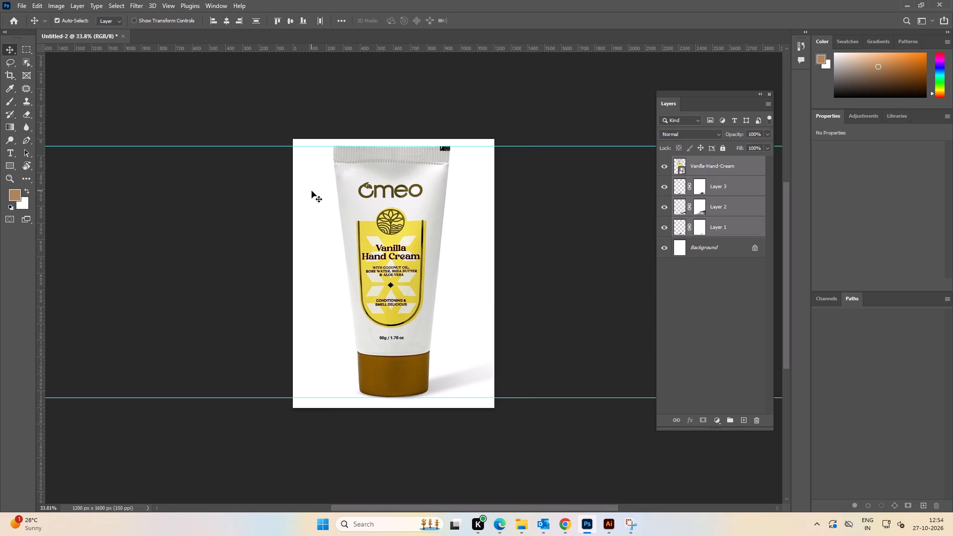
key("Right")
key("Right")
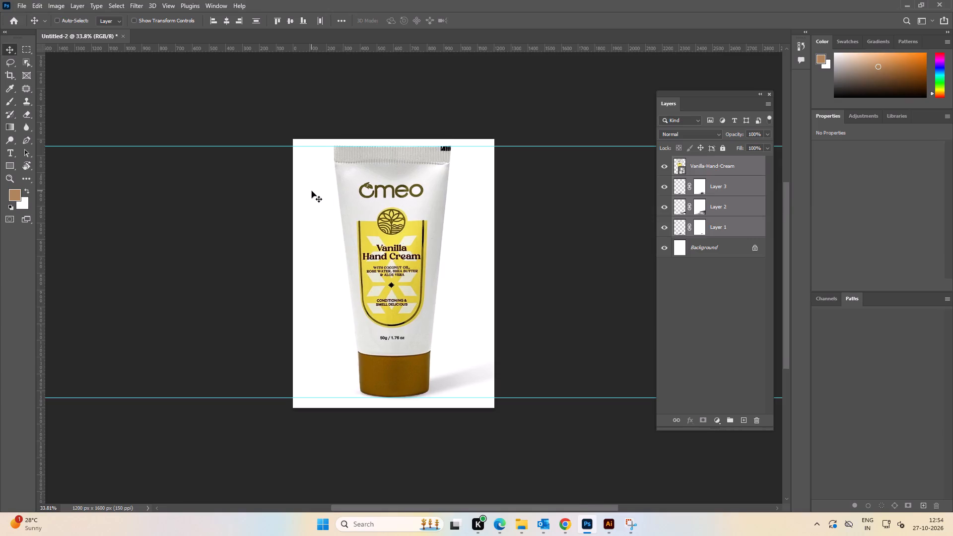
key("ctrl+0")
double_click(208, 200)
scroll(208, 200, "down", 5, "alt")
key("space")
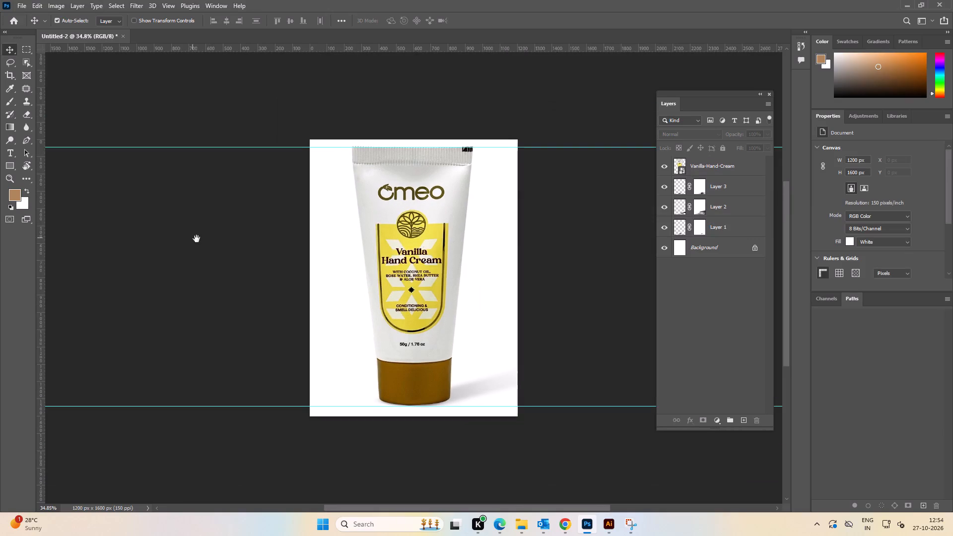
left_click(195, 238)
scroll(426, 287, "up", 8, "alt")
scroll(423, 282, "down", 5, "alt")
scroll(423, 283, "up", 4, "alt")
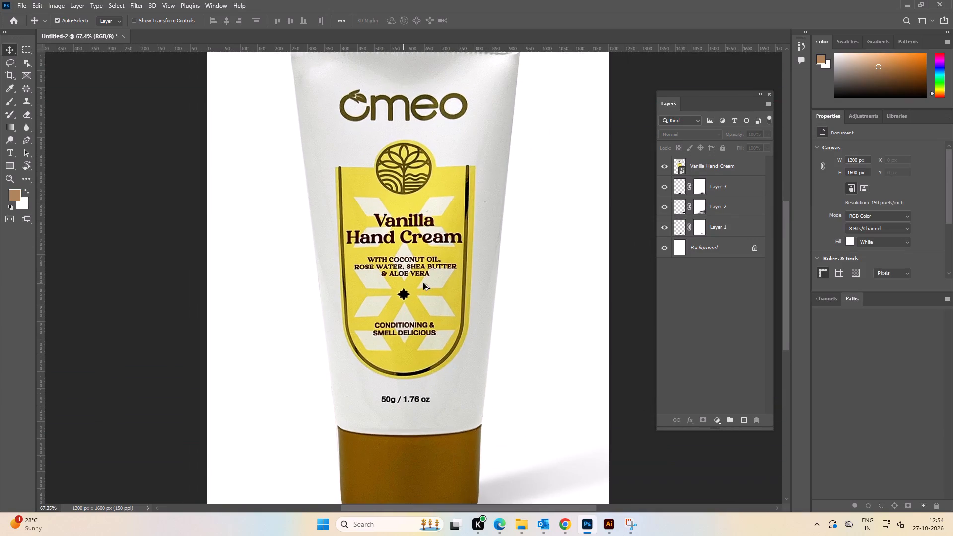
Inspect the tube's cap and the shadow beneath it near the lower guide.
key("space")
key("space")
key("space")
key("space")
key("space")
key("space")
key("space")
key("space")
key("space")
left_click_drag(424, 358, 359, 305)
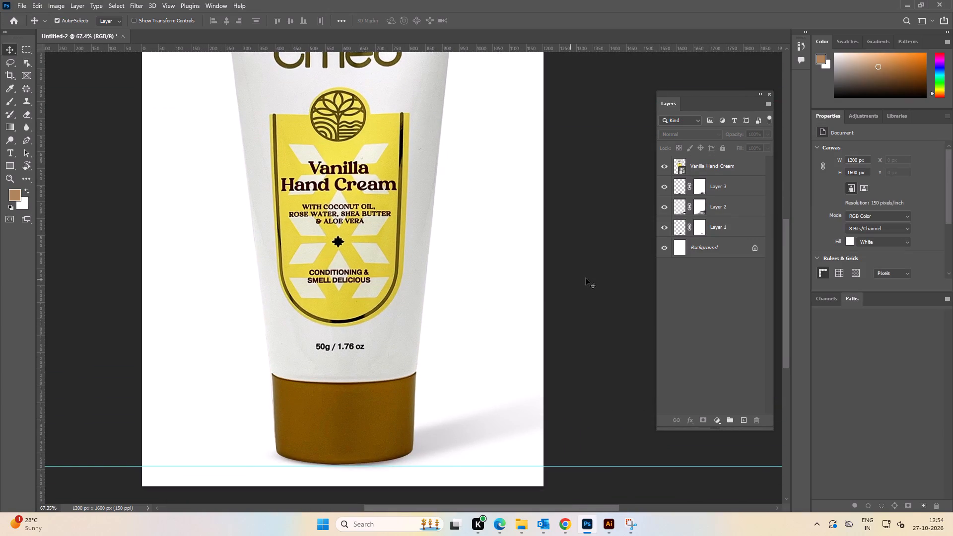
left_click(586, 278)
Open the Vanilla Hand Cream PSD from the New folder inside Cosmetic Products > Vanilla Hand Cream-5og.
key("alt+Tab")
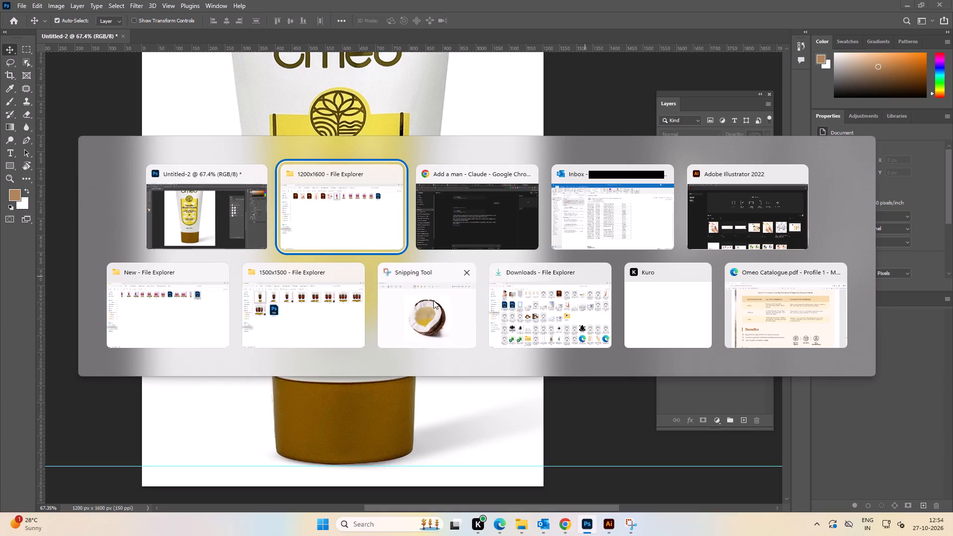
left_click(194, 318, "alt")
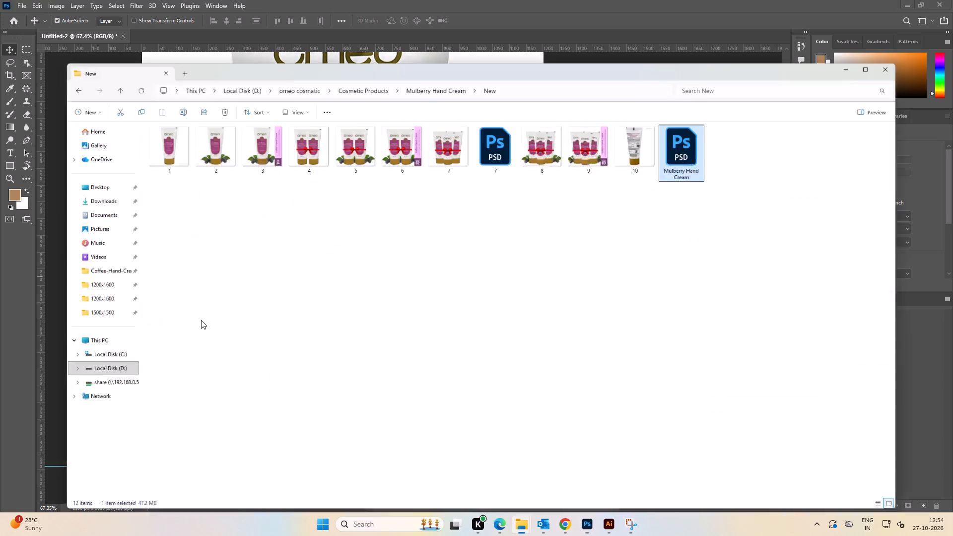
left_click(9, 32)
left_click(9, 32)
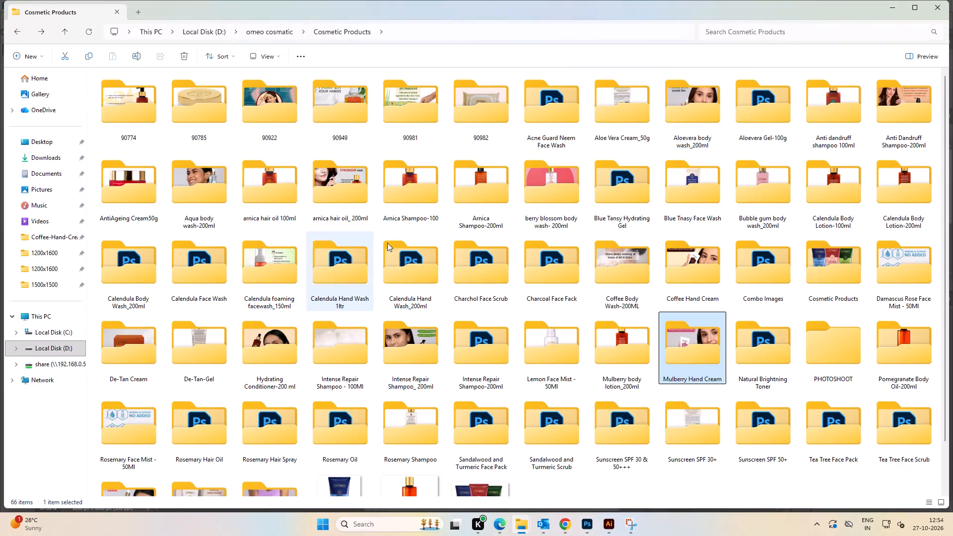
left_click(283, 176)
key("v")
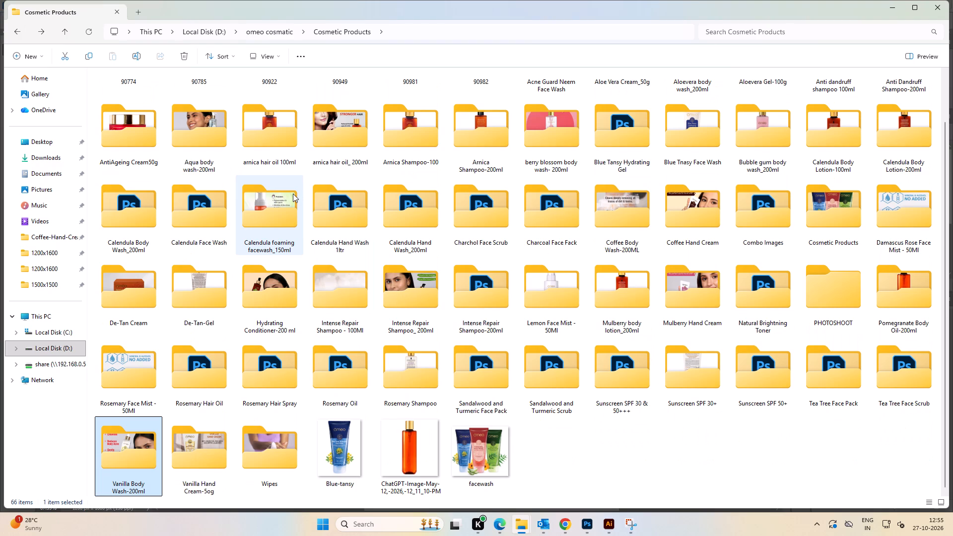
double_click(209, 462)
double_click(132, 106)
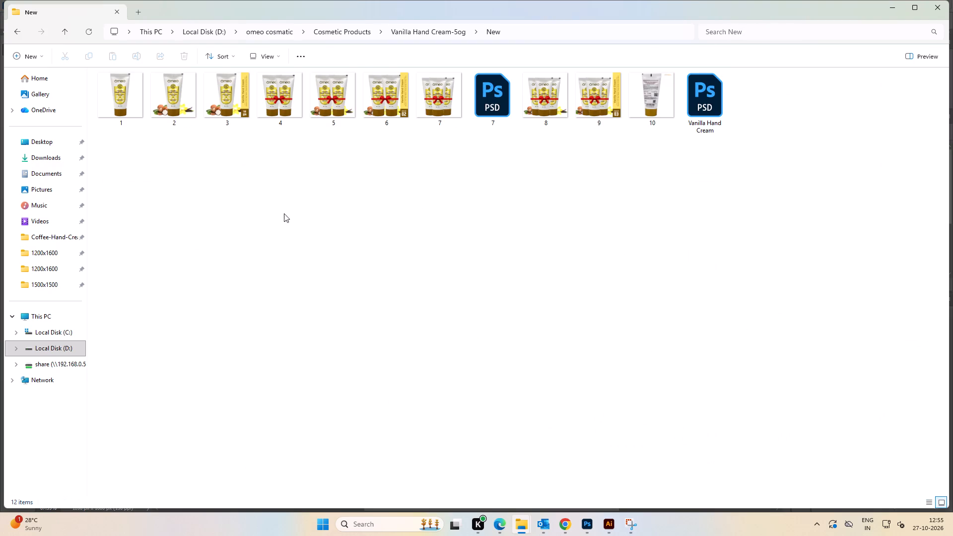
double_click(683, 109)
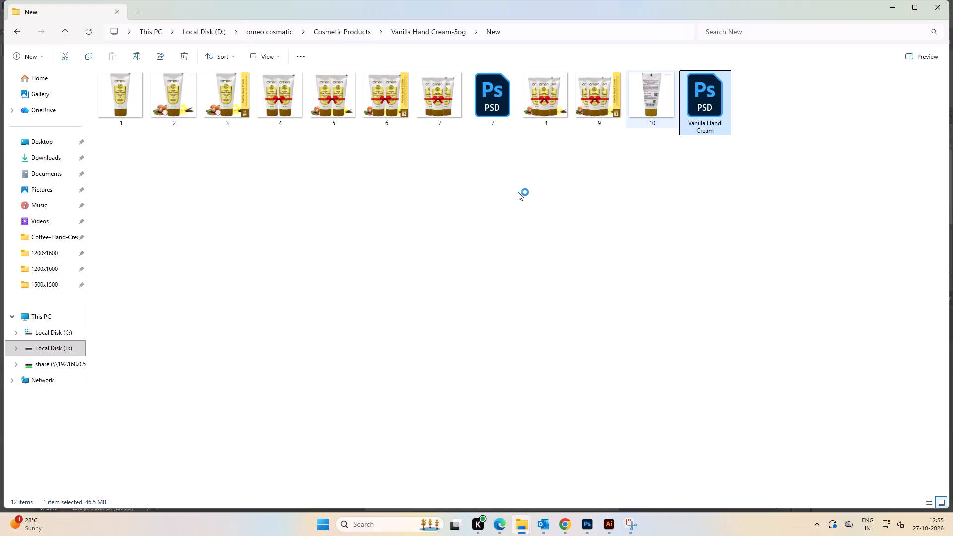
Show group 1 with the single-tube layout and hide the pack-of-three and pack-of-two groups.
scroll(429, 329, "down", 4, "alt")
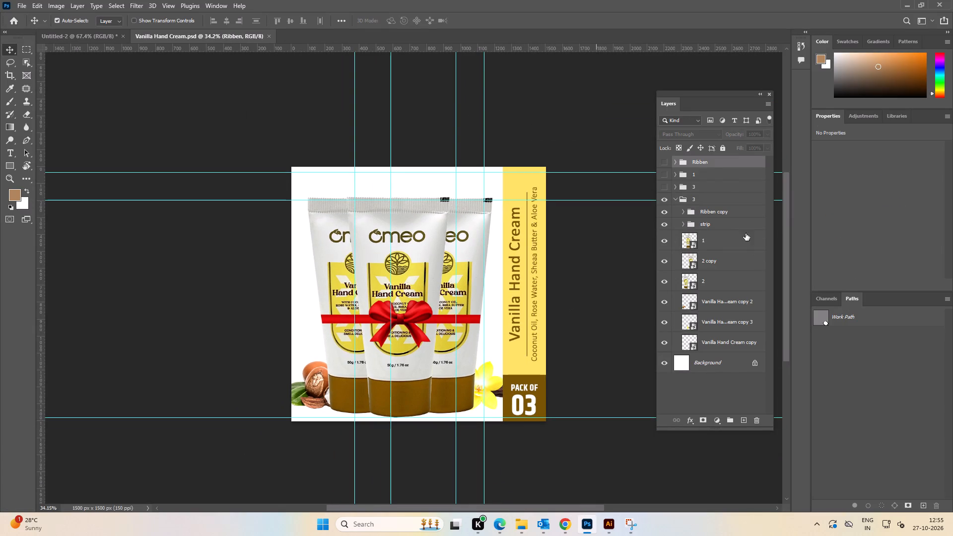
left_click(675, 200)
left_click(666, 201)
left_click(665, 186)
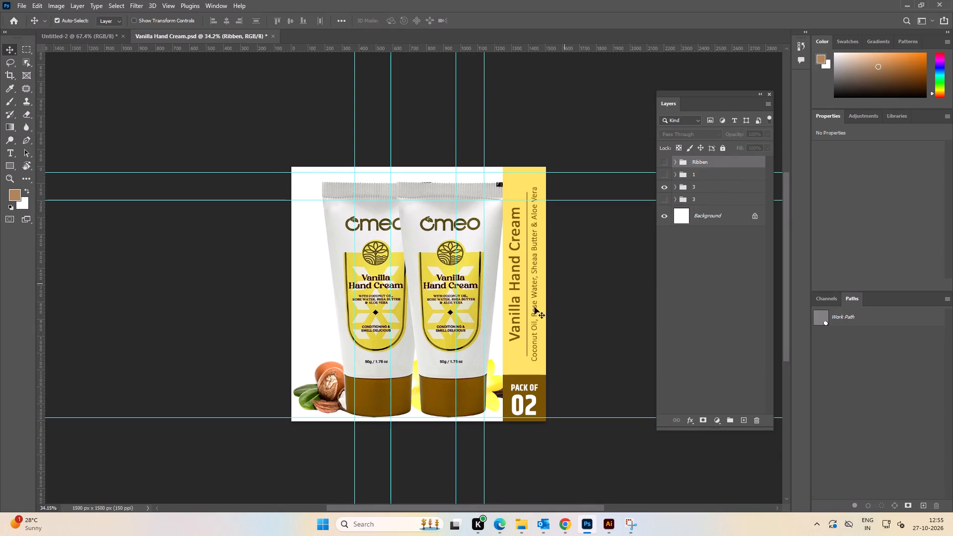
key("space")
key("space")
key("space")
key("space")
key("space")
left_click_drag(513, 340, 515, 273)
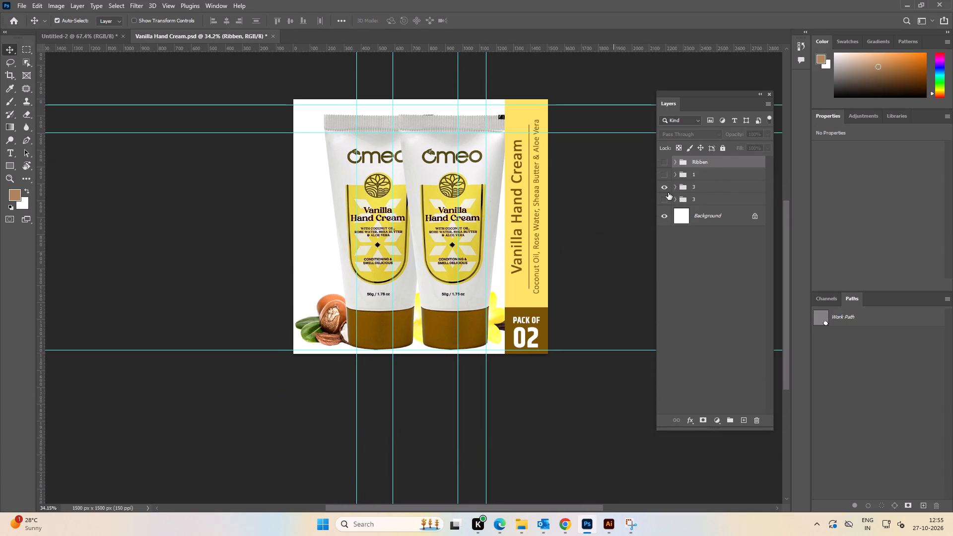
left_click(667, 186)
left_click(667, 174)
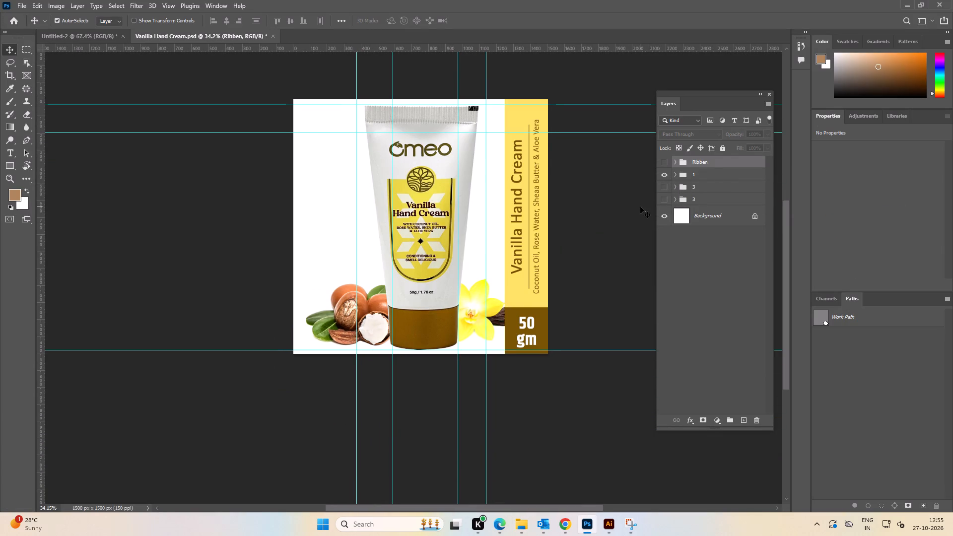
left_click(617, 257)
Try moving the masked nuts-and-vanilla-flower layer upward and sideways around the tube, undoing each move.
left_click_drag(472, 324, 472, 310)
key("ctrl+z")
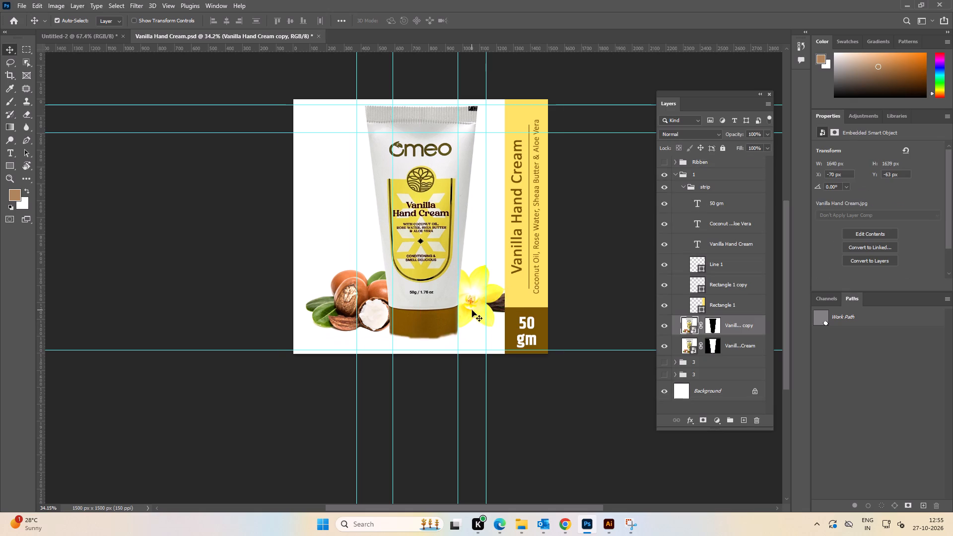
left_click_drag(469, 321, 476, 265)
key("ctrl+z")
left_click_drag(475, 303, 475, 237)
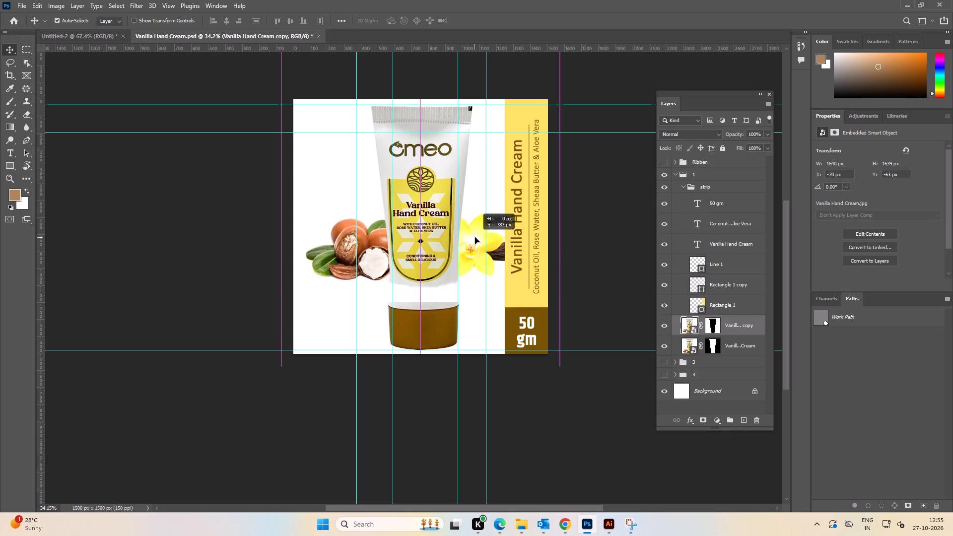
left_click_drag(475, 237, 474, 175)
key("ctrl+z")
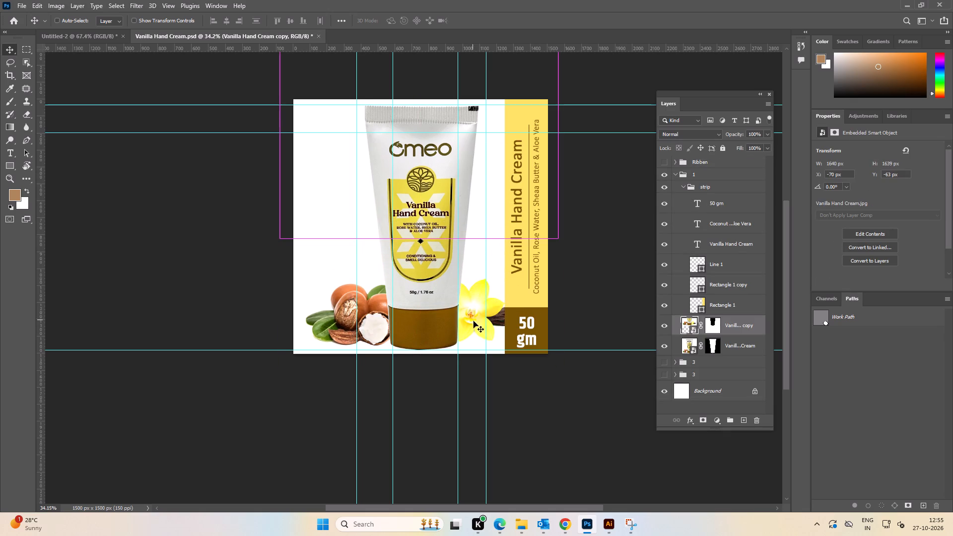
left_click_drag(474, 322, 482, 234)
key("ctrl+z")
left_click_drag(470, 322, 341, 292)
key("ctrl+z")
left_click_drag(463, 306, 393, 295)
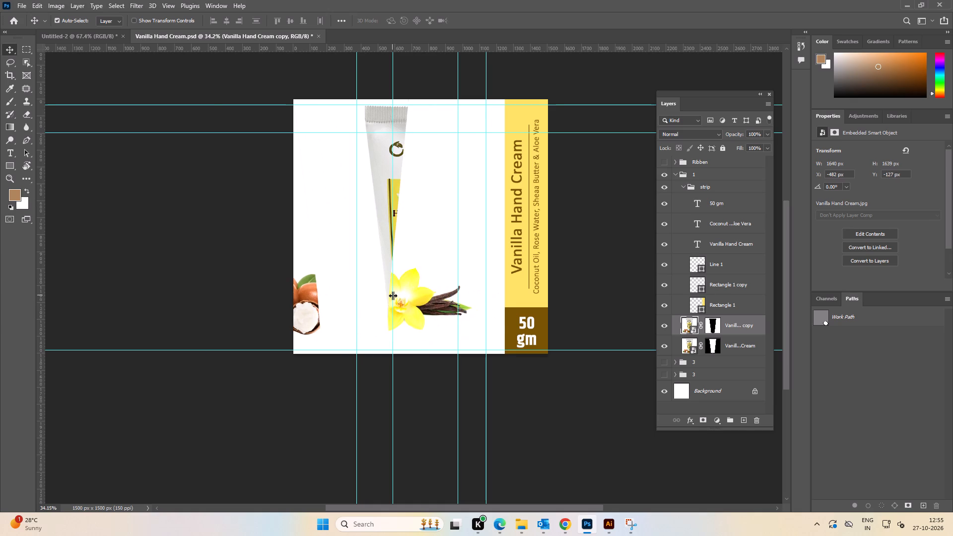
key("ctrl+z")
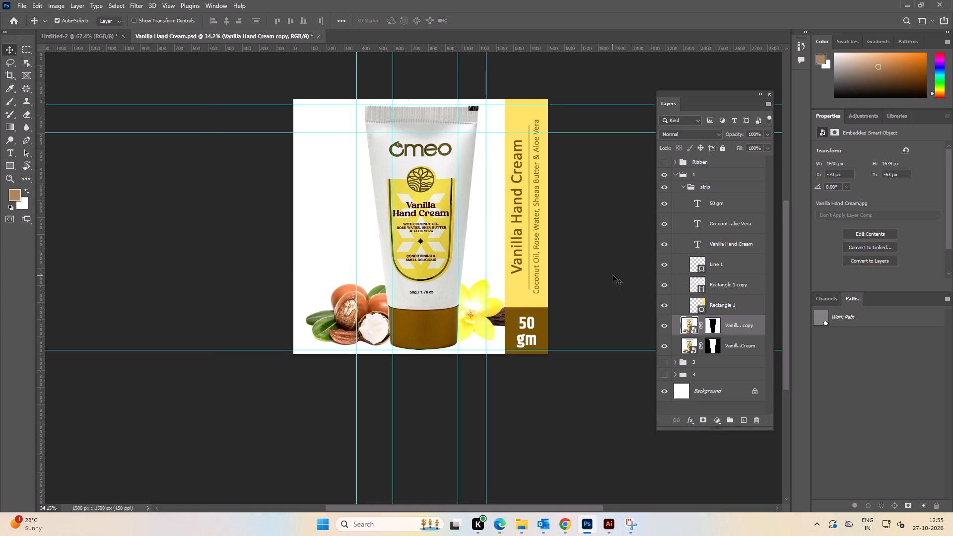
Copy the masked nuts-and-vanilla-flower layer from Vanilla Hand Cream.psd into the Untitled-2 document.
left_click_drag(476, 319, 381, 201)
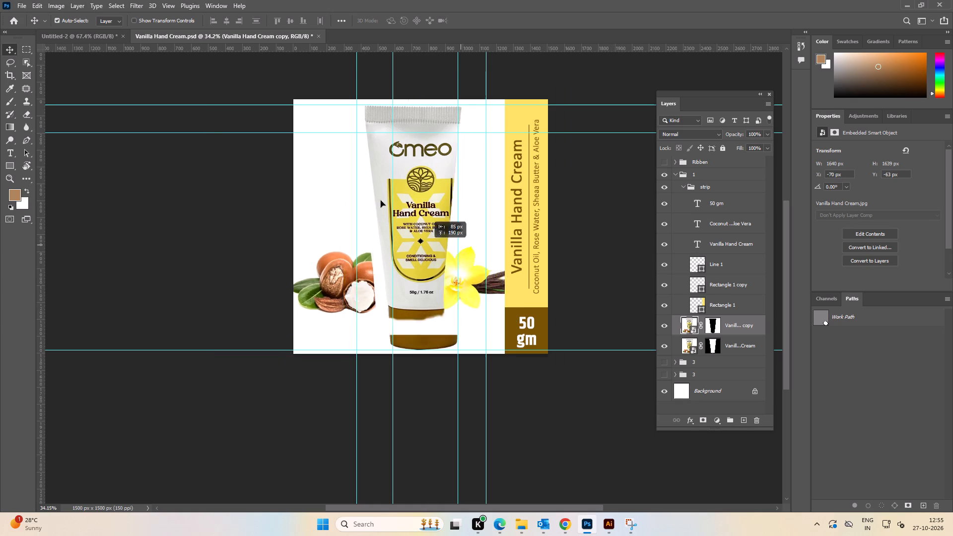
left_click_drag(381, 201, 380, 267)
scroll(380, 267, "down", 8, "alt")
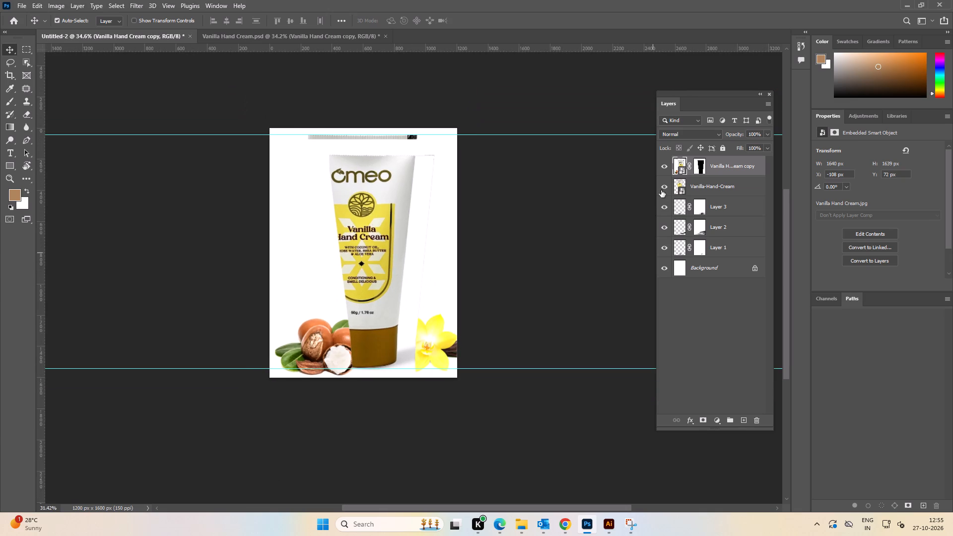
Hide the copied ingredients layer, group the Vanilla tube with its three shadow layers, and name the group 1.
left_click(664, 169)
double_click(668, 186)
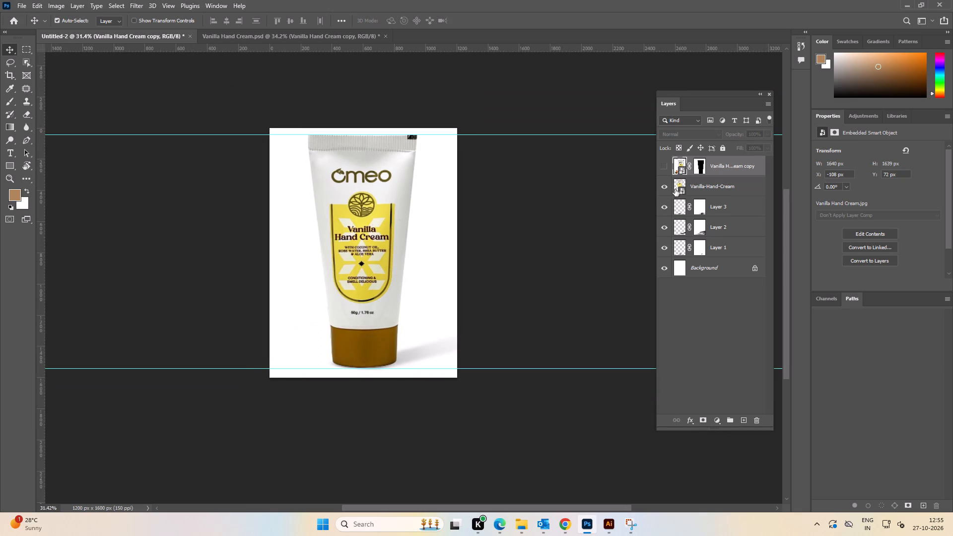
left_click(717, 188)
left_click(722, 250, "shift")
key("ctrl+g")
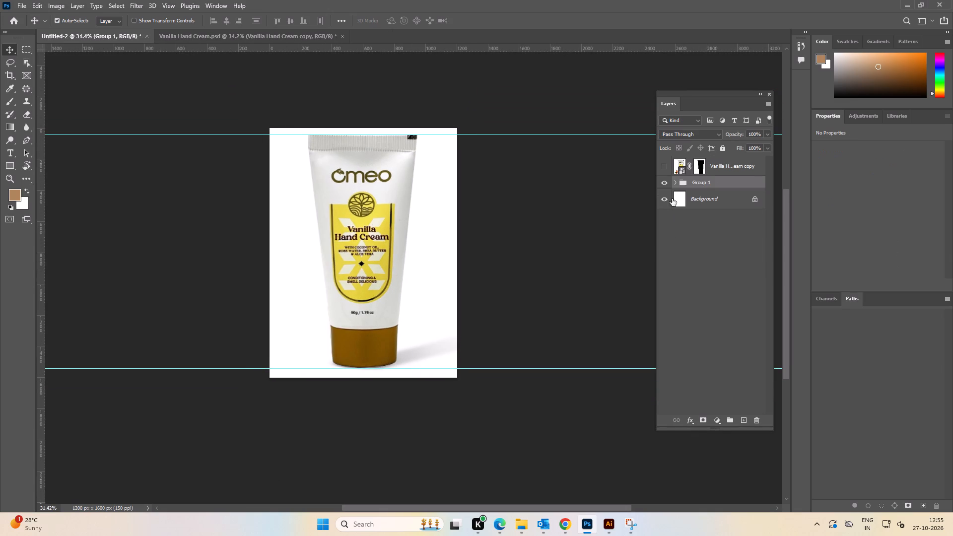
double_click(701, 182)
key("1")
key("Return")
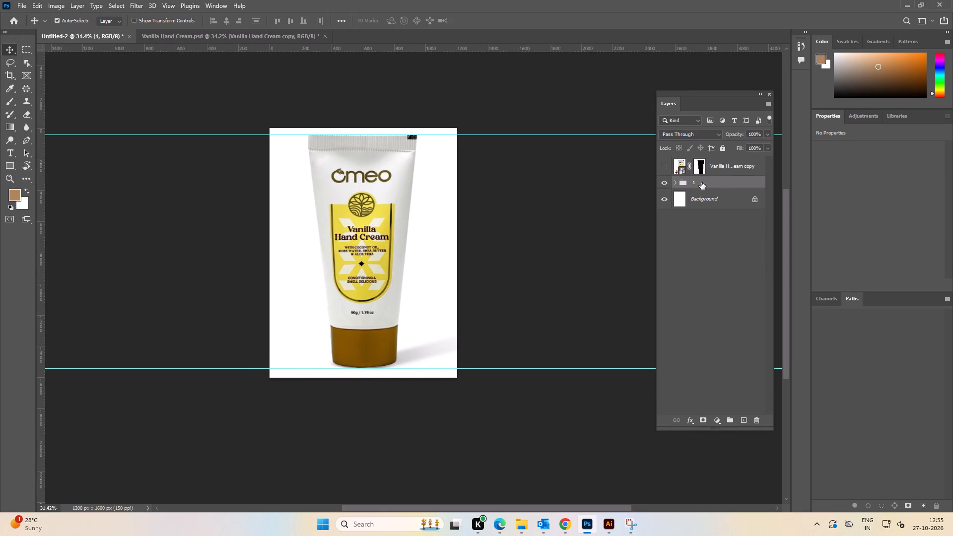
Show the copied ingredients layer on its own, hiding group 1 and the Background.
left_click(662, 184)
left_click(667, 169)
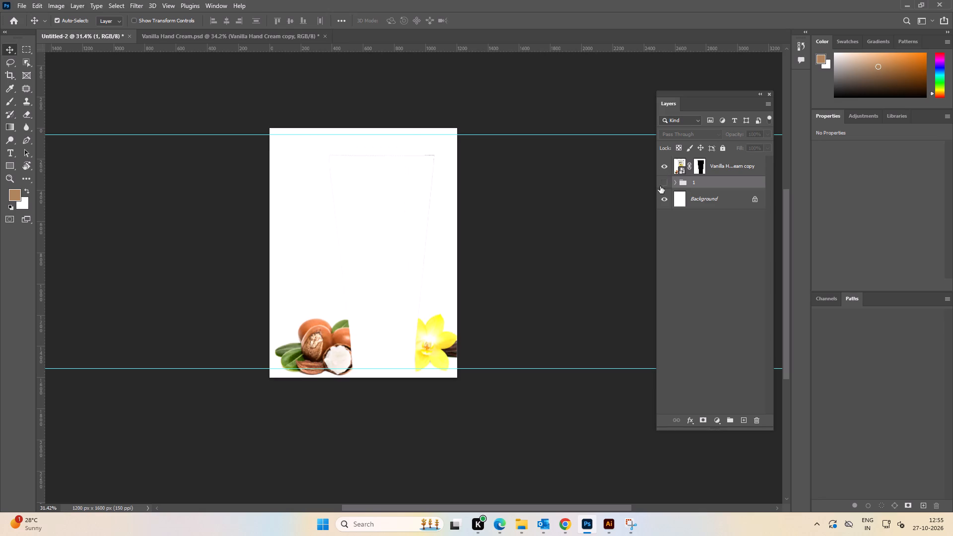
left_click(661, 199)
Reposition the ingredients layer and scale it to 78.11% so the nuts and vanilla flower fit the canvas width.
left_click_drag(427, 343, 414, 297)
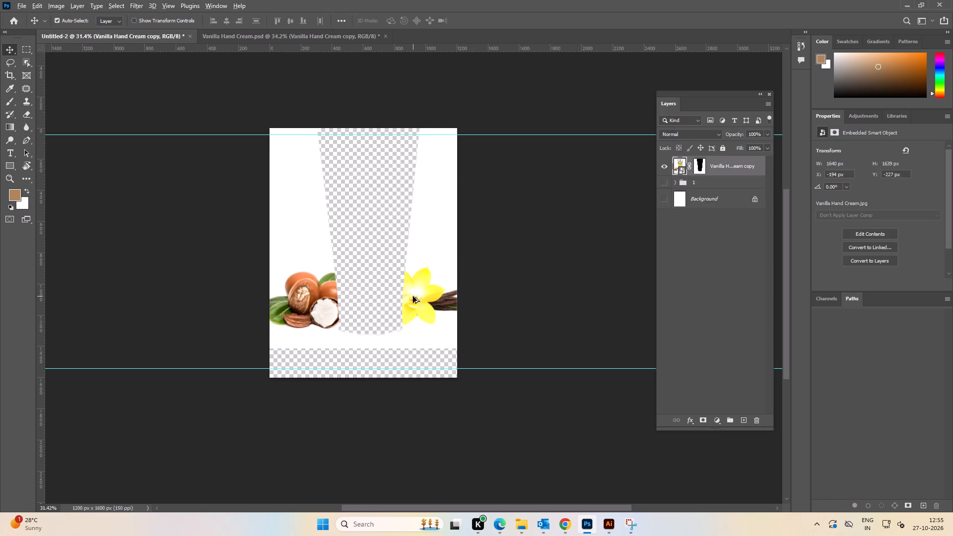
scroll(413, 296, "down", 3, "alt")
left_click(415, 298)
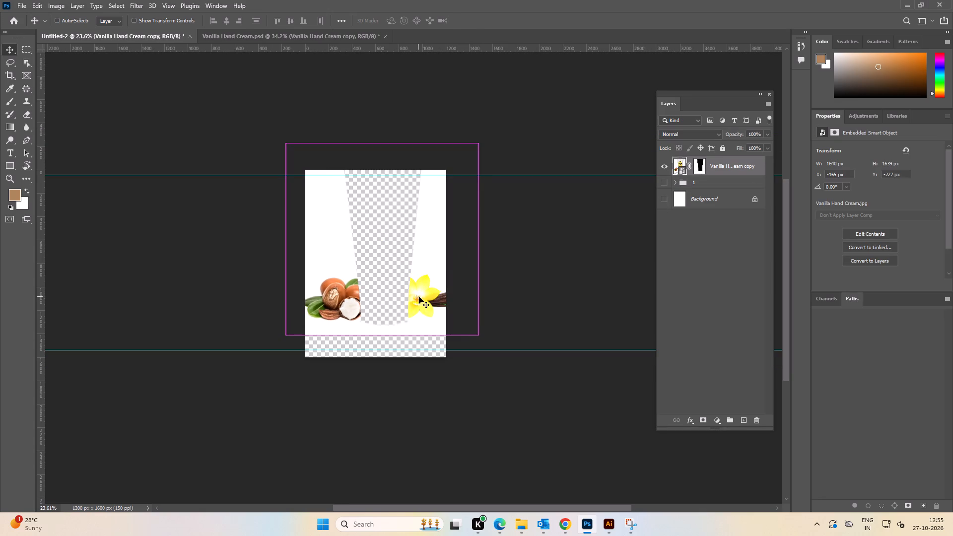
key("ctrl+t")
left_click_drag(383, 144, 383, 180, "shift")
scroll(421, 322, "up", 2, "alt")
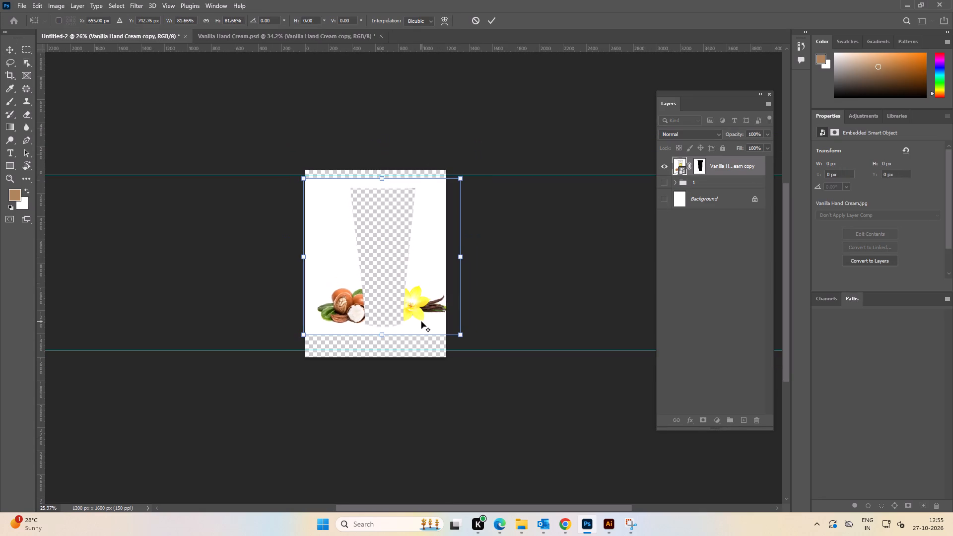
scroll(421, 322, "up", 1, "alt")
left_click_drag(421, 309, 421, 316)
left_click_drag(370, 143, 369, 152, "shift")
left_click(555, 246)
key("space")
left_click_drag(521, 258, 526, 257)
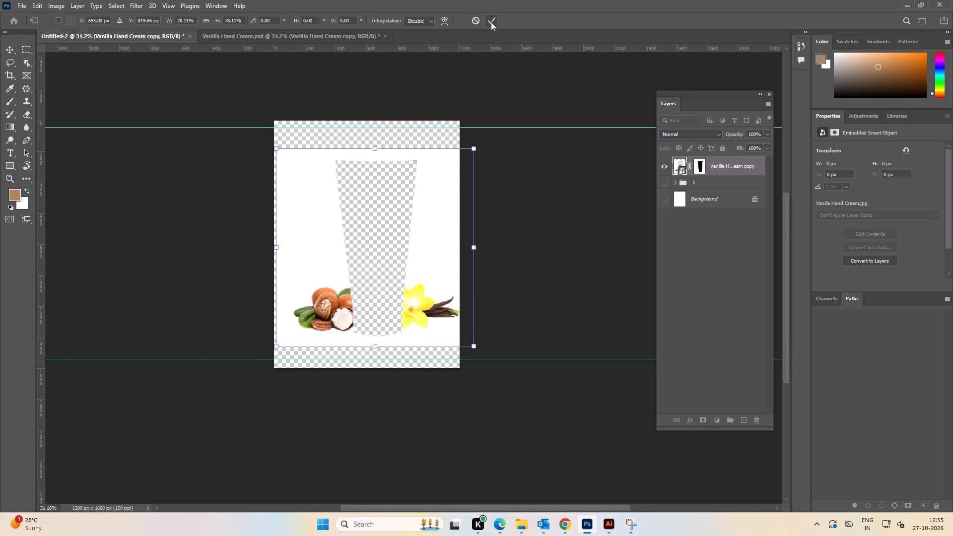
left_click(488, 18)
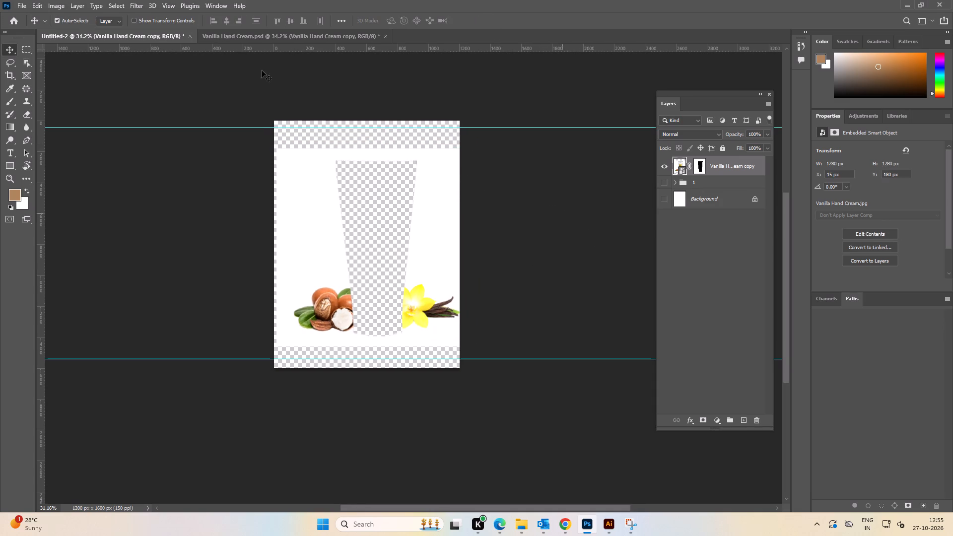
Close Vanilla Hand Cream.psd without saving its changes.
left_click(238, 33)
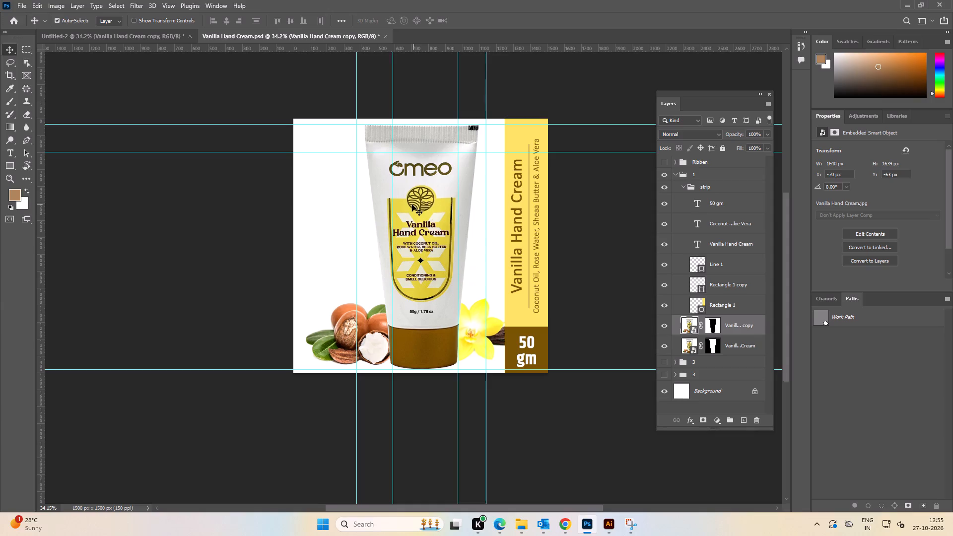
left_click(386, 37)
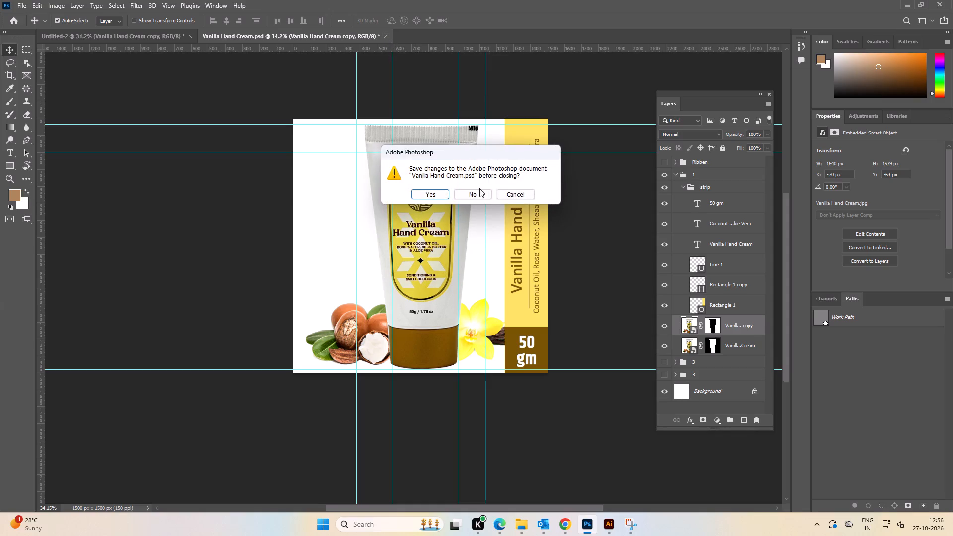
left_click(475, 195)
Switch to File Explorer and open image 2 from the Vanilla Hand Cream-5og New folder.
key("alt+Tab")
left_click(352, 210, "alt")
left_click(500, 219)
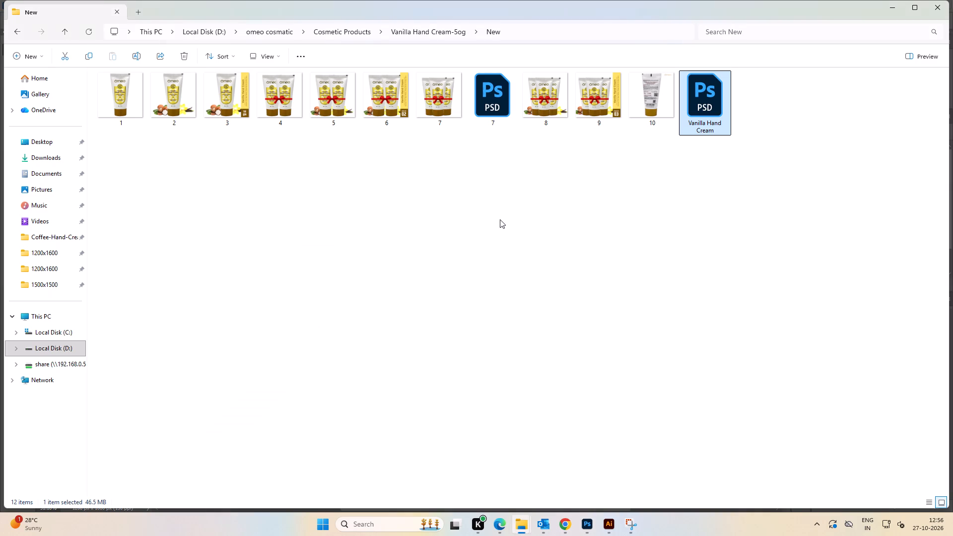
double_click(159, 100)
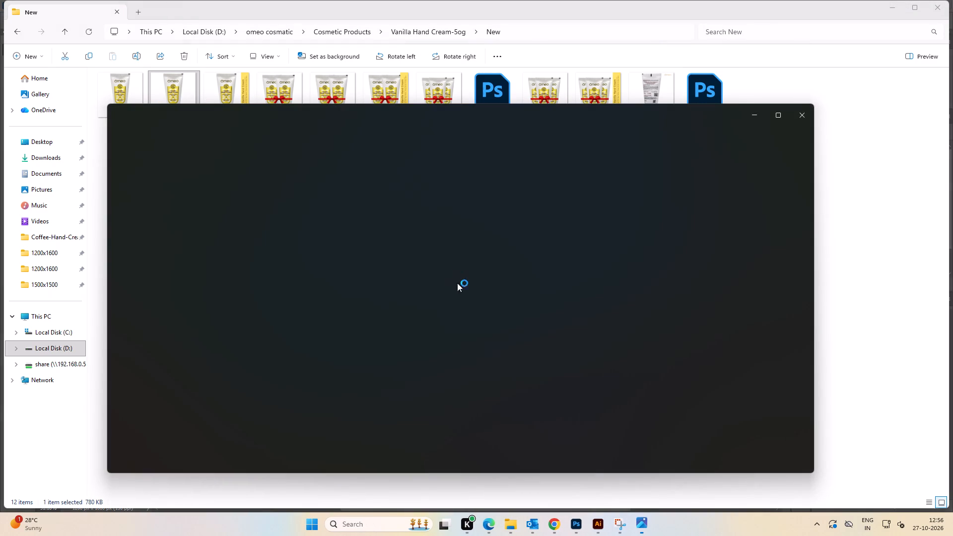
Capture a screen snip of 2.jpg's lower part with the nuts, cap and vanilla flower, and open it in Snipping Tool.
key("shift+super+s")
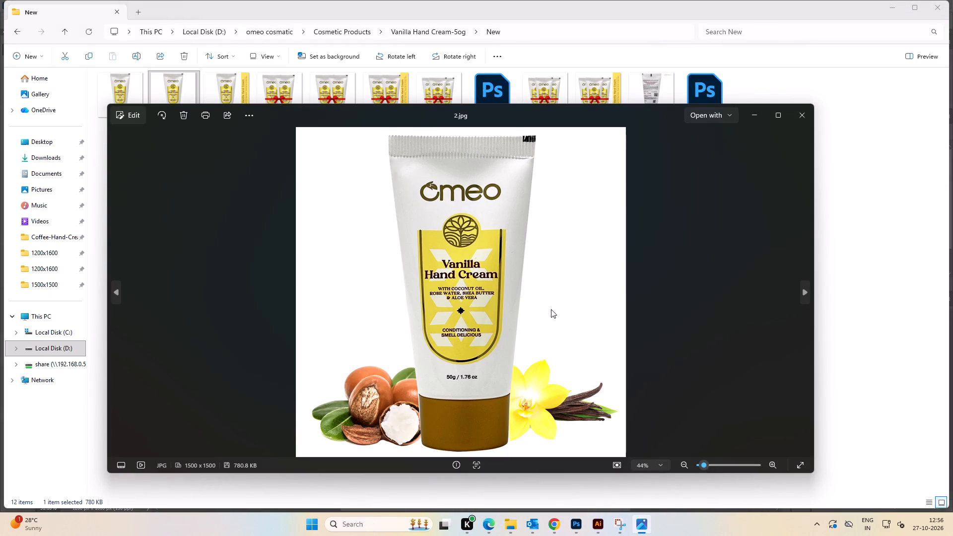
left_click_drag(305, 329, 611, 454)
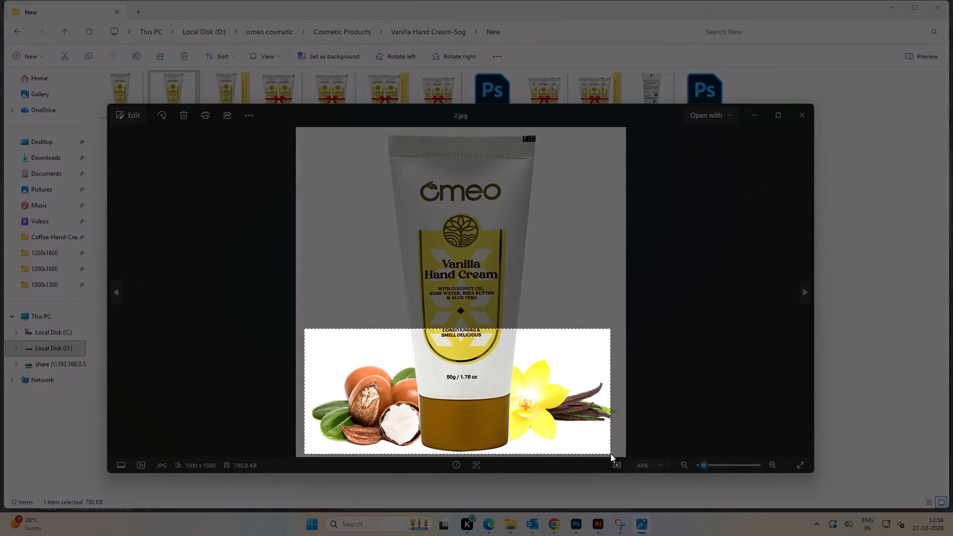
left_click_drag(611, 454, 624, 454)
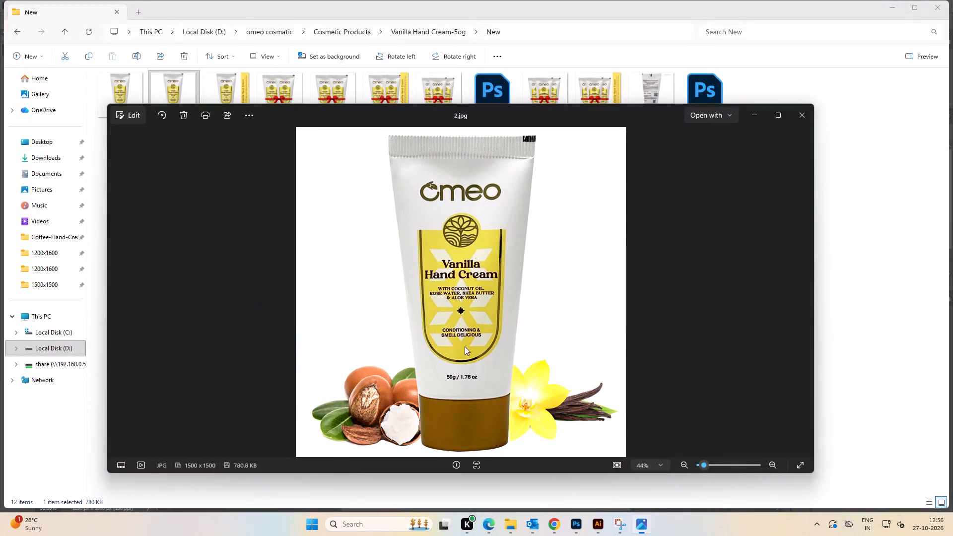
left_click(864, 373)
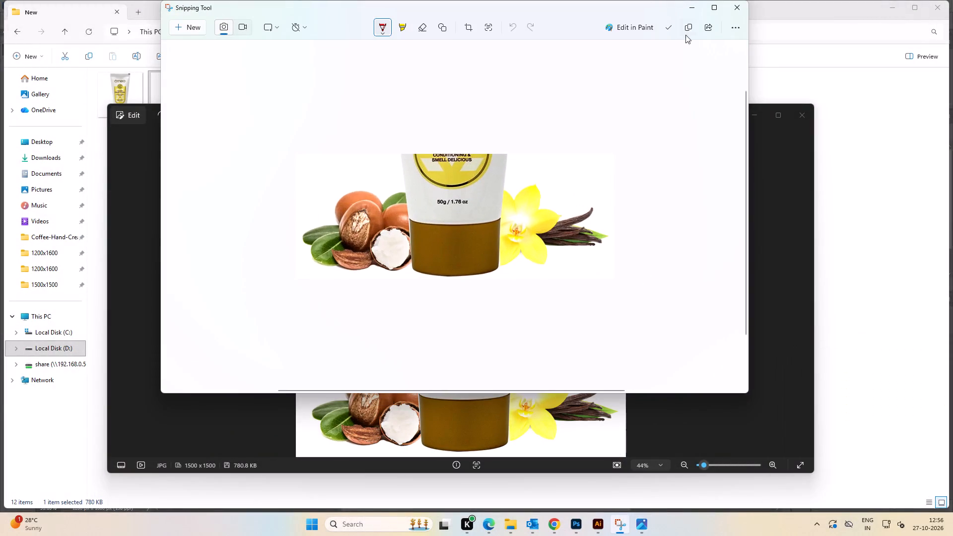
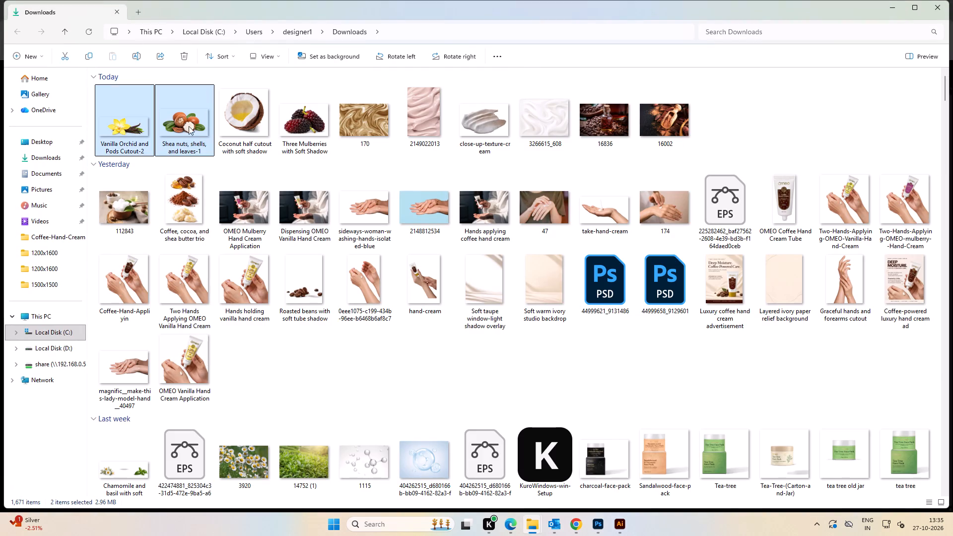
left_click_drag(189, 117, 414, 259)
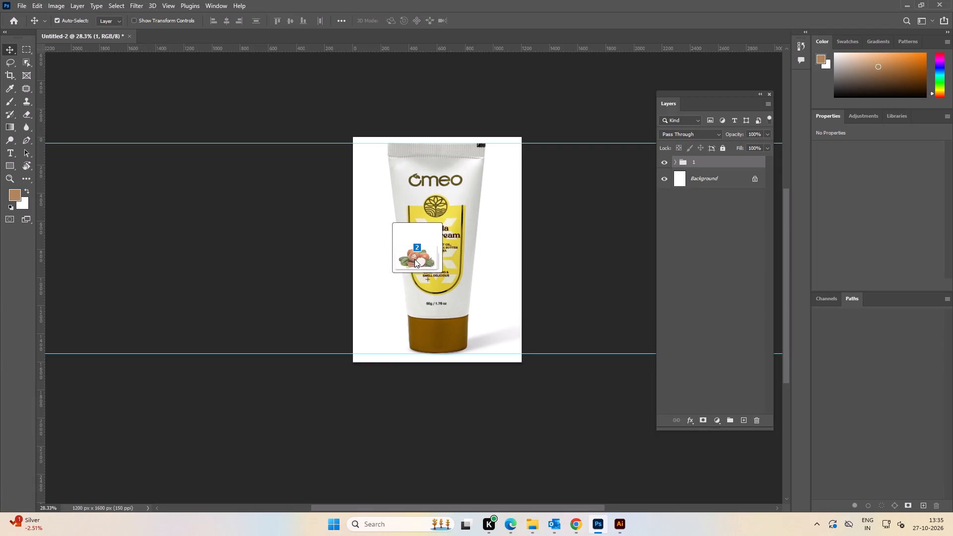
left_click_drag(414, 259, 414, 256)
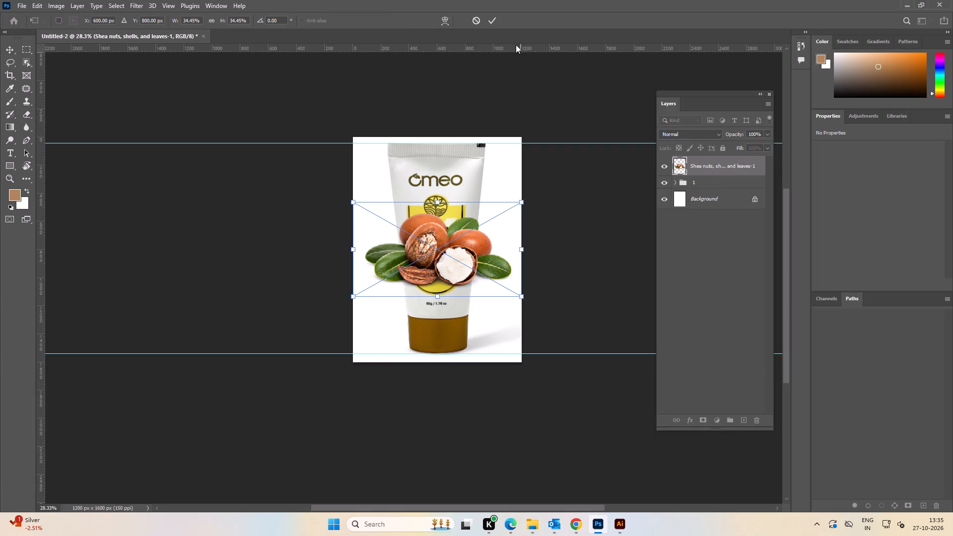
left_click(490, 19)
Place the vanilla orchid cutout horizontally centred over the upper part of the tube, above the shea nuts.
left_click(606, 259)
scroll(483, 246, "down", 2, "alt")
scroll(483, 246, "up", 3, "alt")
left_click_drag(475, 269, 475, 201)
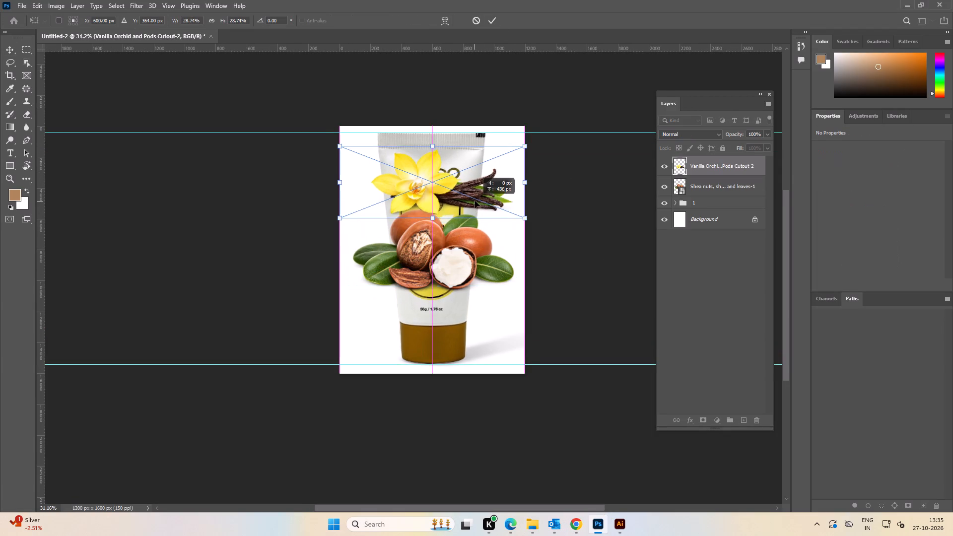
left_click_drag(475, 201, 476, 196)
left_click(638, 271)
Move the shea nuts down over the tube's lower label, and lower the vanilla orchid to about Y 184 px.
scroll(472, 260, "up", 4, "alt")
left_click_drag(472, 251, 470, 266)
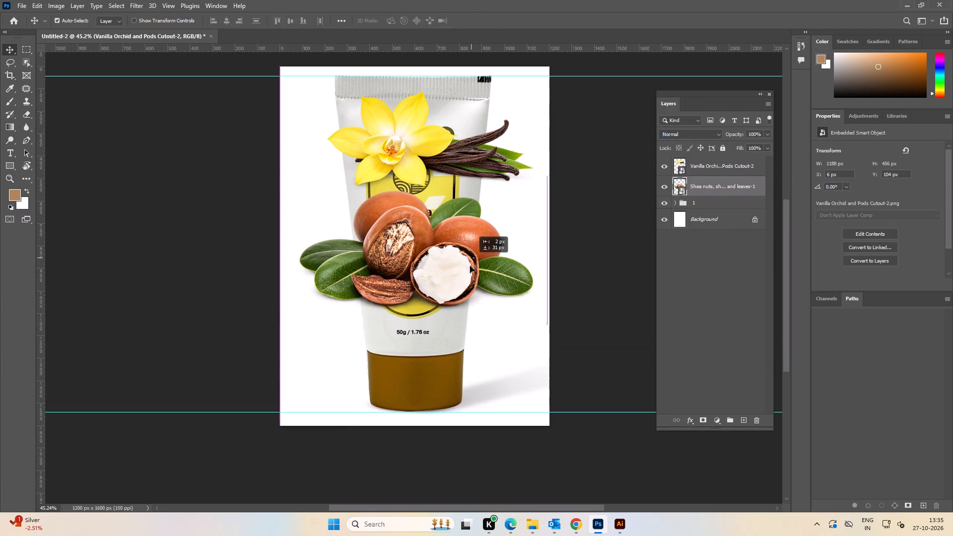
left_click_drag(470, 266, 470, 272)
left_click(596, 226)
left_click_drag(480, 155, 479, 173)
left_click(587, 193)
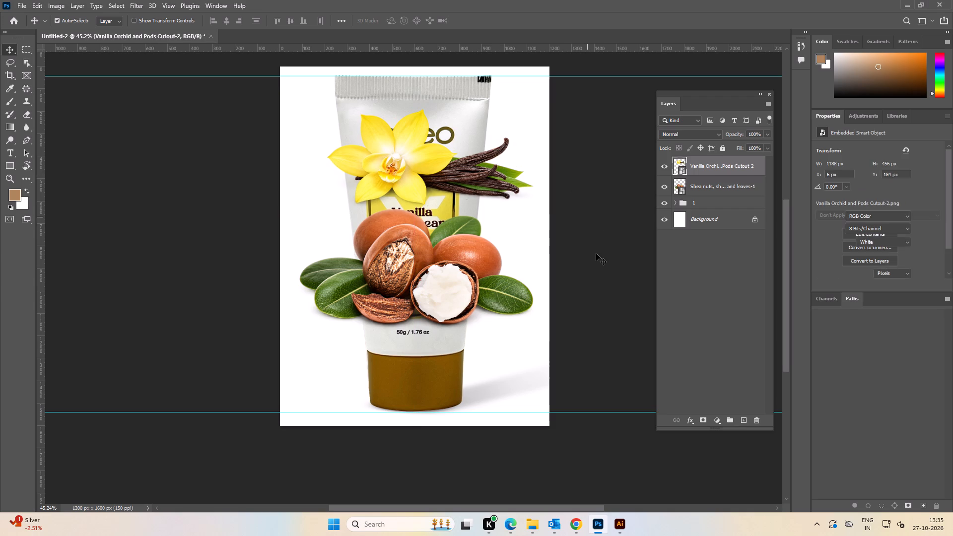
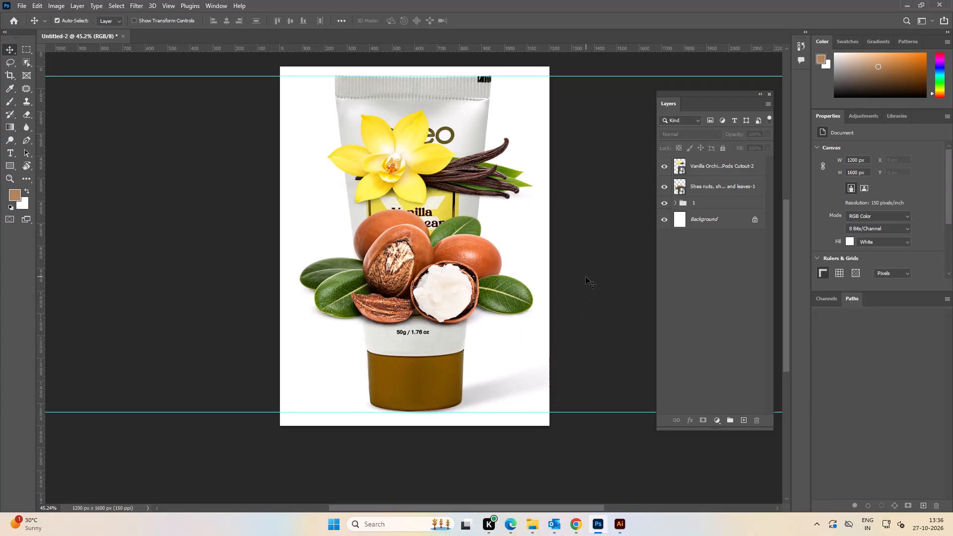
Scale the vanilla orchid and shea nut cutouts down together to 46.37%, keeping them over the tube's lower label.
scroll(578, 254, "down", 2, "alt")
key("space")
left_click(580, 253)
left_click(584, 249)
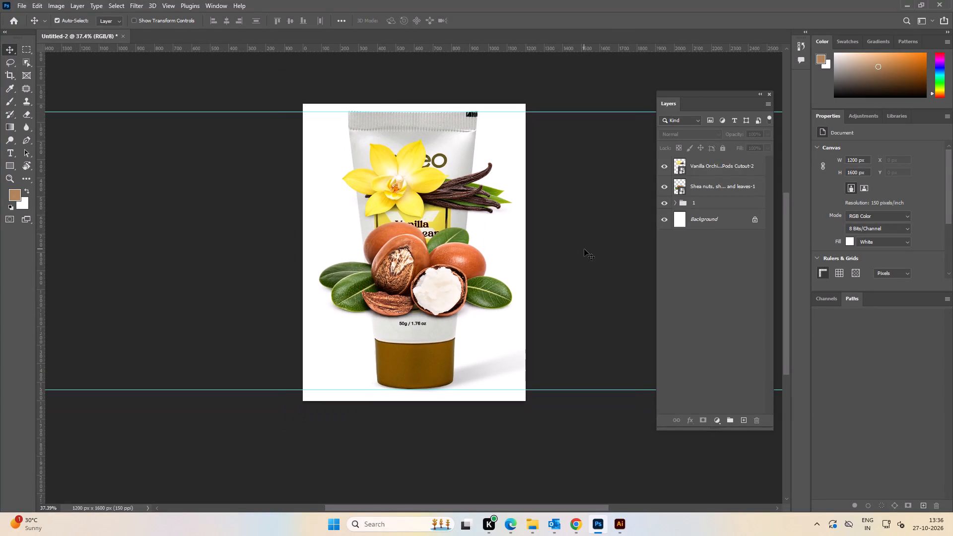
left_click(470, 266)
left_click(427, 192, "shift")
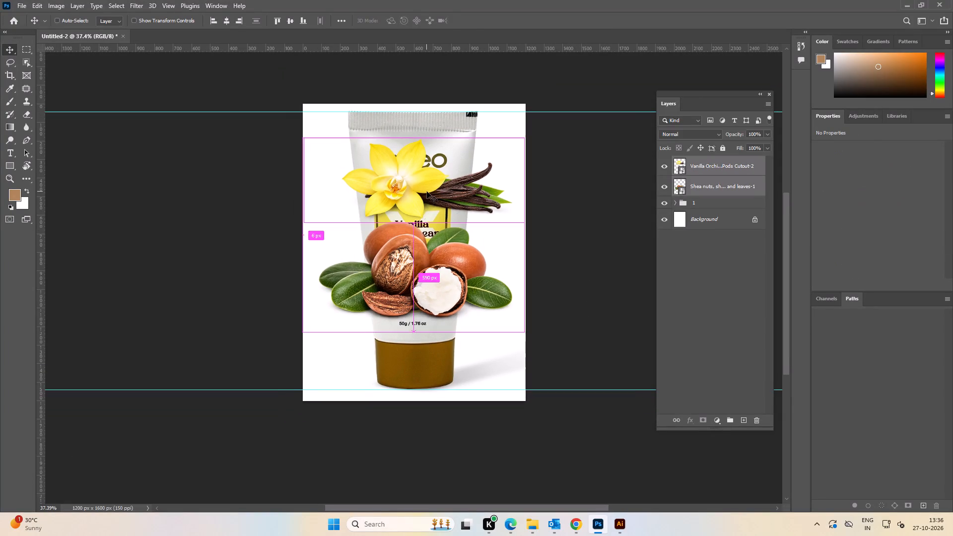
key("ctrl+t")
left_click_drag(412, 138, 418, 242, "shift")
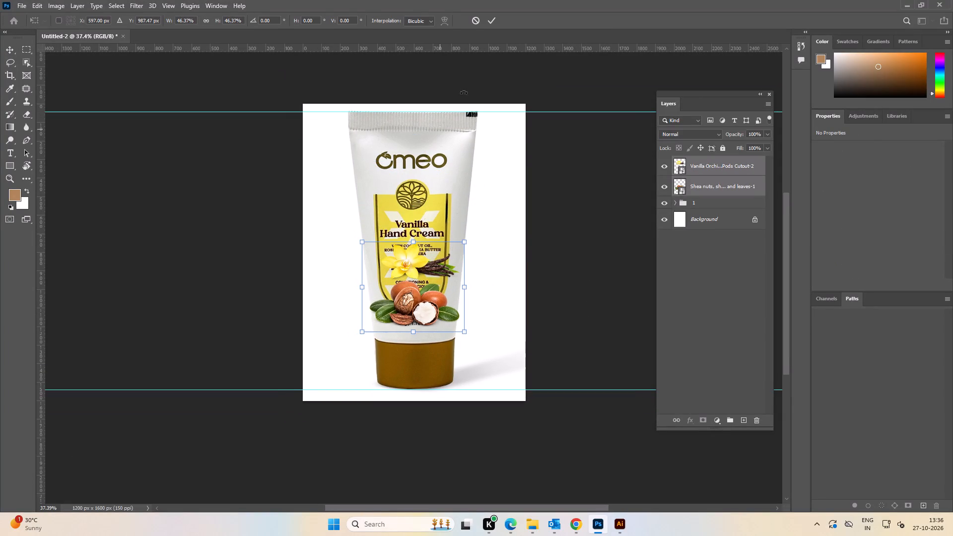
left_click(491, 19)
left_click(568, 235)
Move the shea nuts to the left of the tube's brown cap and the vanilla orchid to its right.
key("space")
left_click_drag(565, 299, 609, 249)
left_click_drag(474, 240, 465, 249)
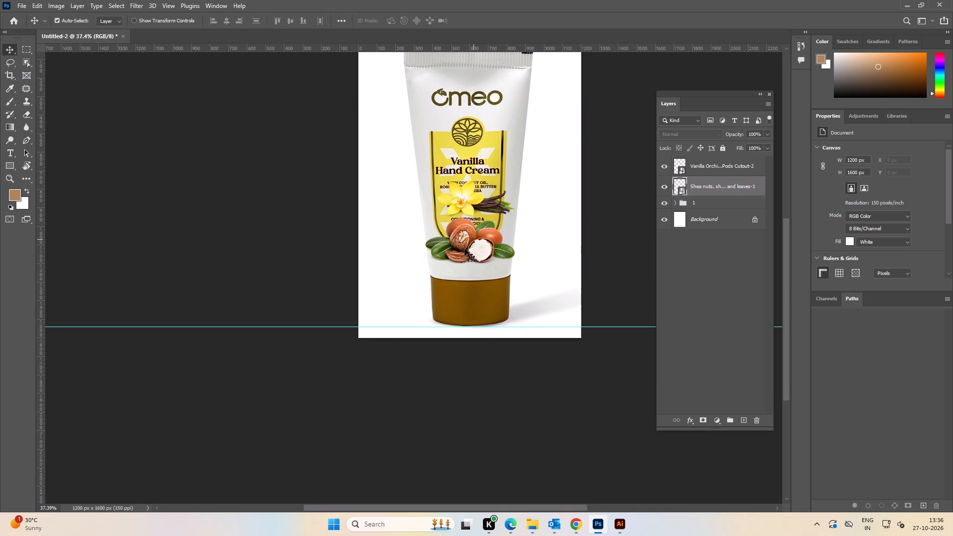
left_click_drag(465, 249, 420, 304)
left_click_drag(467, 194, 517, 297)
Reorder the vanilla orchid and shea nut layers below group 1 so both sit behind the tube.
left_click(714, 184, "shift")
left_click_drag(717, 165, 718, 216)
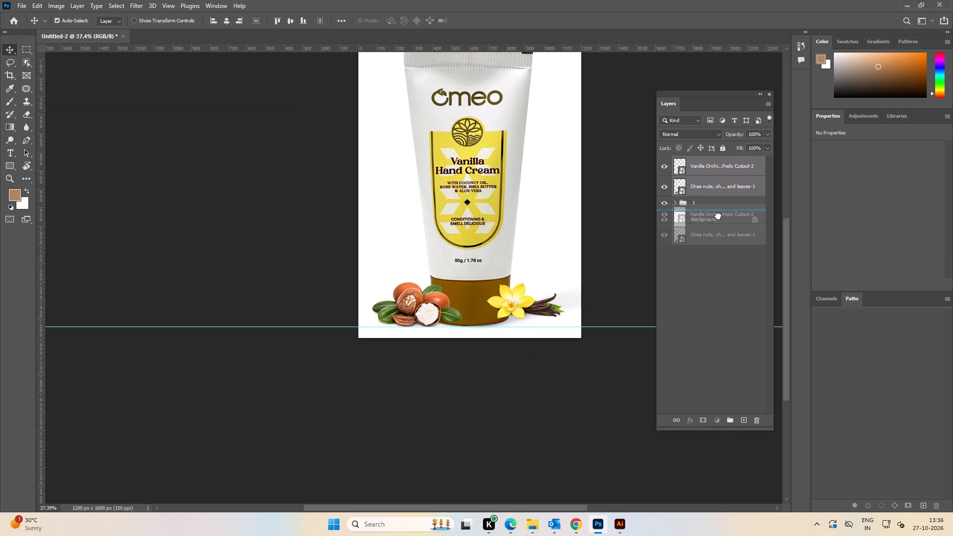
left_click_drag(718, 216, 718, 215)
double_click(609, 266)
Scale the shea nuts down to 13.55% and place them partly behind the brown cap's left edge at about Y 1392 px.
scroll(381, 312, "up", 3, "alt")
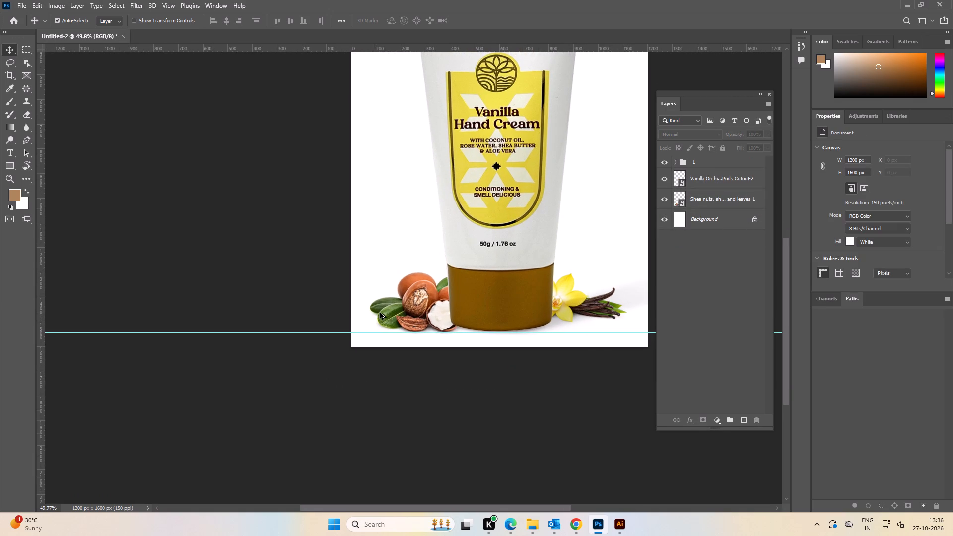
left_click_drag(422, 313, 426, 301)
scroll(419, 301, "up", 5, "alt")
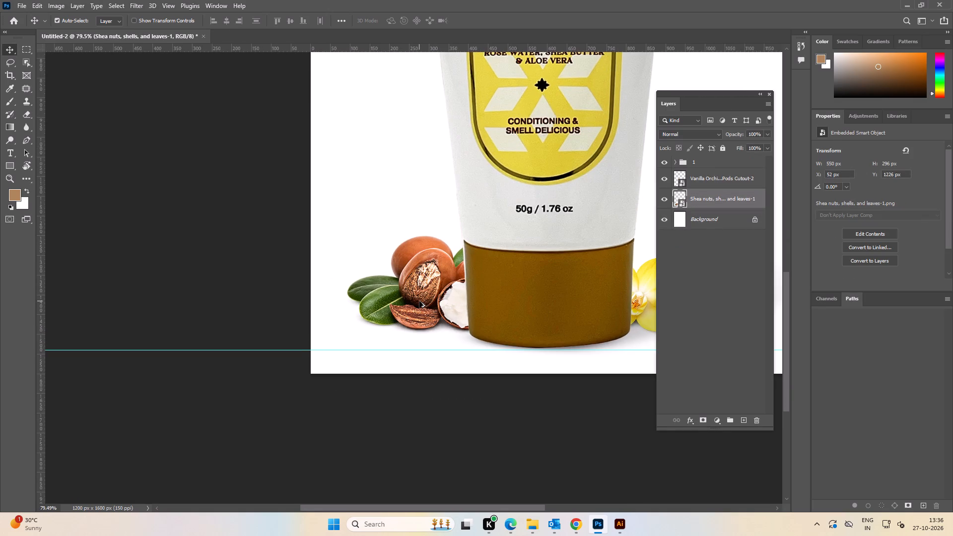
key("ctrl+t")
left_click_drag(334, 283, 358, 286, "shift")
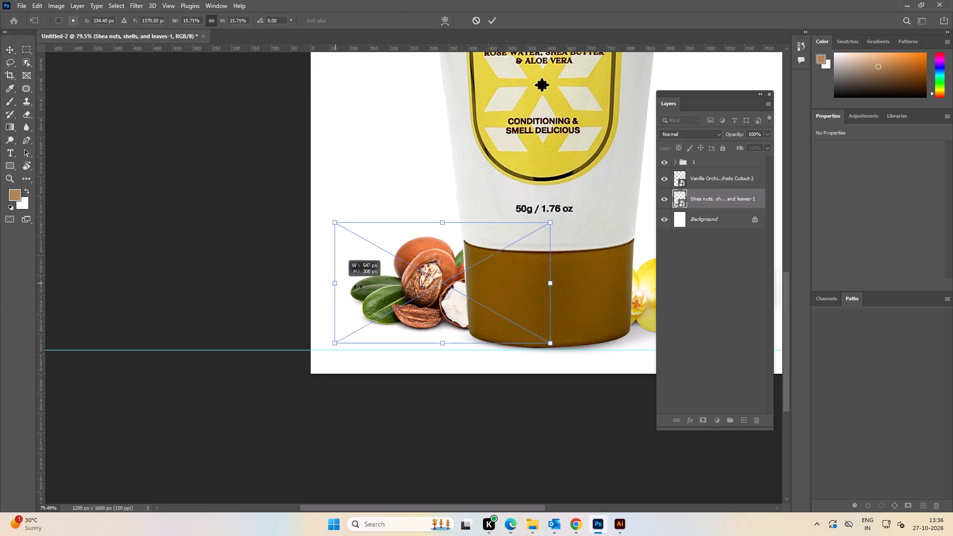
left_click_drag(358, 286, 367, 287, "shift")
left_click_drag(414, 287, 412, 293)
scroll(411, 292, "down", 4, "alt")
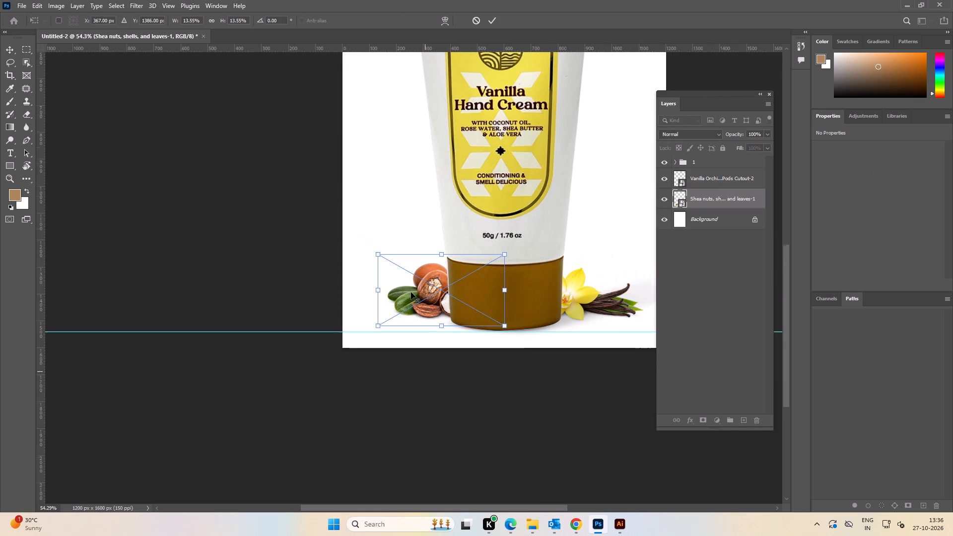
scroll(411, 292, "up", 9, "alt")
left_click(435, 295)
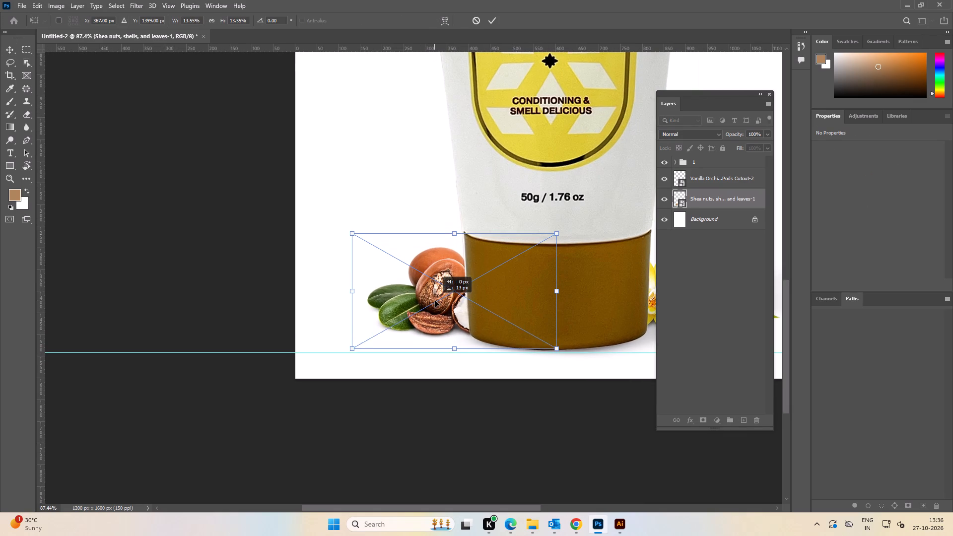
scroll(434, 293, "down", 5, "alt")
key("space")
key("space")
key("space")
key("space")
left_click_drag(478, 294, 265, 266)
left_click(539, 214)
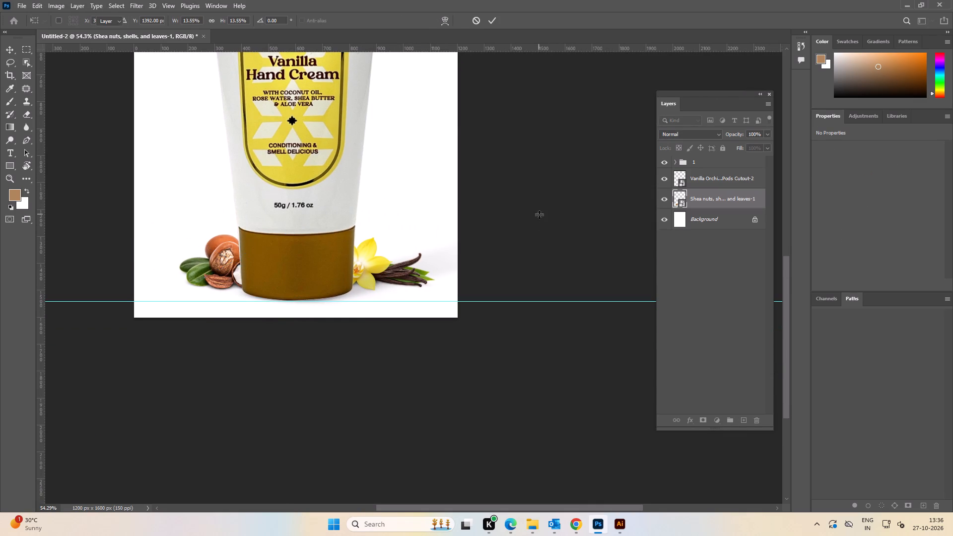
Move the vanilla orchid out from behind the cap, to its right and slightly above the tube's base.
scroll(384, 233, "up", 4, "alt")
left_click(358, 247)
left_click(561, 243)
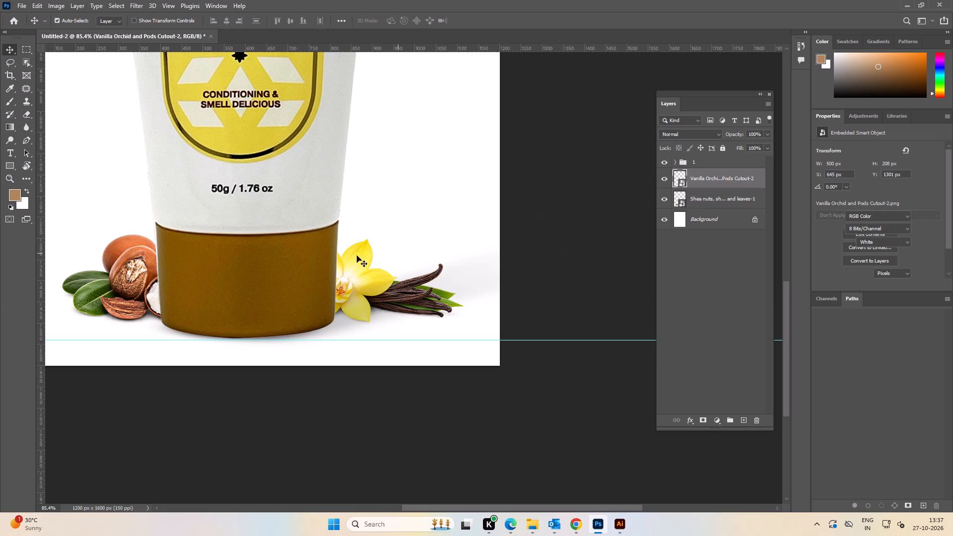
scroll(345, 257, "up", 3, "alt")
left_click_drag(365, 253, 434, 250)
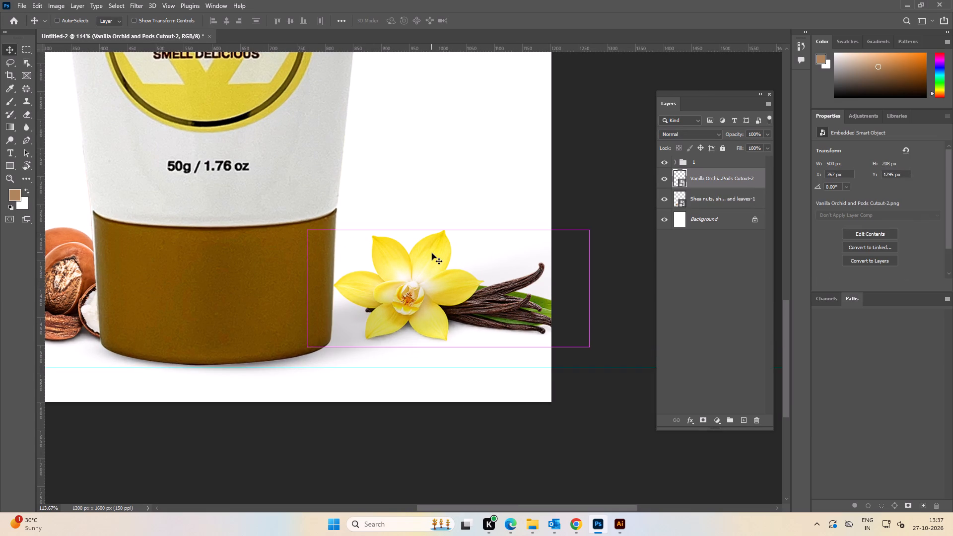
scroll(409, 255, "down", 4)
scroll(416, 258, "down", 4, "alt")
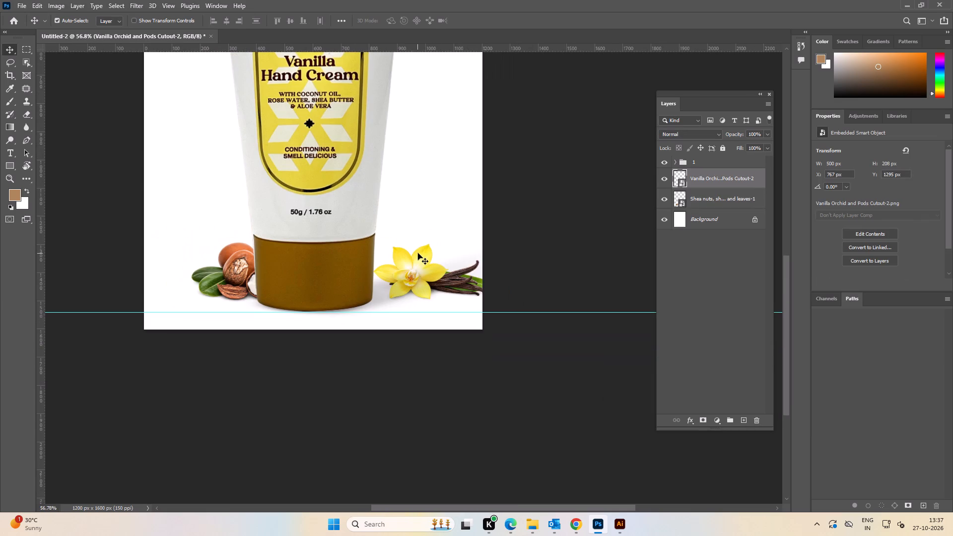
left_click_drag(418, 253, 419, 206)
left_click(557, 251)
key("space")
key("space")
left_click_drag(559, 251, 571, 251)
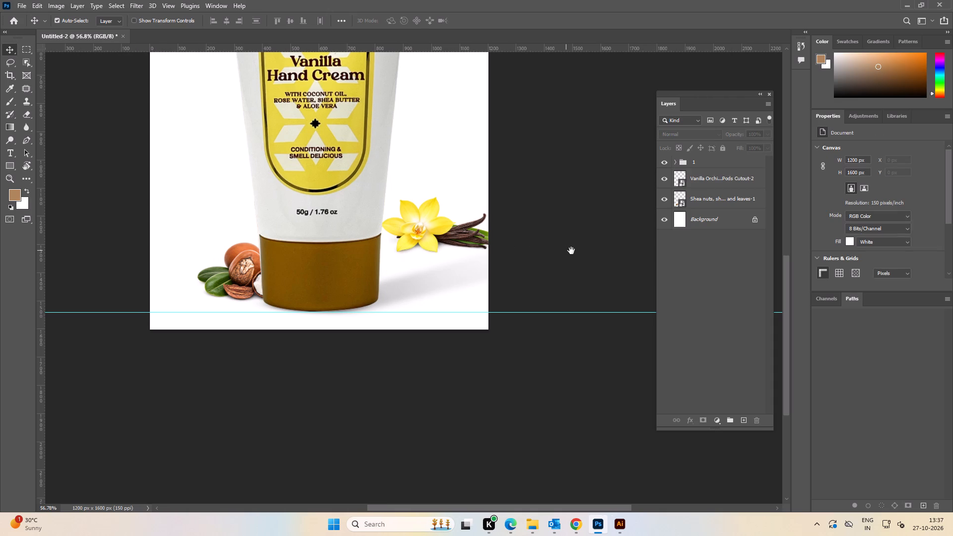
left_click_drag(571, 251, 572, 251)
Swap the cutouts' sides, placing the shea nuts right of the cap and tucking the vanilla orchid behind its left edge.
left_click_drag(248, 268, 403, 266)
left_click_drag(426, 210, 247, 255)
scroll(245, 282, "up", 4, "alt")
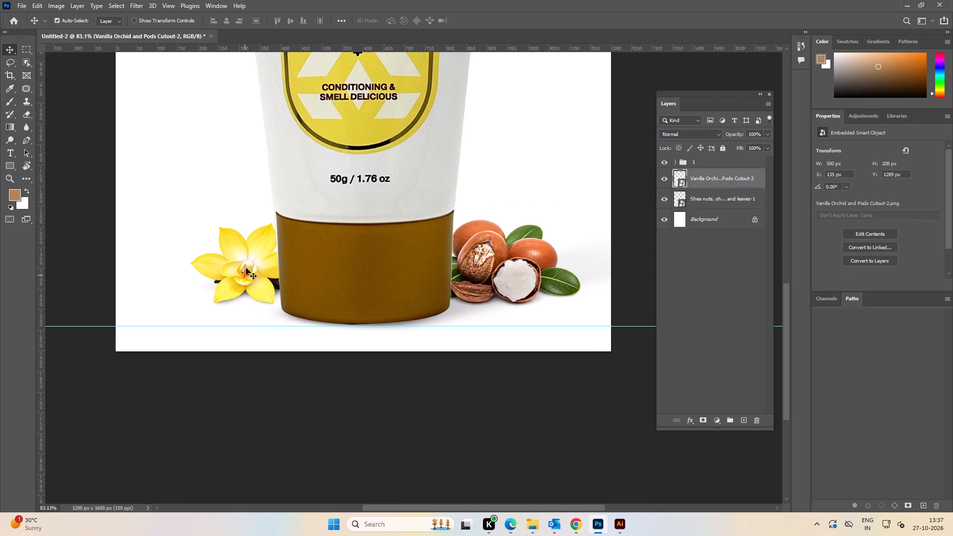
left_click_drag(246, 267, 254, 271)
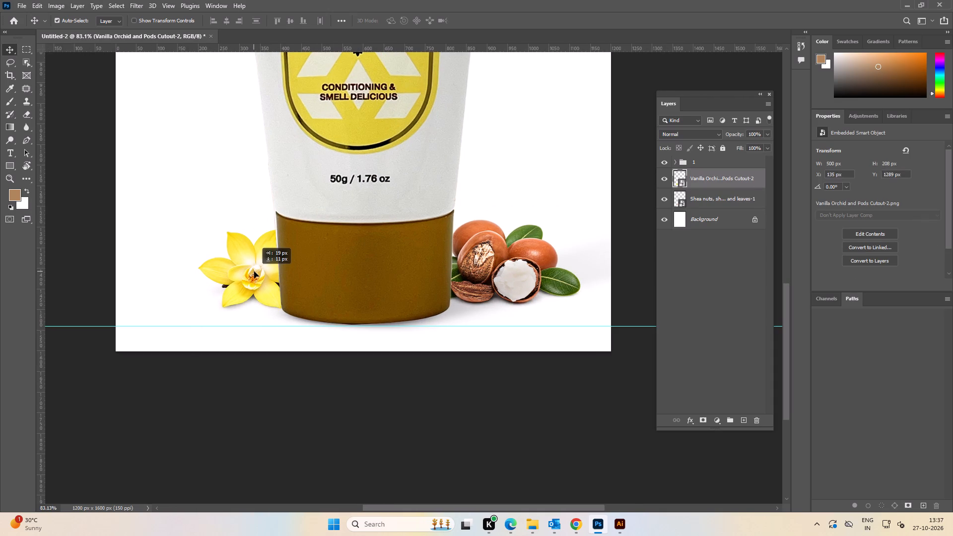
left_click_drag(254, 271, 255, 271)
scroll(253, 270, "down", 5, "alt")
left_click(556, 255)
scroll(416, 239, "up", 3, "alt")
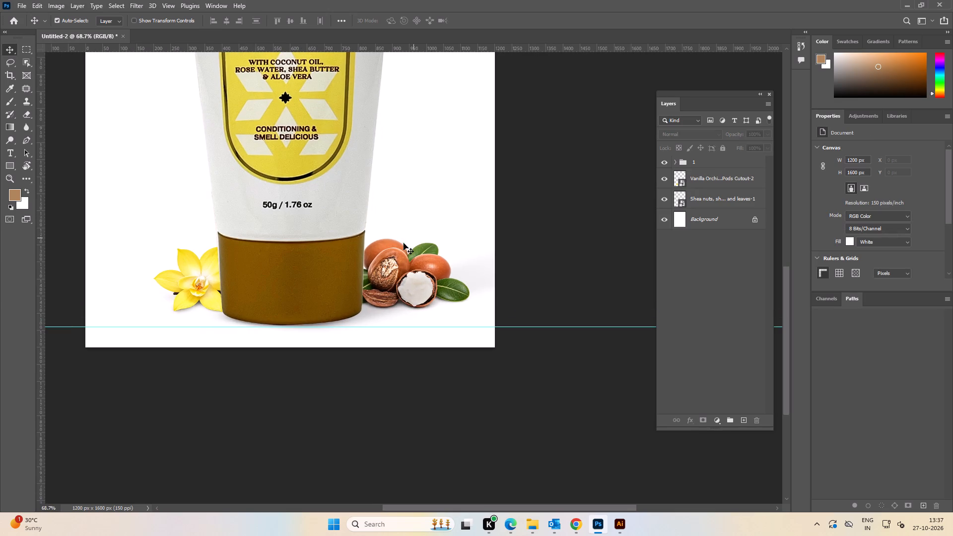
Tuck the shea nuts further behind the cap's right edge, at about X 554 px, Y 1267 px.
left_click_drag(399, 245, 356, 248)
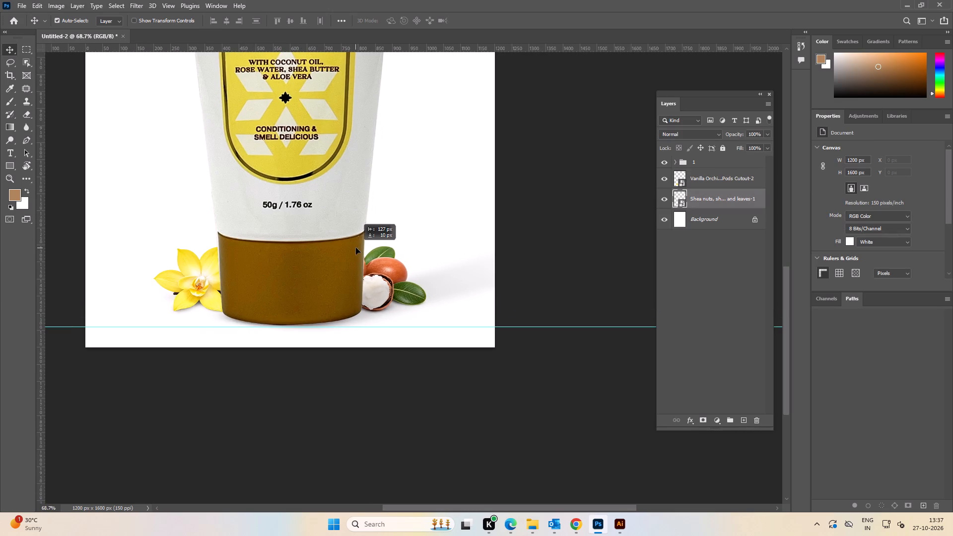
left_click_drag(356, 248, 355, 247)
scroll(355, 247, "down", 4, "alt")
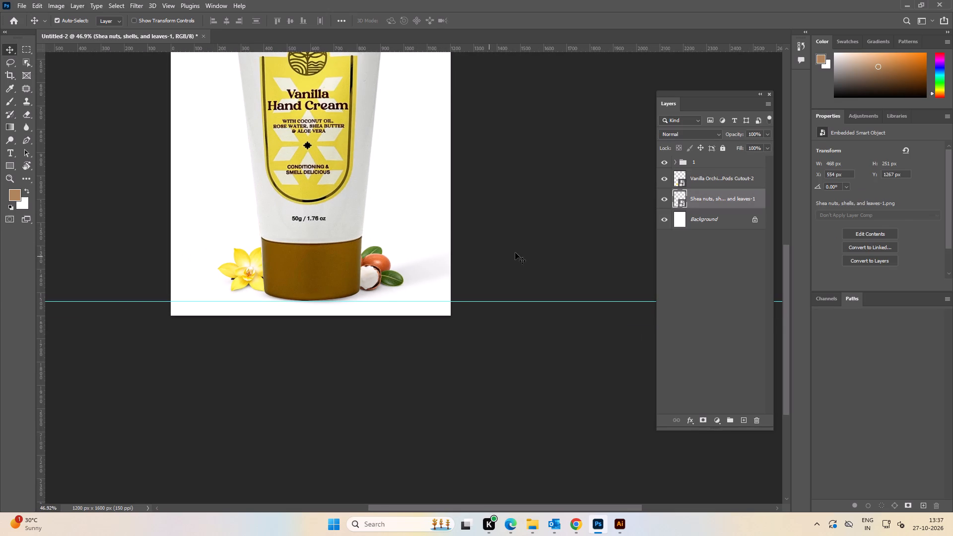
double_click(515, 253)
Examine the full composition of the tube with the vanilla orchid and shea nuts at its base.
scroll(197, 281, "up", 7, "alt")
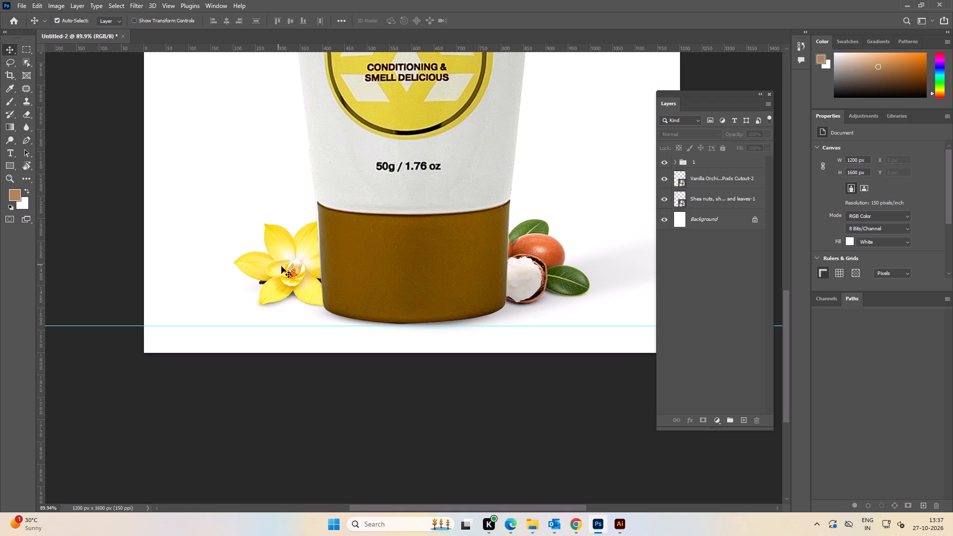
scroll(444, 264, "down", 13)
key("space")
key("space")
key("space")
left_click_drag(475, 194, 424, 281)
left_click(565, 223)
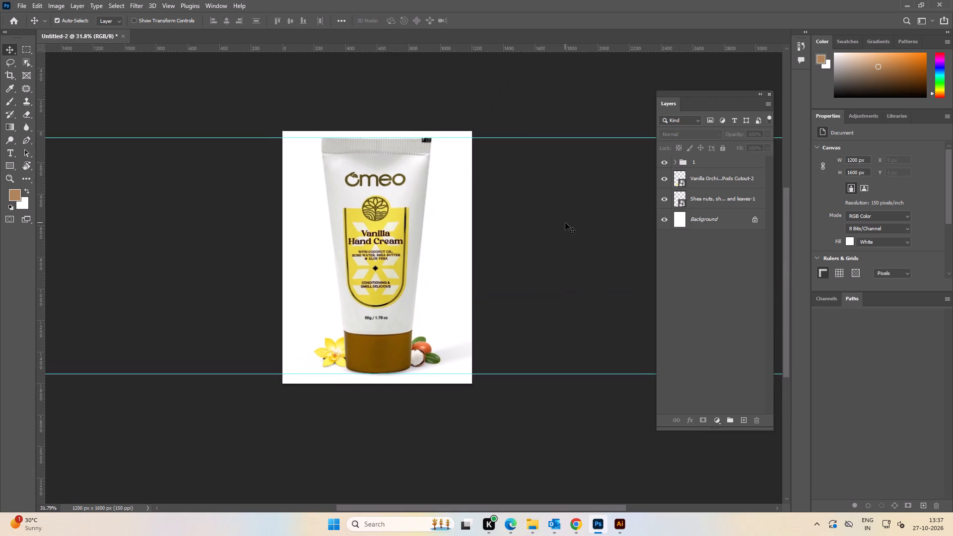
key("ctrl+0")
scroll(541, 220, "down", 5, "alt")
key("space")
left_click_drag(544, 253, 532, 236)
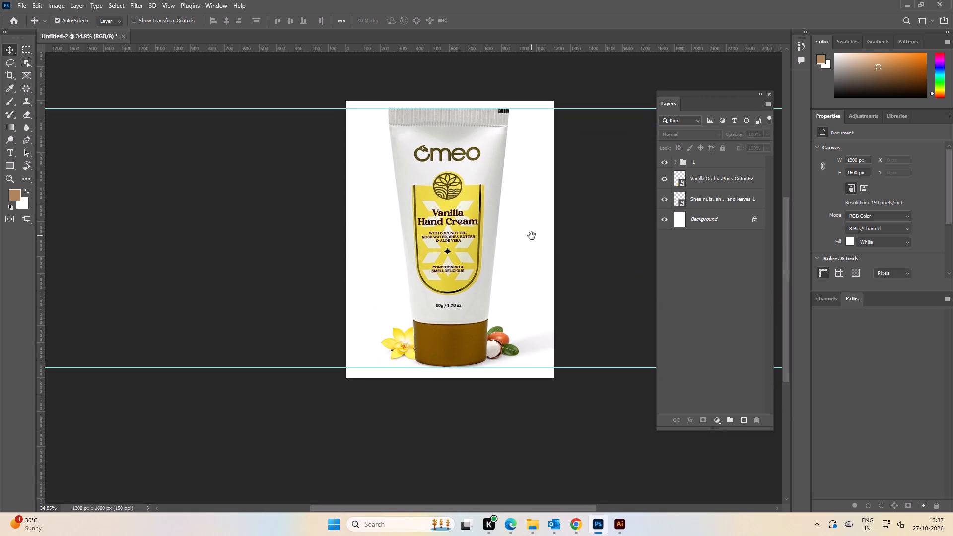
left_click(626, 257)
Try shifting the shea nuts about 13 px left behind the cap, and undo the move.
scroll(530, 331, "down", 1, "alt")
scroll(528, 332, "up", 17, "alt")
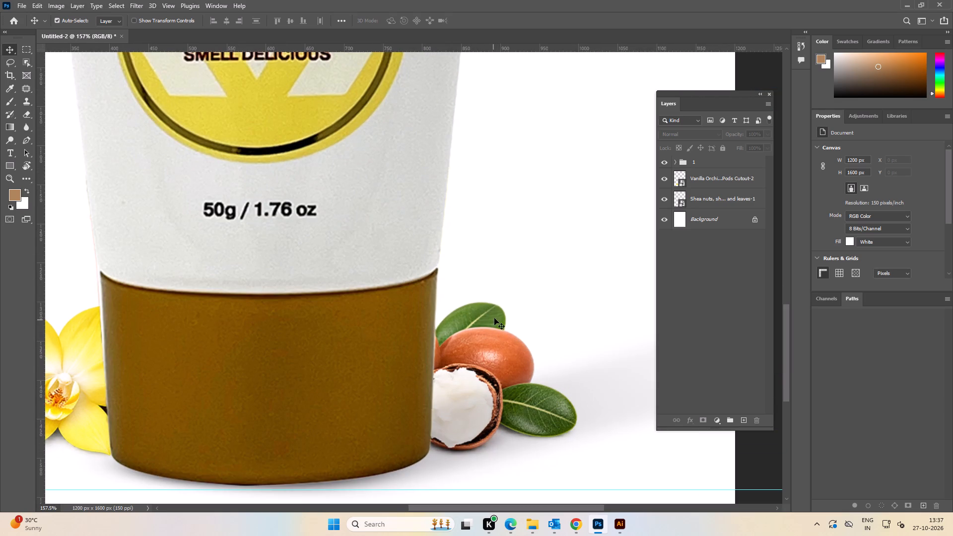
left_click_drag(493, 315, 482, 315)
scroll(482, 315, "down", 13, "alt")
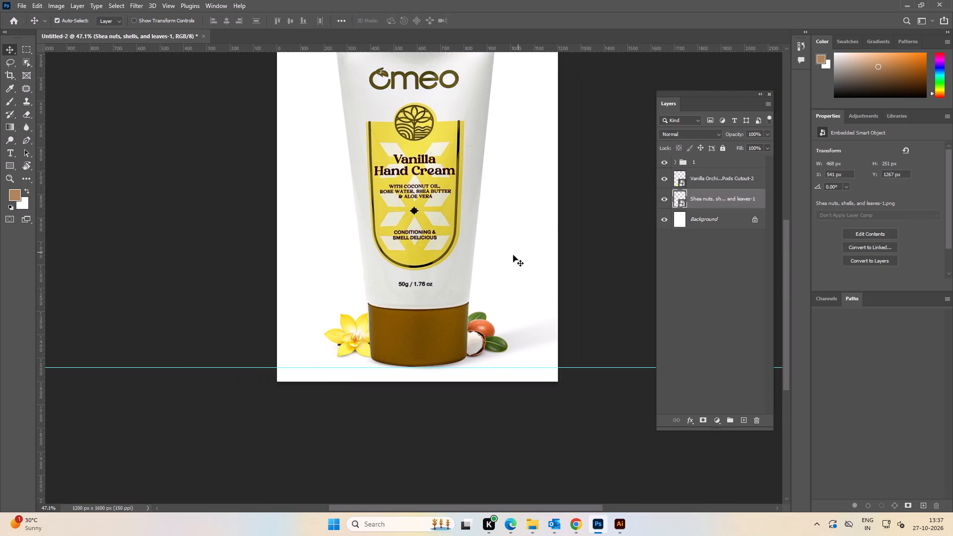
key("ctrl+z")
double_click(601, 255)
Nudge the vanilla orchid slightly right behind the cap, to X 162 px, Y 1300 px.
scroll(402, 322, "up", 8, "alt")
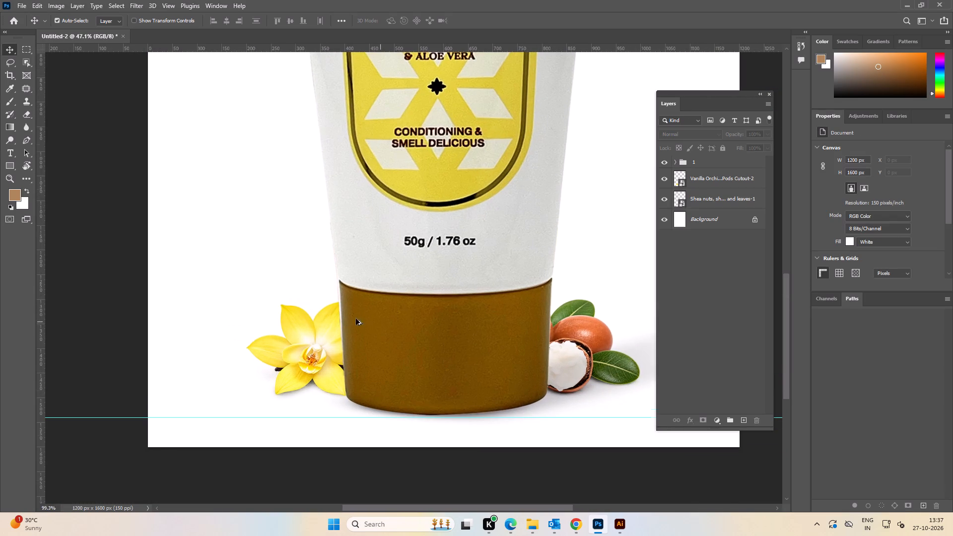
left_click(296, 310)
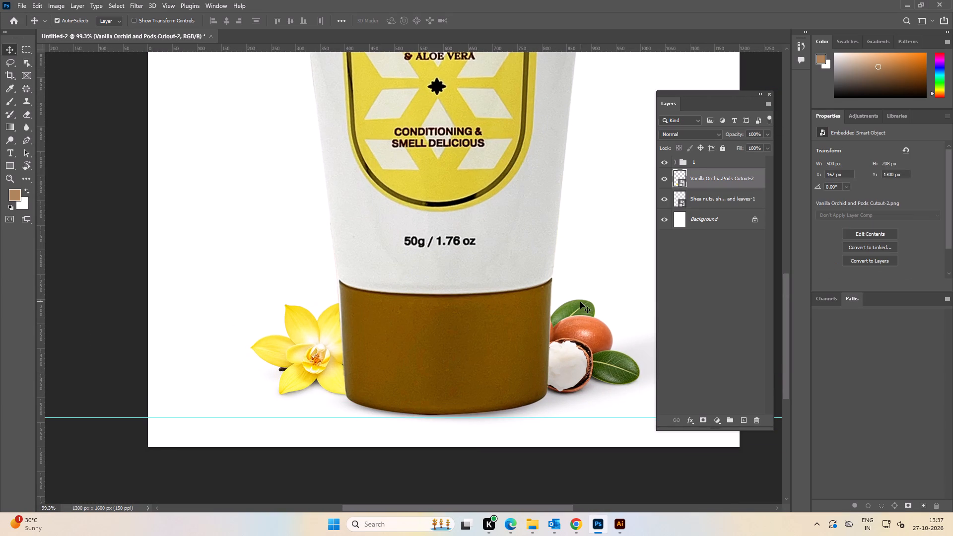
left_click(580, 302)
Examine the complete product image for the balance of the orchid and shea nuts around the tube.
scroll(577, 302, "down", 6, "alt")
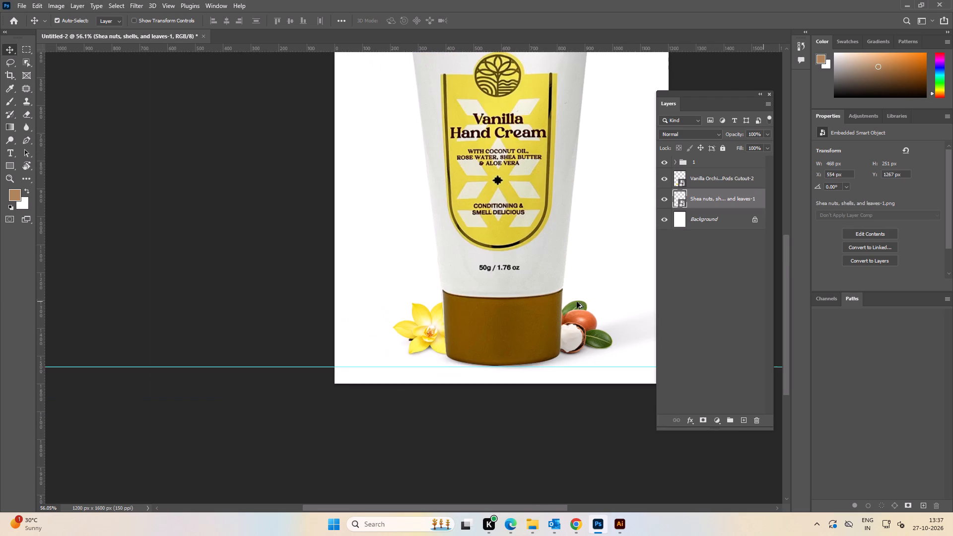
key("space")
key("space")
left_click_drag(577, 261, 444, 331)
left_click(590, 298)
key("ctrl+0")
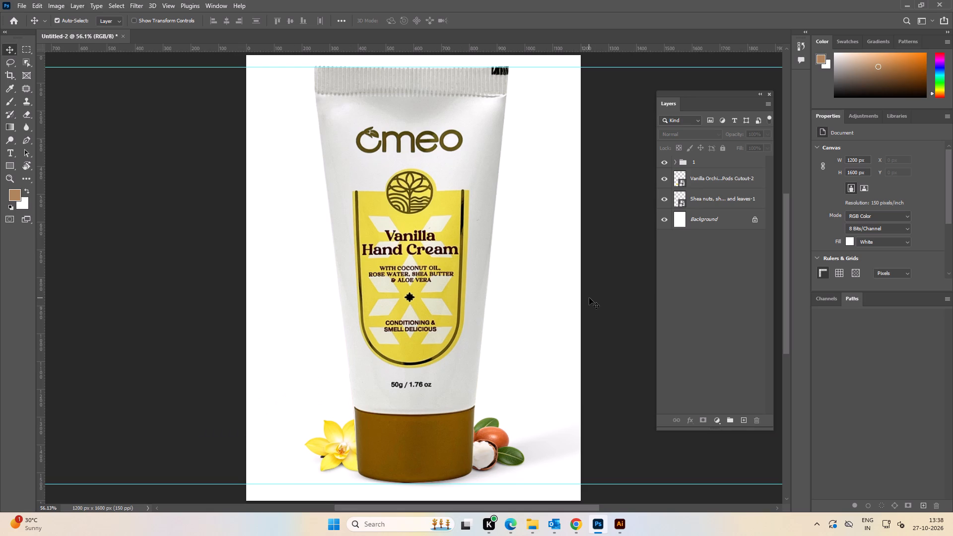
scroll(552, 336, "down", 3, "alt")
key("space")
key("space")
key("space")
key("space")
key("space")
left_click(532, 342)
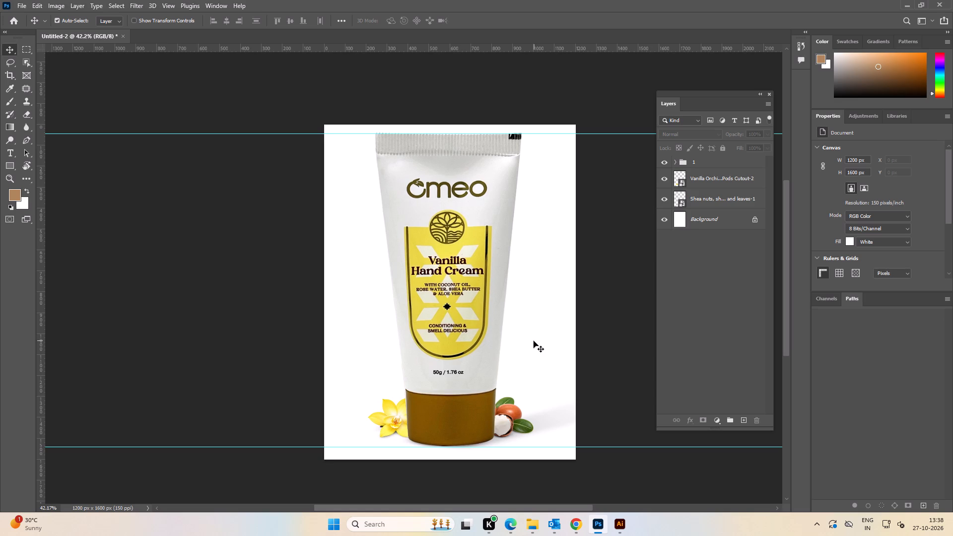
scroll(580, 344, "down", 2, "alt")
key("space")
key("space")
key("space")
left_click_drag(584, 338, 566, 338)
left_click(576, 320)
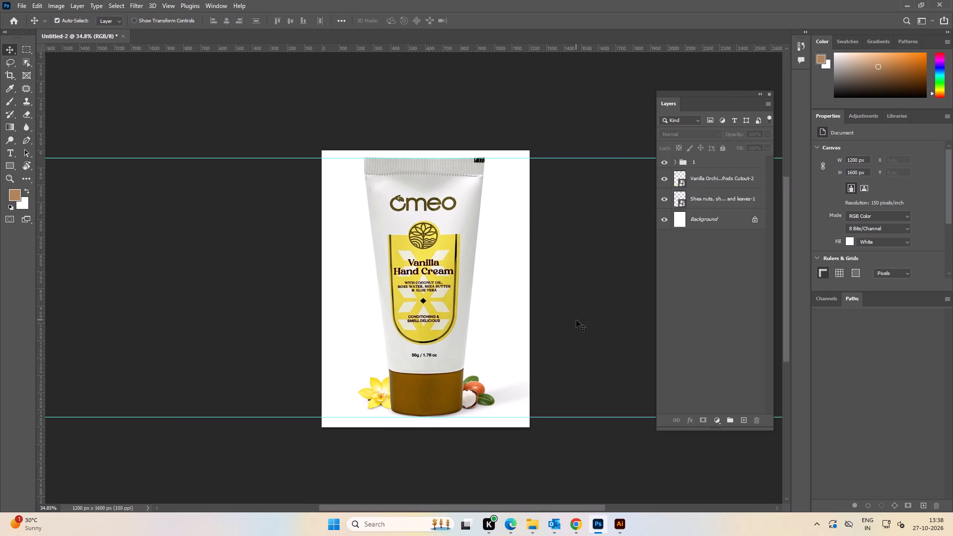
Export the composition as a 1200 x 1600 px JPG named 6 in the Vanilla-Hand-Cream folder.
key("ctrl+alt+shift+w")
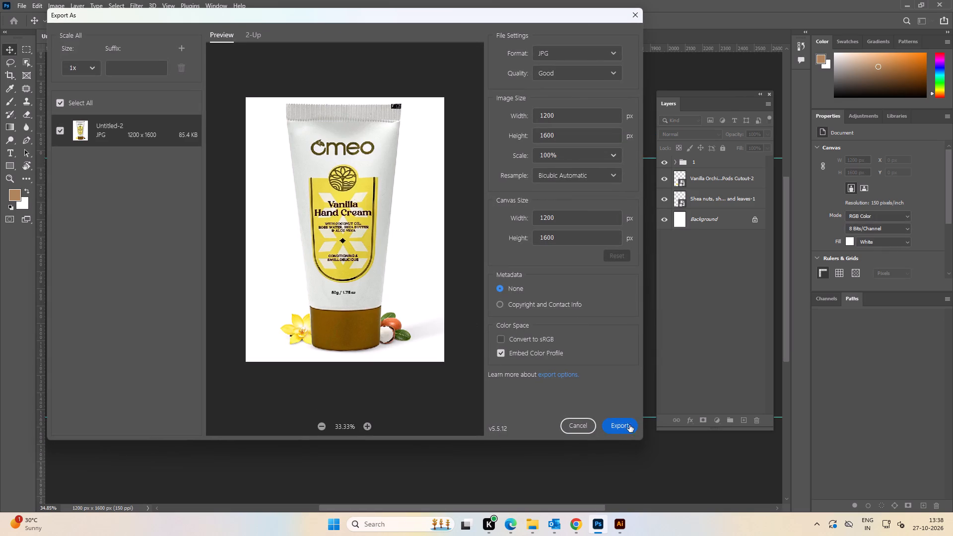
left_click(629, 425)
left_click(321, 215)
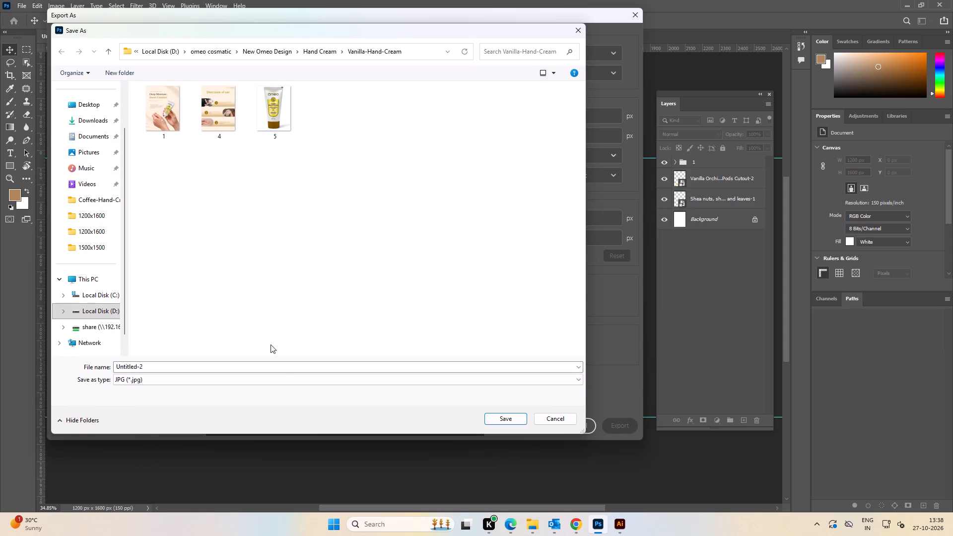
left_click(298, 368)
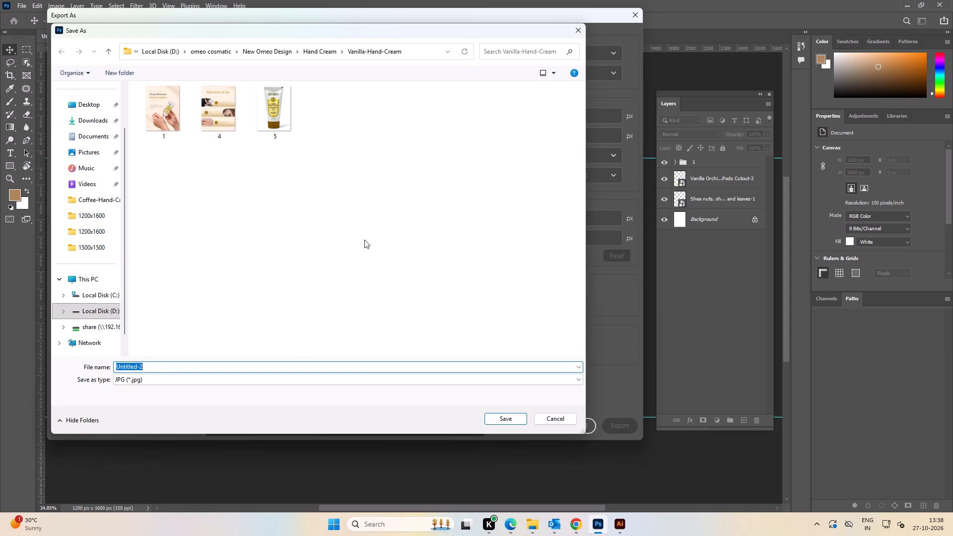
key("6")
key("Return")
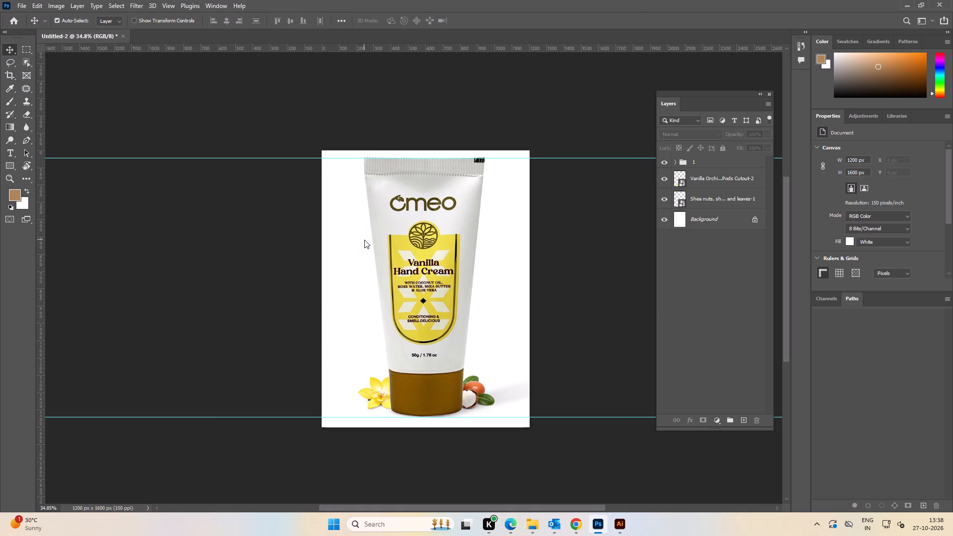
Examine the vanilla orchid and shea nuts around the tube's cap up close and in the full composition.
scroll(363, 239, "down", 4, "alt")
key("space")
key("space")
key("space")
left_click_drag(412, 287, 389, 291)
double_click(523, 276)
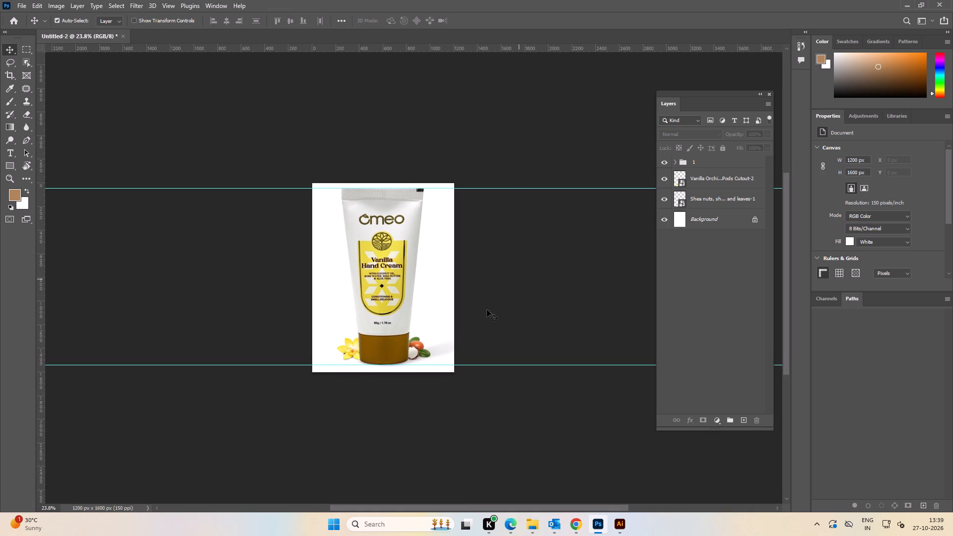
scroll(397, 339, "up", 12, "alt")
key("space")
key("space")
left_click_drag(423, 353, 426, 311)
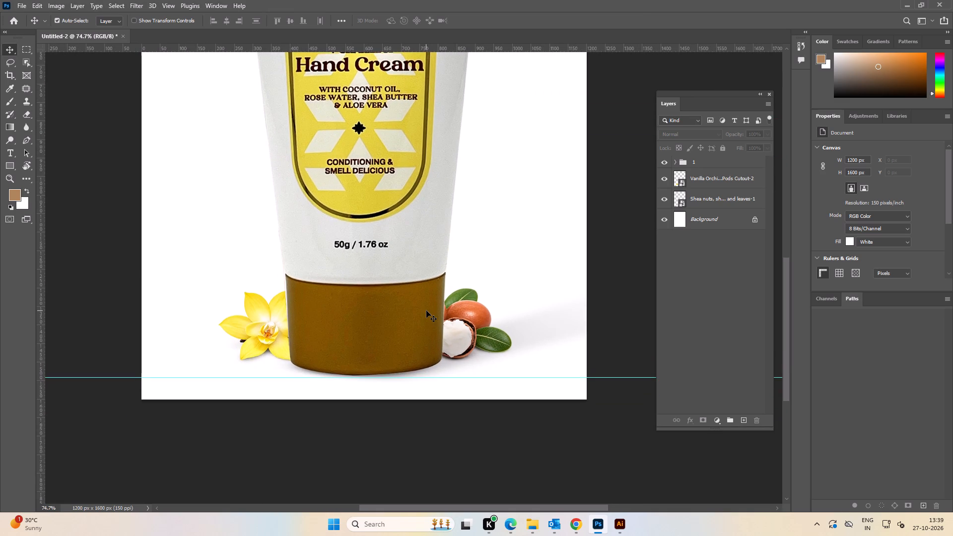
scroll(426, 311, "down", 3, "alt")
double_click(604, 257)
scroll(436, 306, "up", 4, "alt")
scroll(436, 306, "down", 4, "alt")
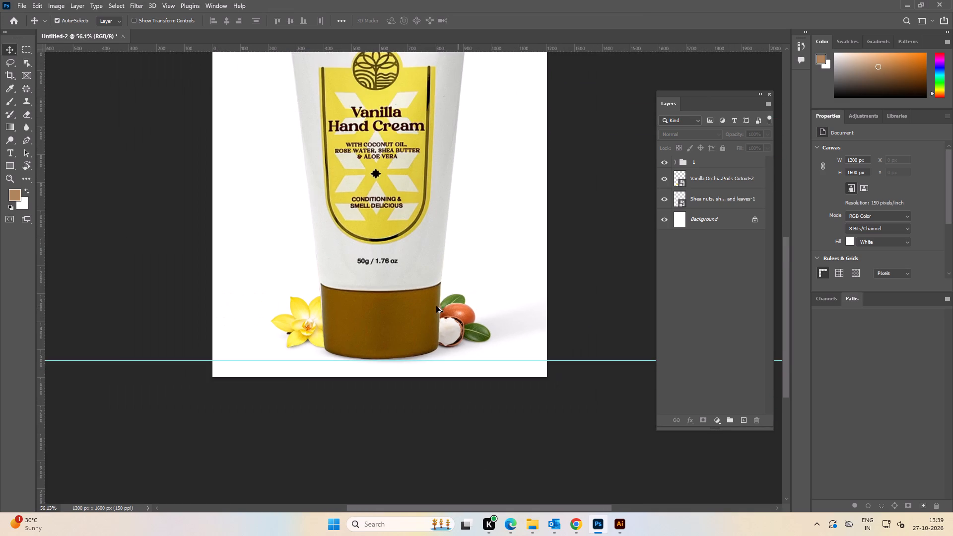
scroll(280, 326, "up", 4, "alt")
scroll(300, 317, "down", 3, "alt")
key("space")
left_click_drag(468, 293, 413, 293)
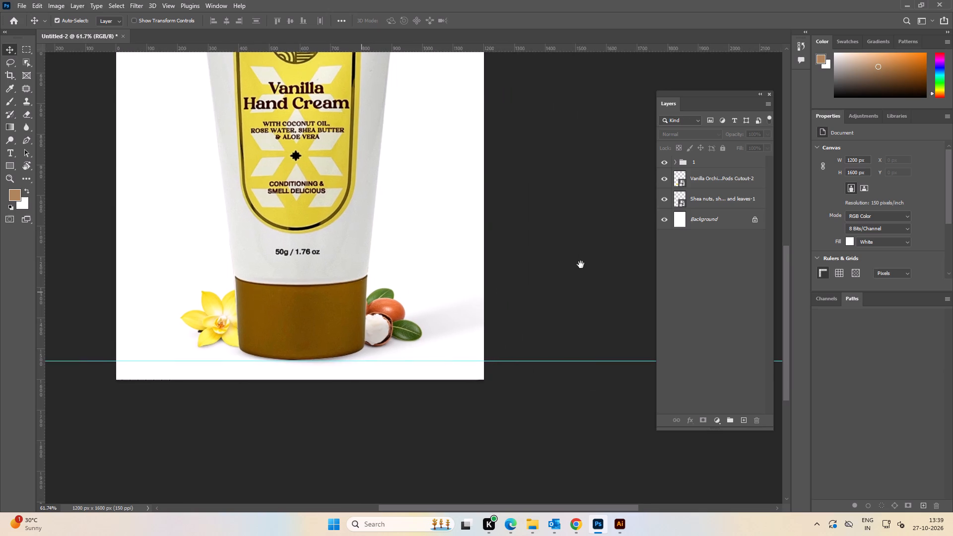
double_click(581, 265)
scroll(352, 291, "up", 7, "alt")
scroll(362, 298, "down", 1, "alt")
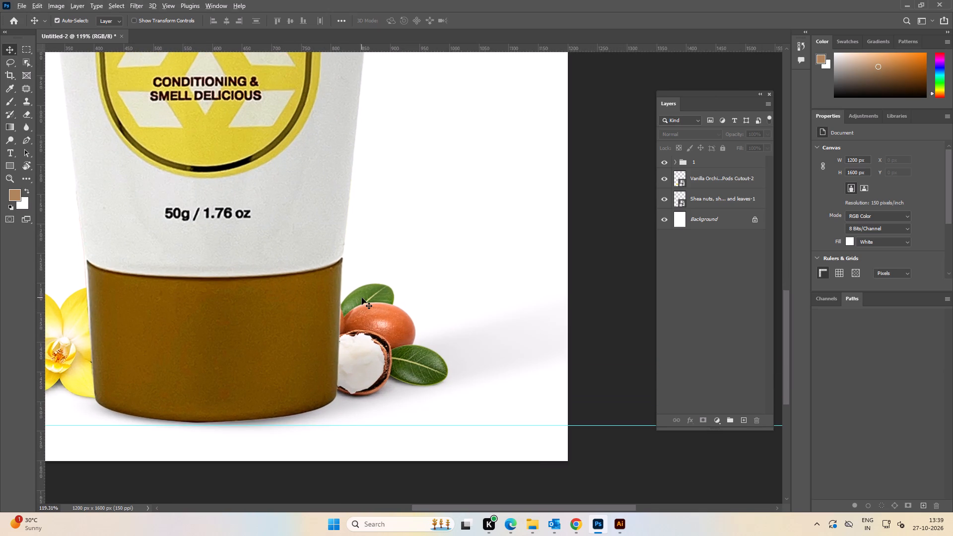
key("ctrl+0")
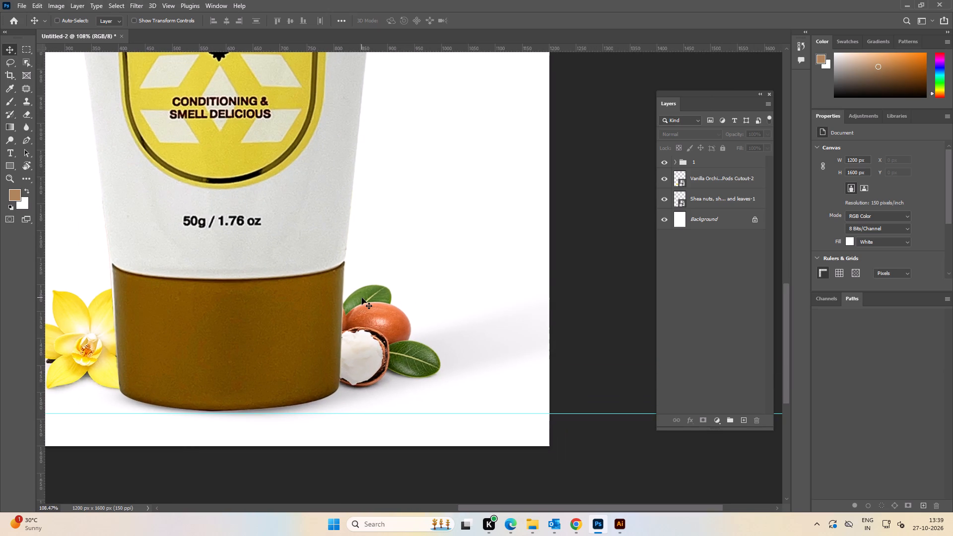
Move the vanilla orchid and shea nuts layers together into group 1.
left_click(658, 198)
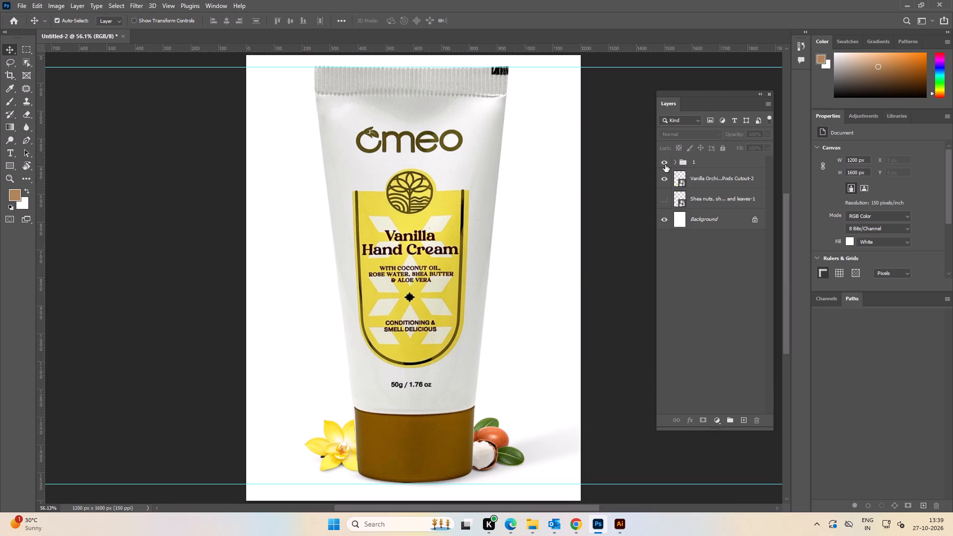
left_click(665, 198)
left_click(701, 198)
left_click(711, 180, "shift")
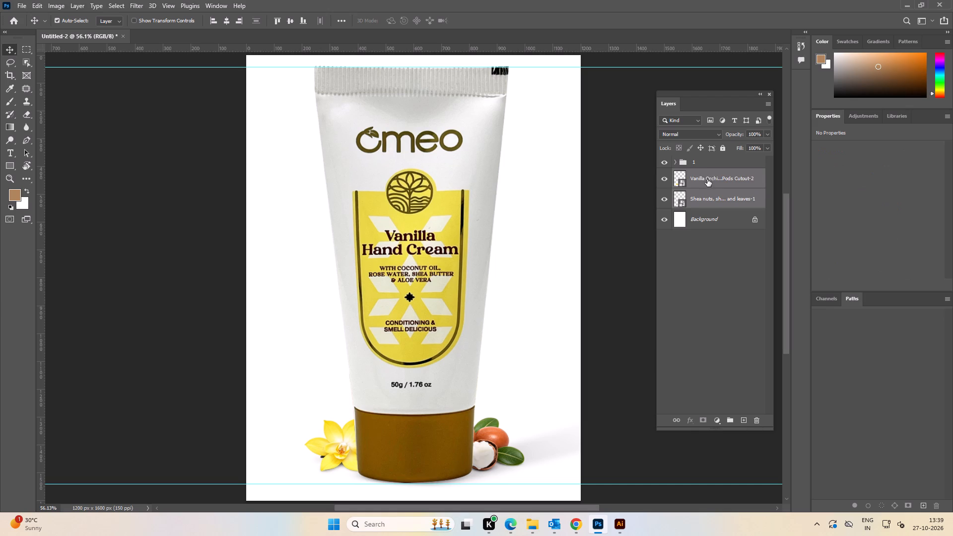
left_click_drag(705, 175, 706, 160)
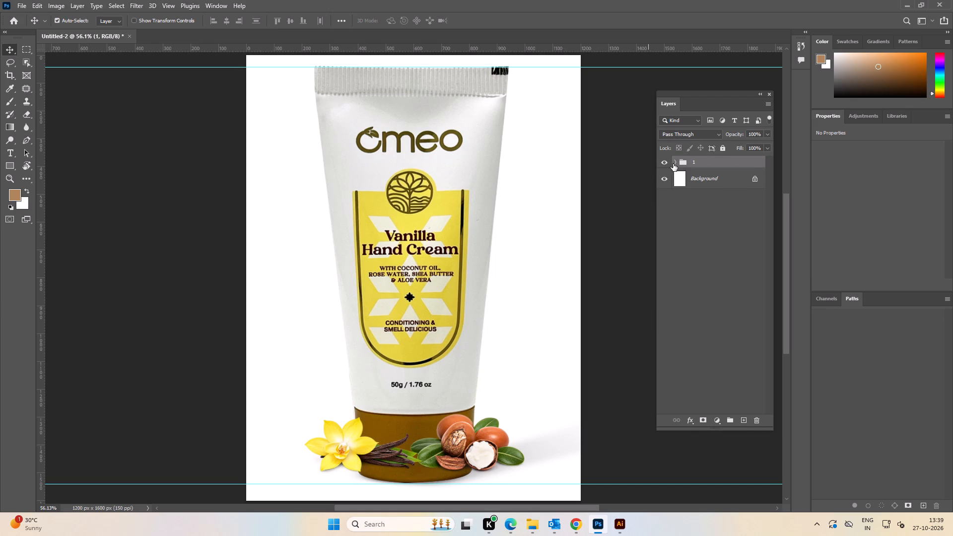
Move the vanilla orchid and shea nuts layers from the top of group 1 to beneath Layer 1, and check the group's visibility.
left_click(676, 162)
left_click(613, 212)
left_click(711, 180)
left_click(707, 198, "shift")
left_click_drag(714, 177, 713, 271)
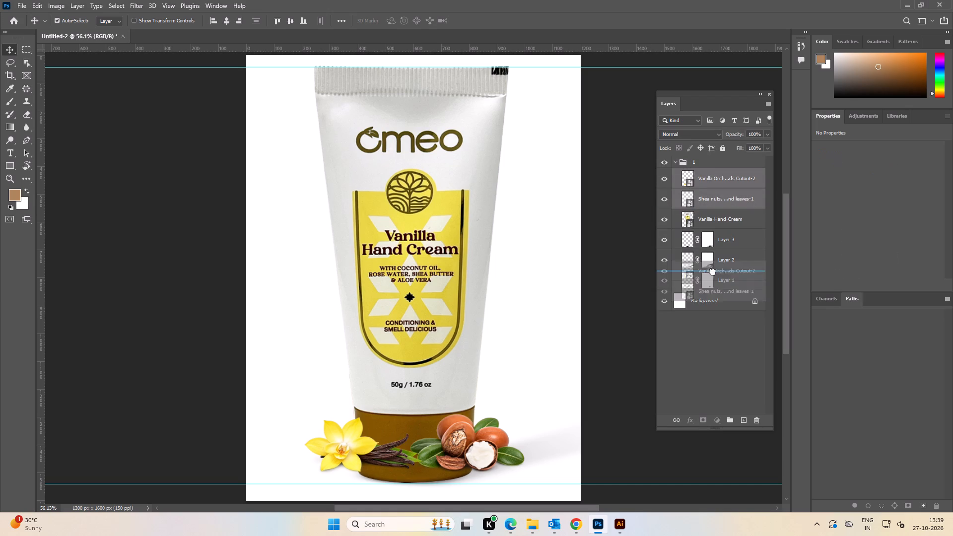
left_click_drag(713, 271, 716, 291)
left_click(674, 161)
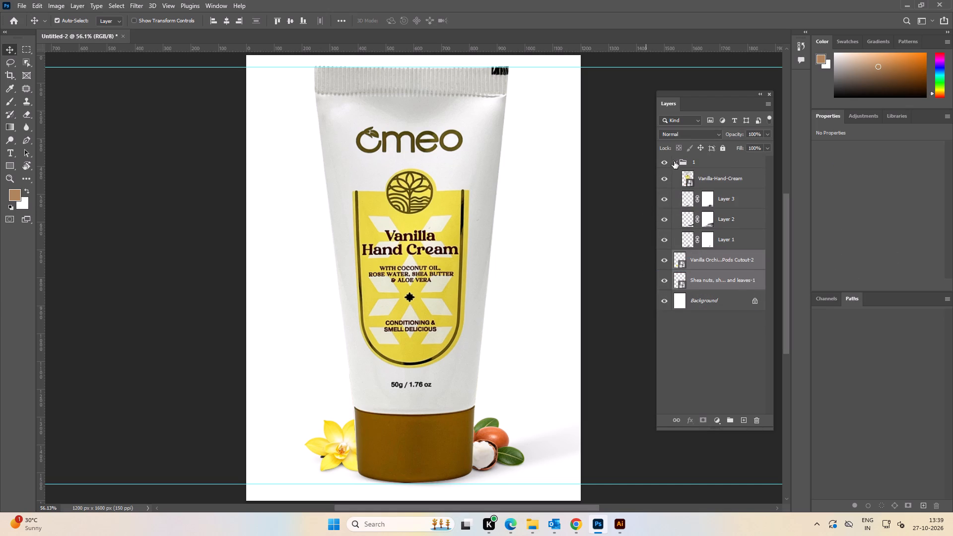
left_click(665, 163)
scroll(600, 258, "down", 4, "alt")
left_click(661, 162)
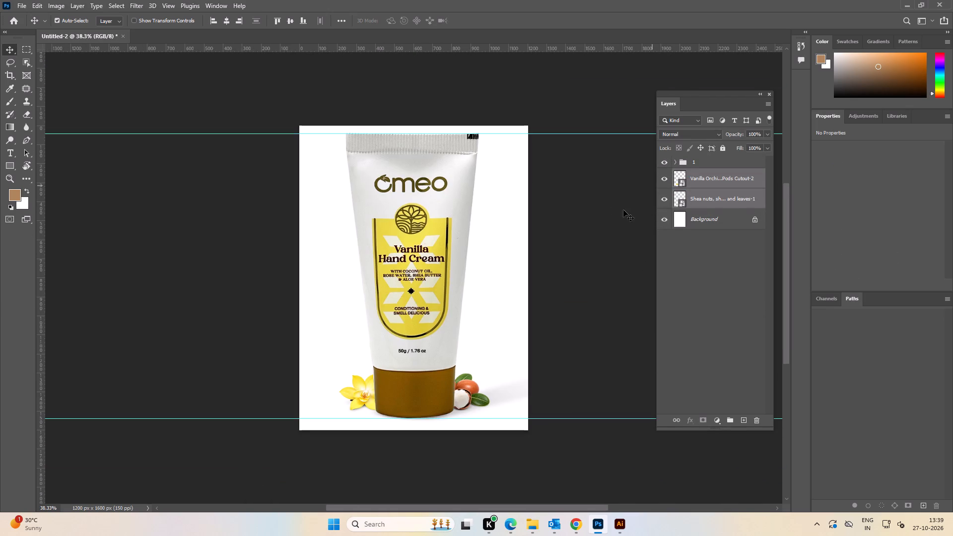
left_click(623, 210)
Move the vanilla orchid and shea nuts layers into group 1, at the bottom beneath Layer 1.
left_click(676, 160)
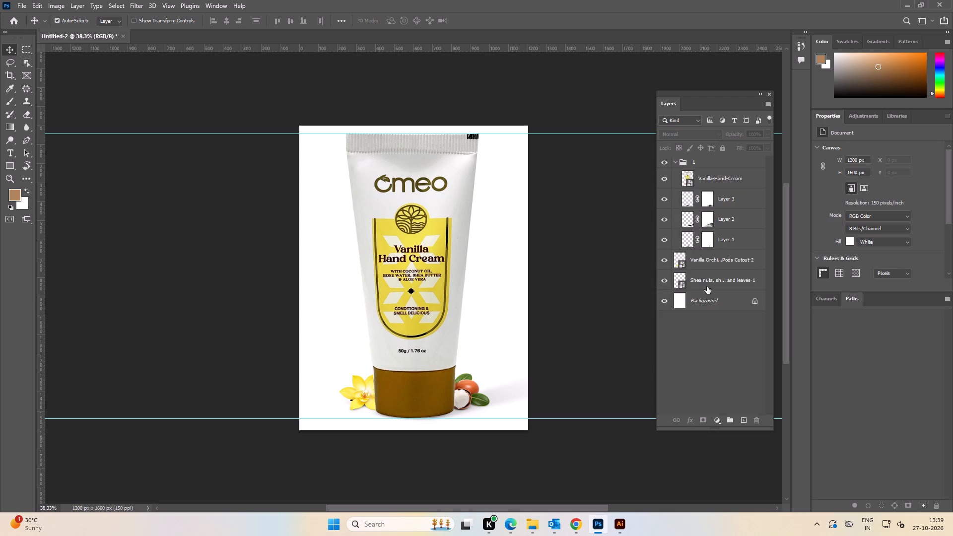
left_click(707, 281)
left_click(708, 264, "shift")
left_click_drag(707, 258, 707, 248)
left_click(674, 163)
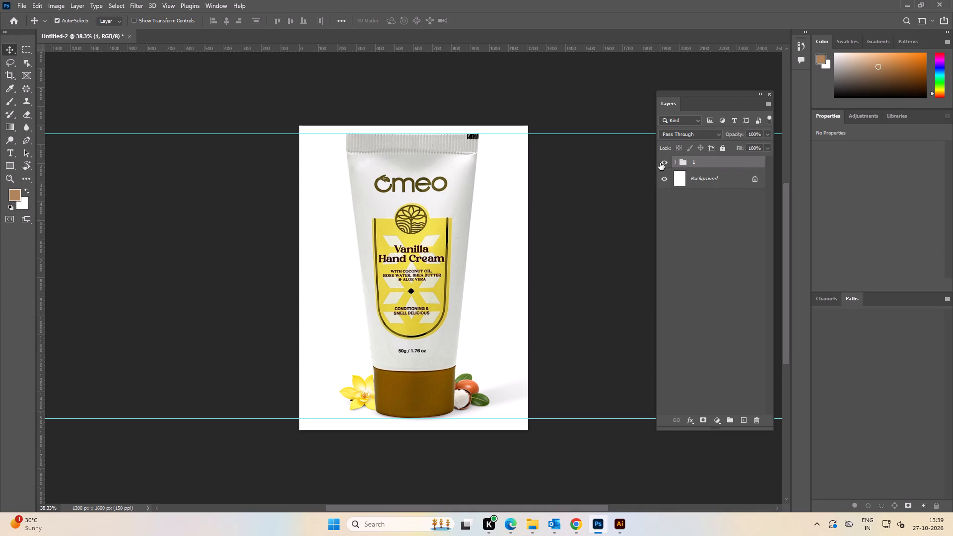
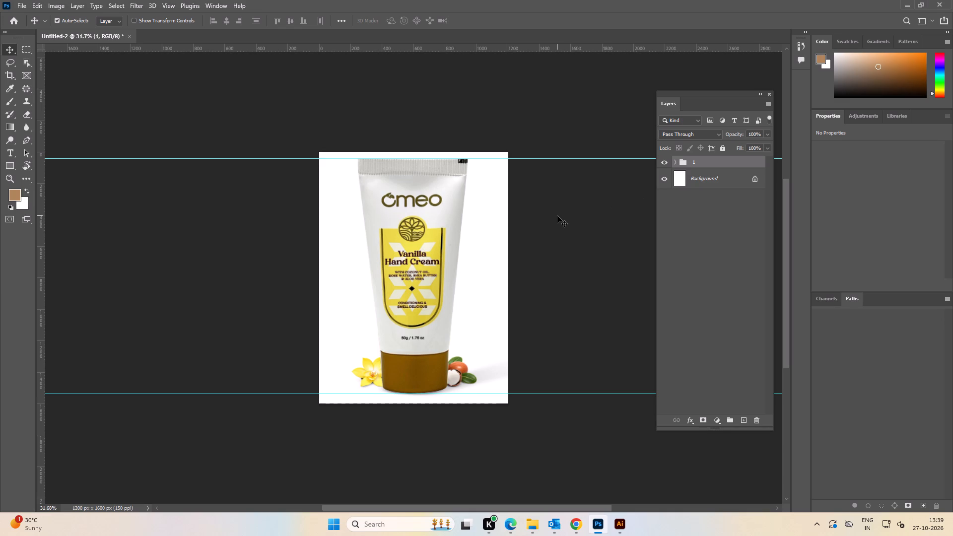
Select the vanilla orchid and shea nuts layers and scale them up together to about 105% beside the tube's cap.
scroll(565, 249, "down", 4)
key("space")
left_click_drag(560, 279, 560, 270)
left_click(560, 269)
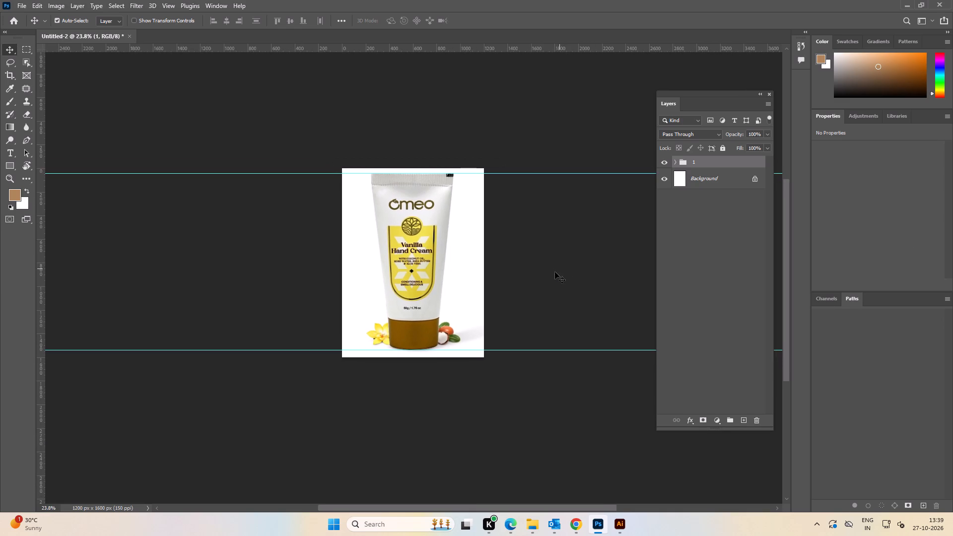
scroll(381, 340, "up", 13, "alt")
key("space")
key("space")
key("space")
key("space")
key("space")
key("space")
key("space")
left_click_drag(389, 325, 274, 325)
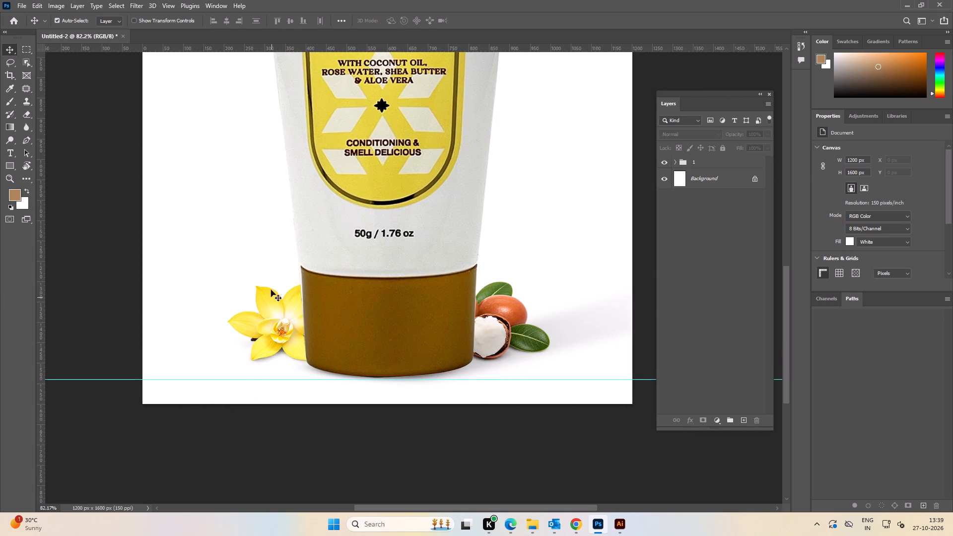
left_click(269, 288)
left_click(492, 286, "shift")
key("ctrl+t")
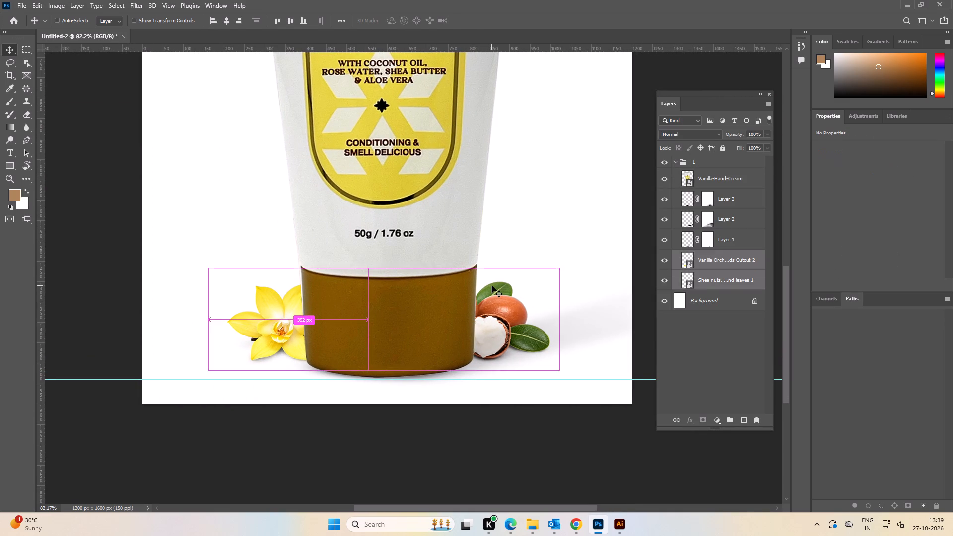
left_click_drag(386, 268, 384, 263, "shift")
key("space")
key("space")
key("space")
key("space")
left_click_drag(421, 326, 393, 271)
double_click(632, 171)
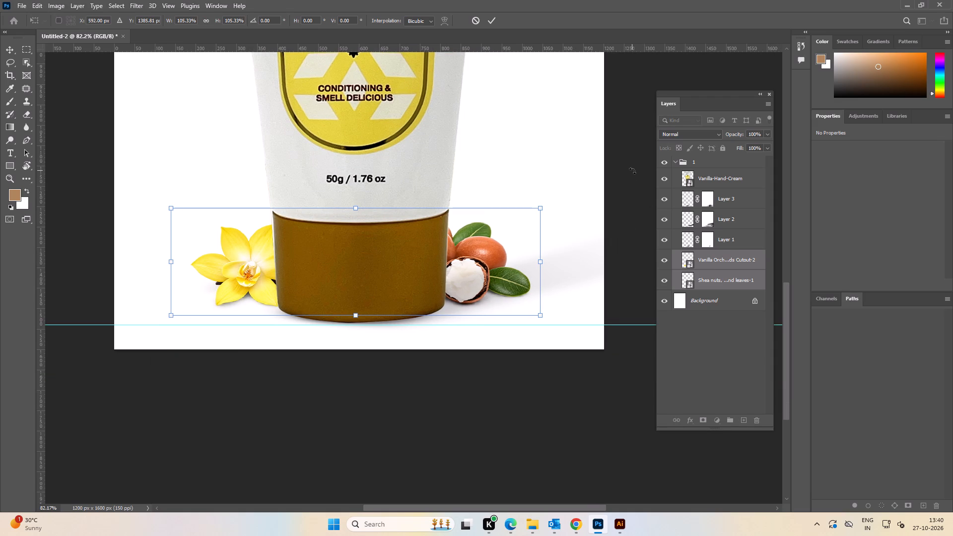
left_click(492, 22)
Nudge the vanilla orchid slightly right and the shea nuts slightly left, tucking both closer behind the brown cap.
scroll(233, 303, "up", 2, "alt")
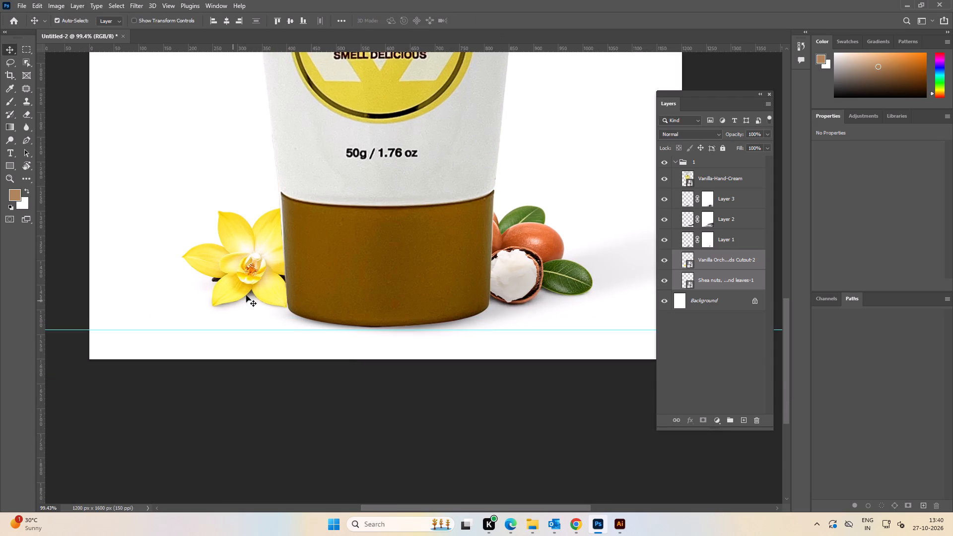
left_click_drag(240, 264, 249, 263)
key("ctrl+z")
double_click(134, 190)
left_click_drag(228, 227, 235, 227)
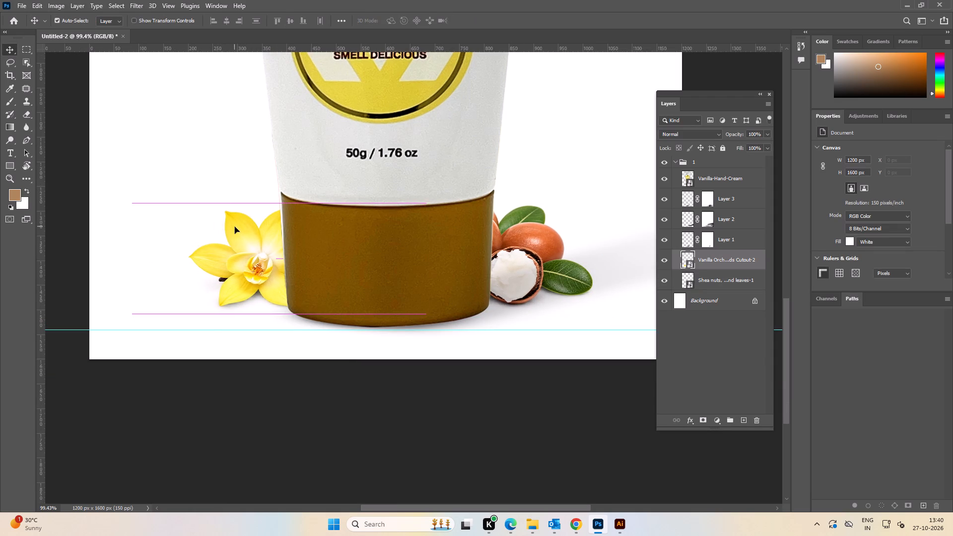
left_click_drag(518, 213, 513, 213)
scroll(513, 213, "down", 6, "alt")
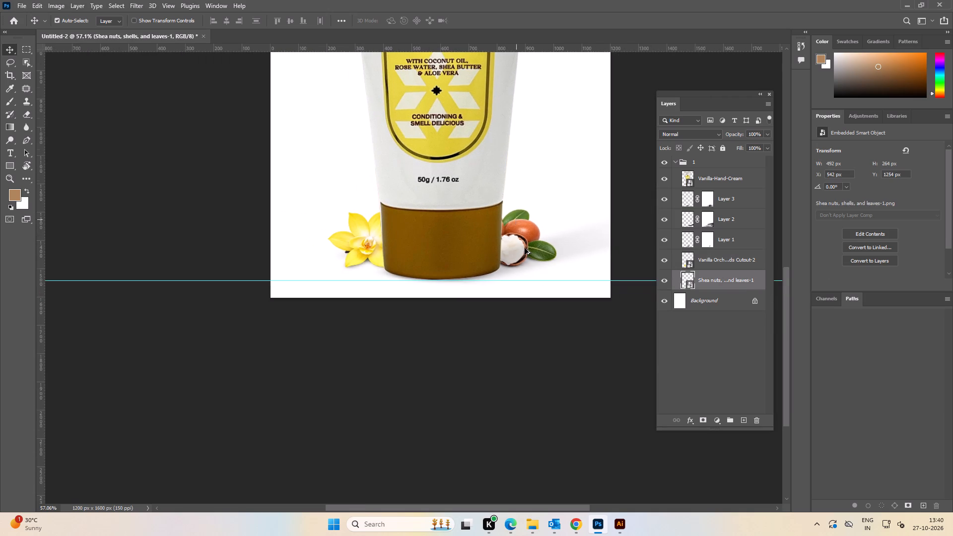
key("space")
key("space")
key("space")
left_click_drag(571, 296, 488, 352)
left_click(597, 256)
key("ctrl+0")
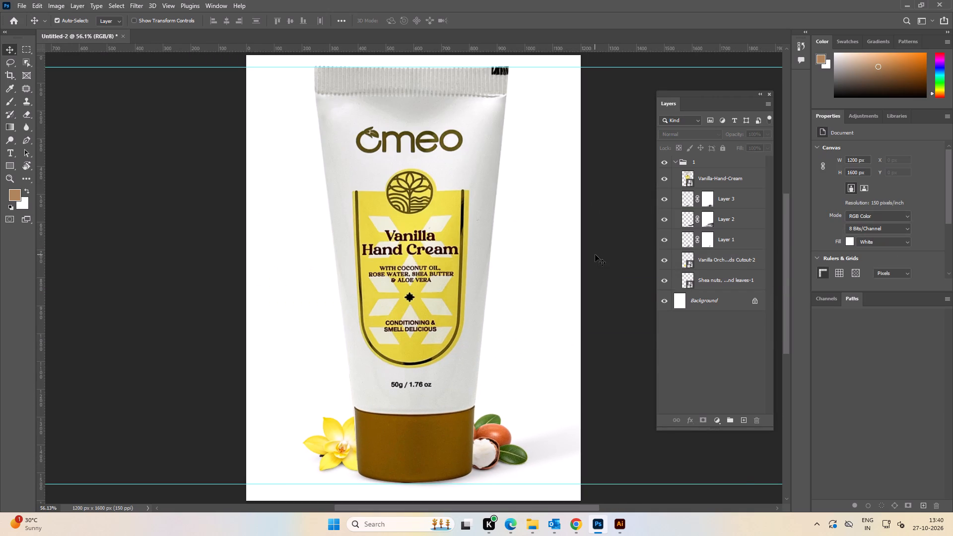
Export the tube with ingredients as a 1200 x 1600 px JPG, replacing file 6 in the Vanilla-Hand-Cream folder.
scroll(596, 255, "down", 5, "alt")
key("space")
left_click_drag(585, 297, 593, 289)
left_click(593, 288)
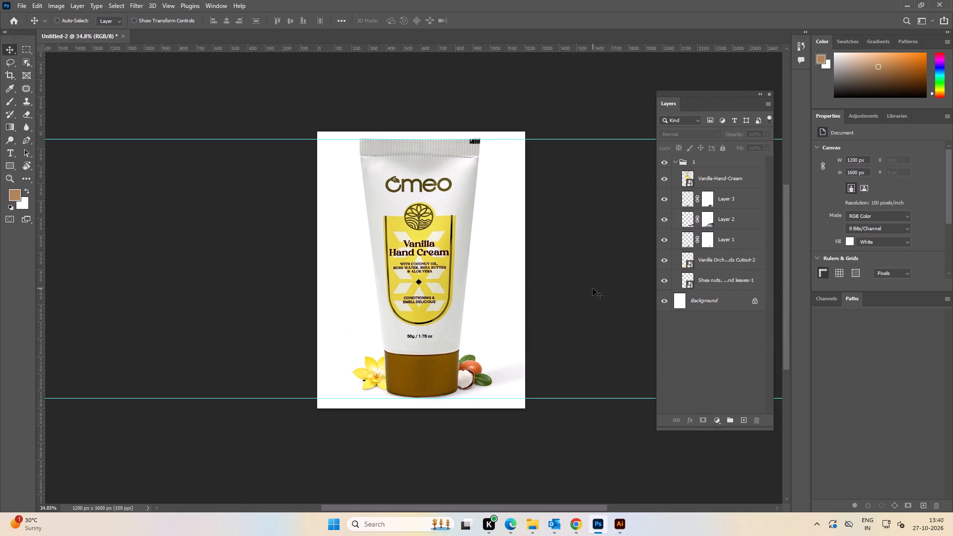
key("ctrl+alt+shift+s")
left_click(530, 417)
key("ctrl+alt+shift+w")
left_click(623, 427)
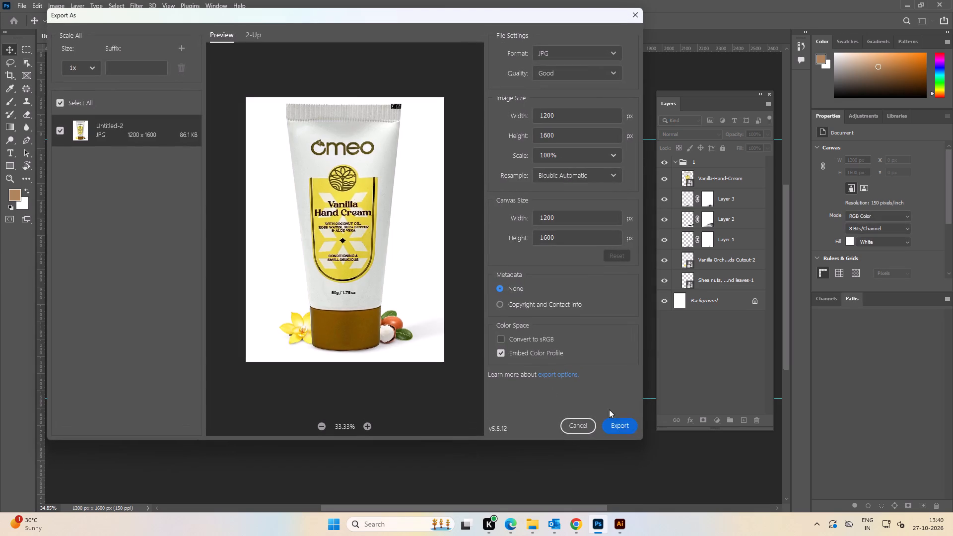
double_click(316, 97)
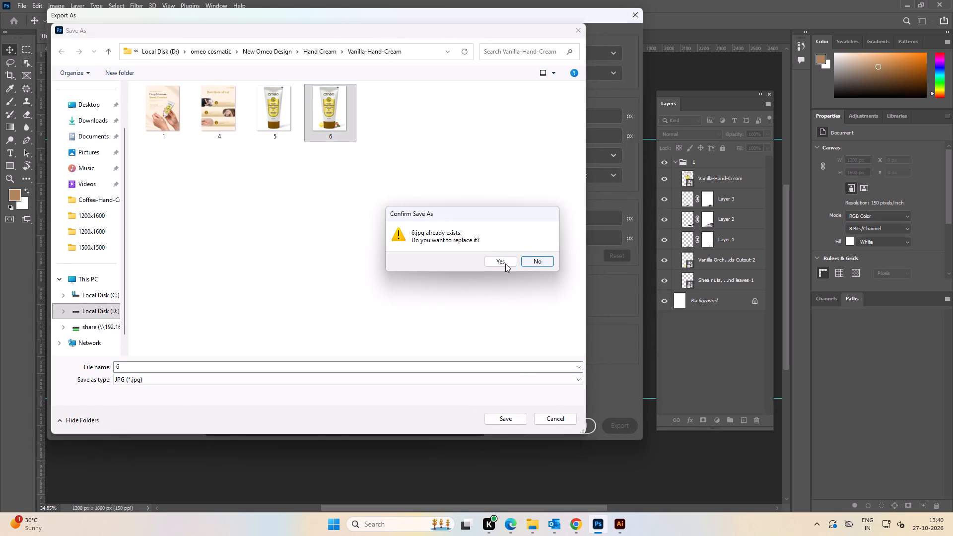
left_click(505, 264)
left_click(558, 272)
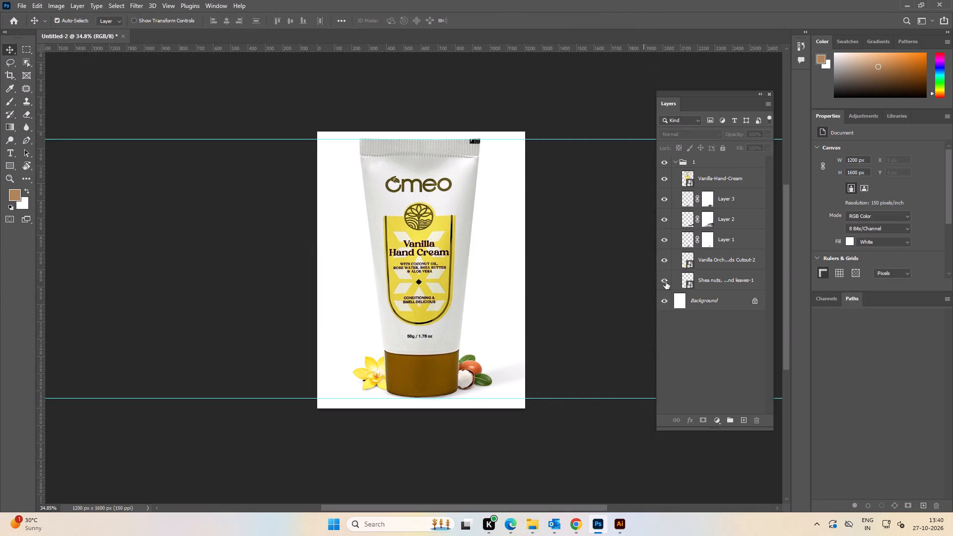
Hide the shea nuts and vanilla orchid layers and export the tube alone as a 1200 x 1600 px JPG, replacing file 5.
left_click(666, 281)
left_click(656, 263)
left_click(635, 259)
left_click(660, 260)
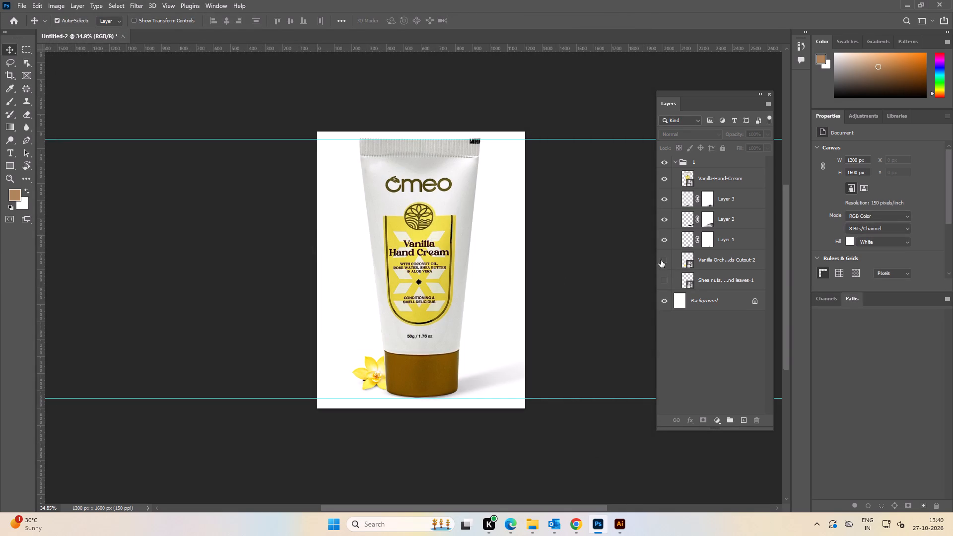
key("ctrl+alt+shift+w")
left_click(619, 423)
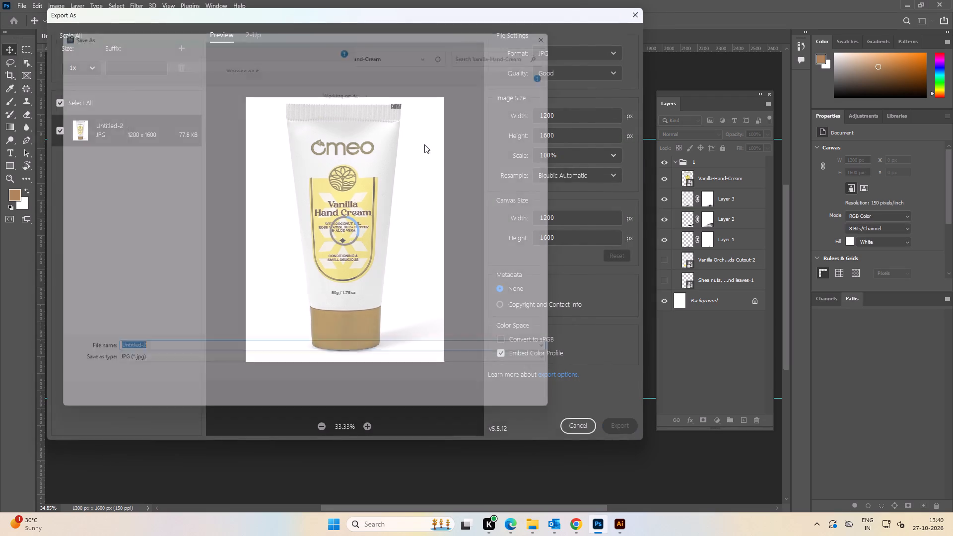
double_click(257, 110)
left_click(490, 262)
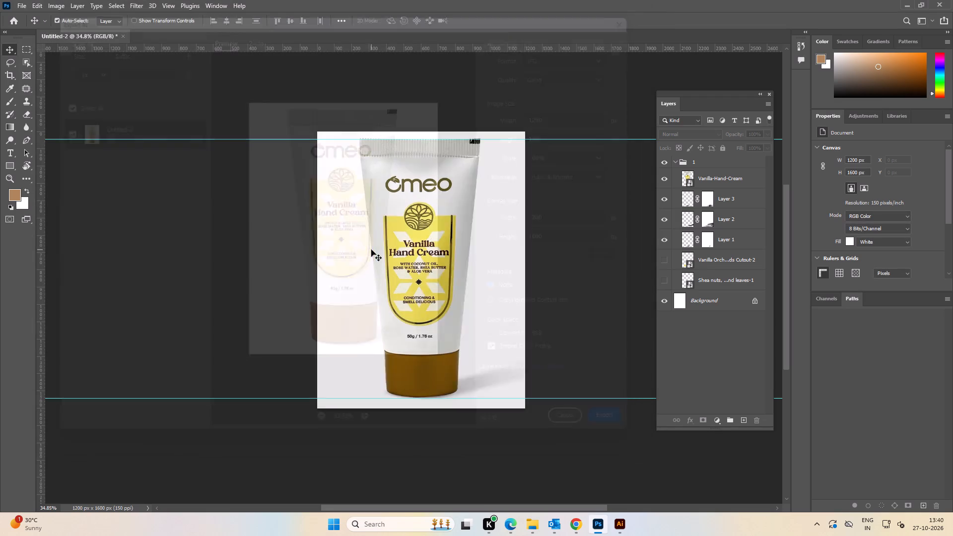
left_click(554, 282)
Undo the hiding of the vanilla orchid and shea nuts layers.
key("ctrl+z")
key("ctrl+z")
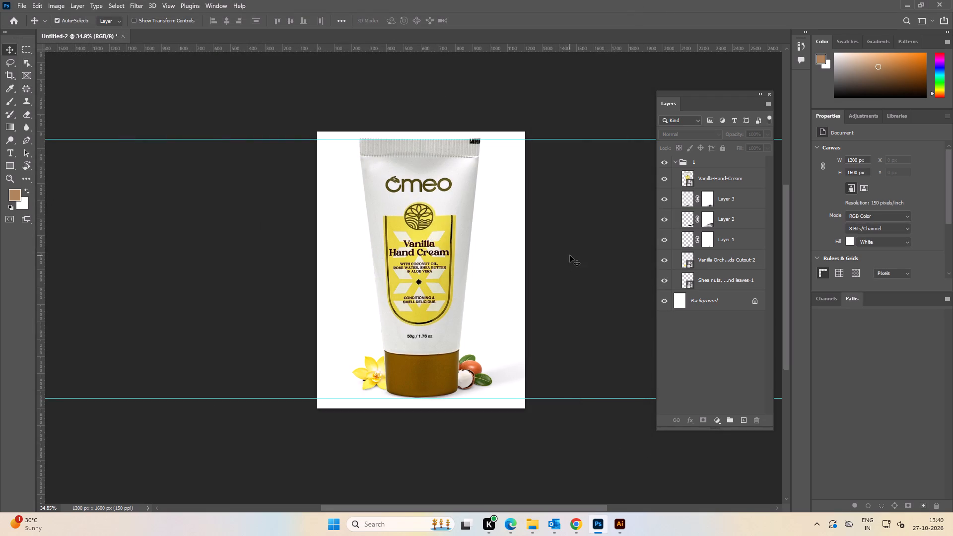
left_click(570, 255)
Duplicate group 1, hide the original group and rename the copy 2.
left_click(677, 162)
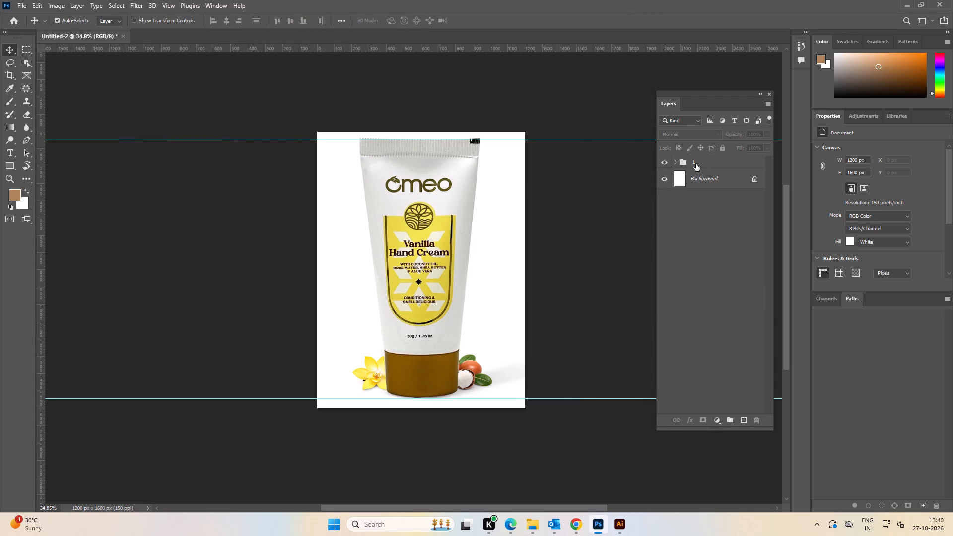
left_click(696, 164)
key("ctrl+j")
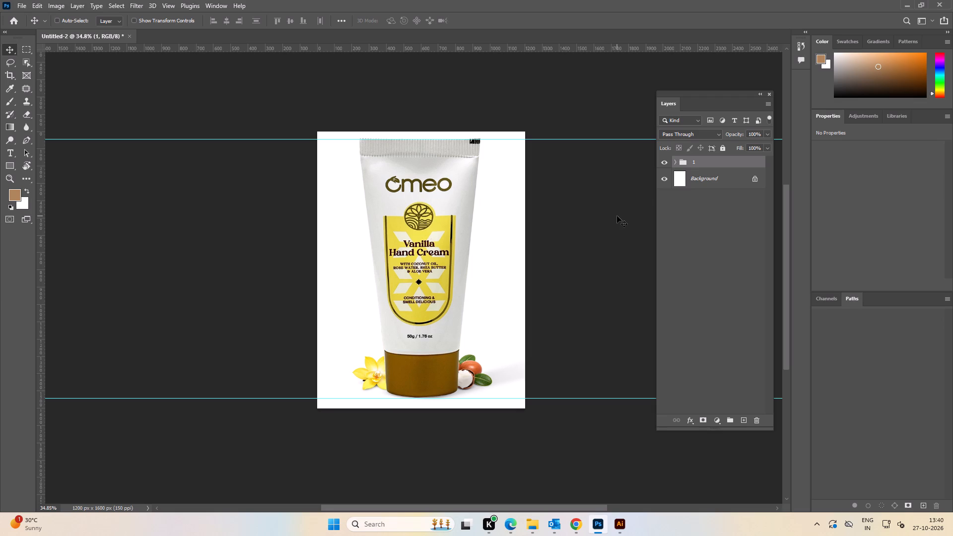
left_click(661, 173)
double_click(702, 163)
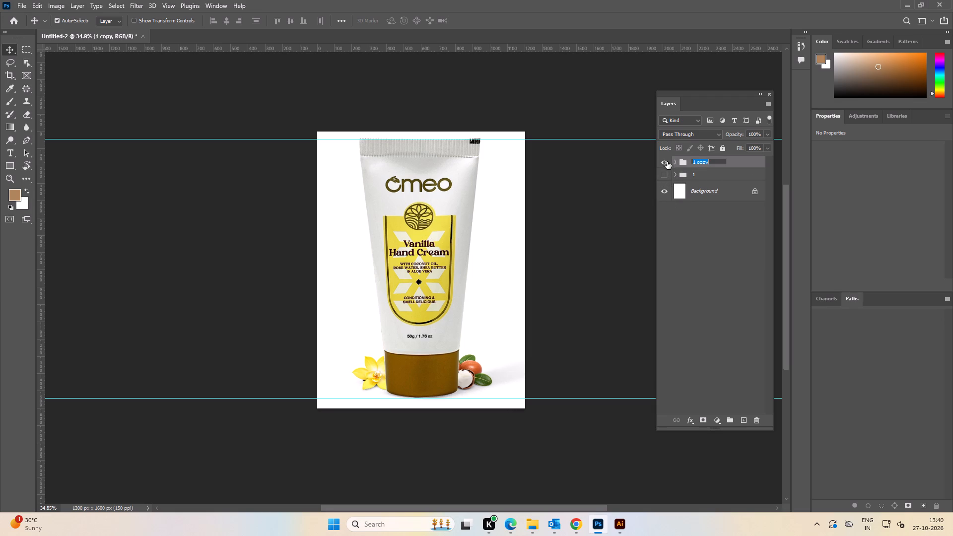
key("2")
key("Return")
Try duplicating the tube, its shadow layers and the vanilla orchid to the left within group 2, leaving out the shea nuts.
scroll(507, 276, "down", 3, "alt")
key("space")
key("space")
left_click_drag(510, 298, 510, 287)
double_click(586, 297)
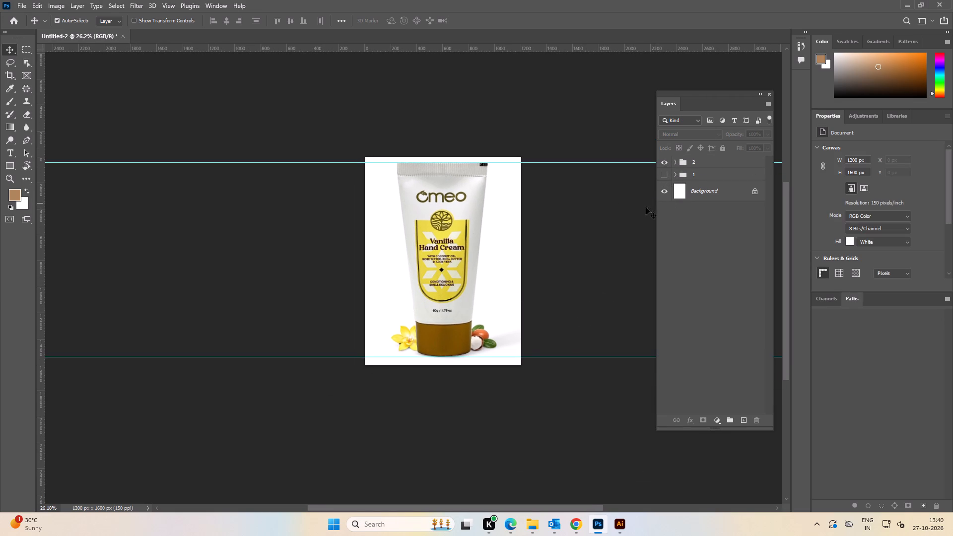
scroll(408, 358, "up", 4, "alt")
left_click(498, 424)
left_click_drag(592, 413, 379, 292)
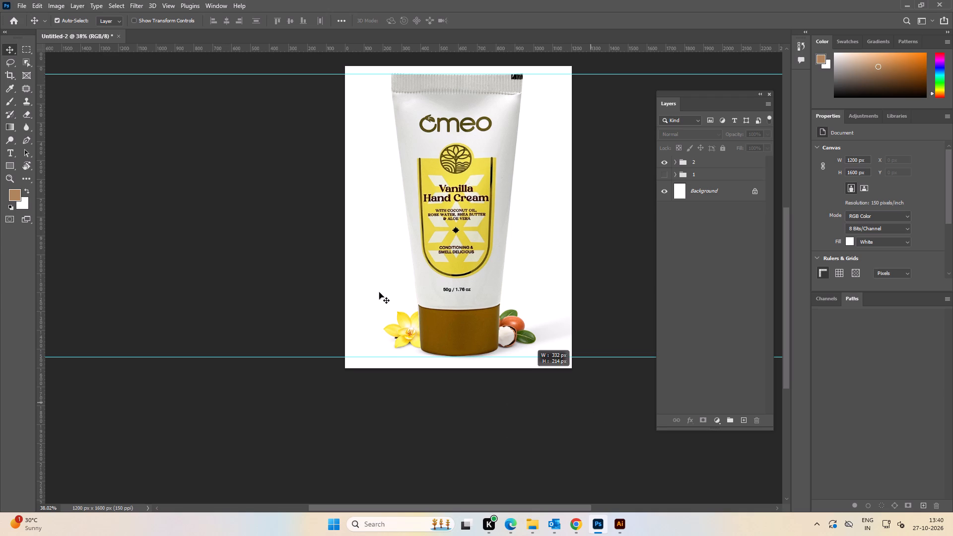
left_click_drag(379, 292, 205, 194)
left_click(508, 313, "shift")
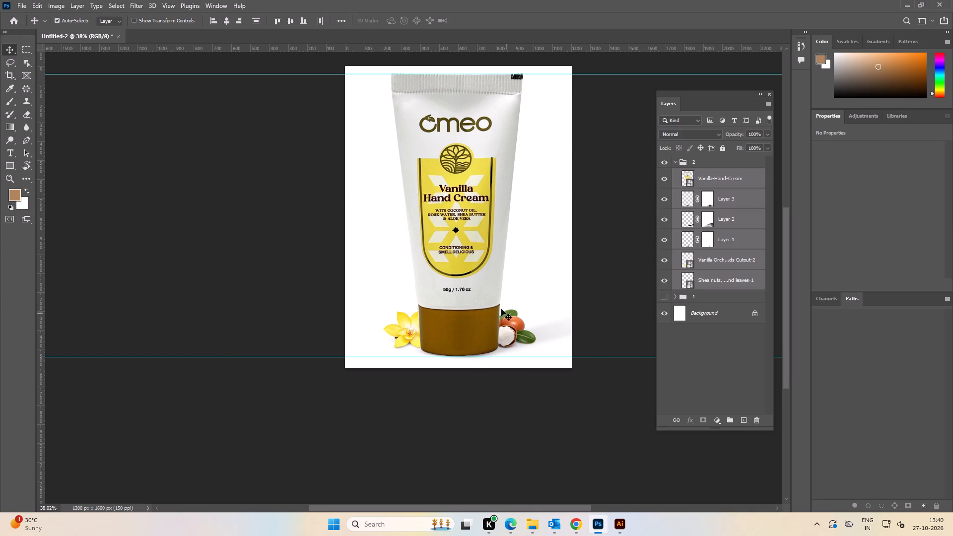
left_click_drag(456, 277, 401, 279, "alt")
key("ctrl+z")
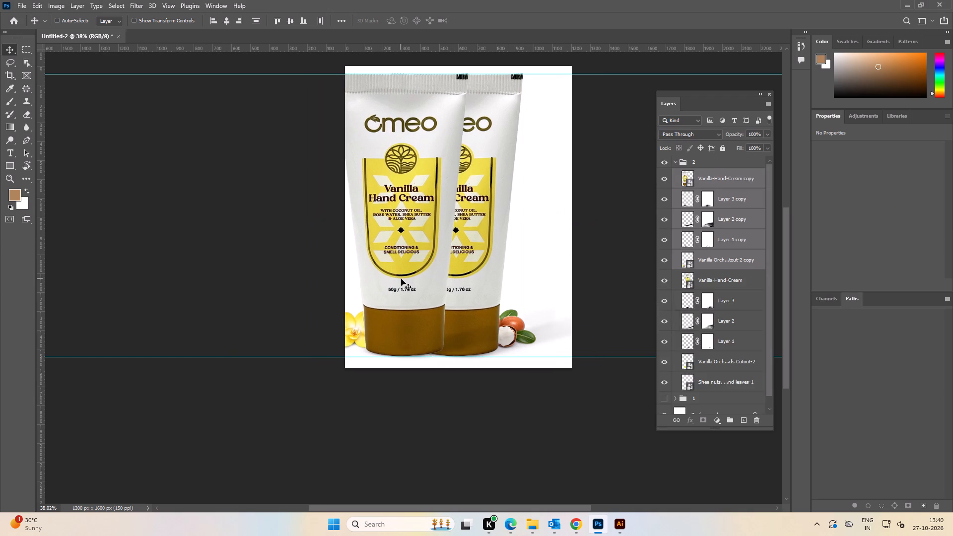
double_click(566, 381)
Move all of group 2's tube, shadow and ingredient layers together horizontally toward the canvas's right edge.
key("space")
key("space")
key("space")
left_click_drag(578, 394, 520, 403)
left_click_drag(566, 413, 182, 175)
left_click_drag(373, 259, 387, 261, "alt")
key("ctrl+z")
left_click_drag(573, 416, 321, 249)
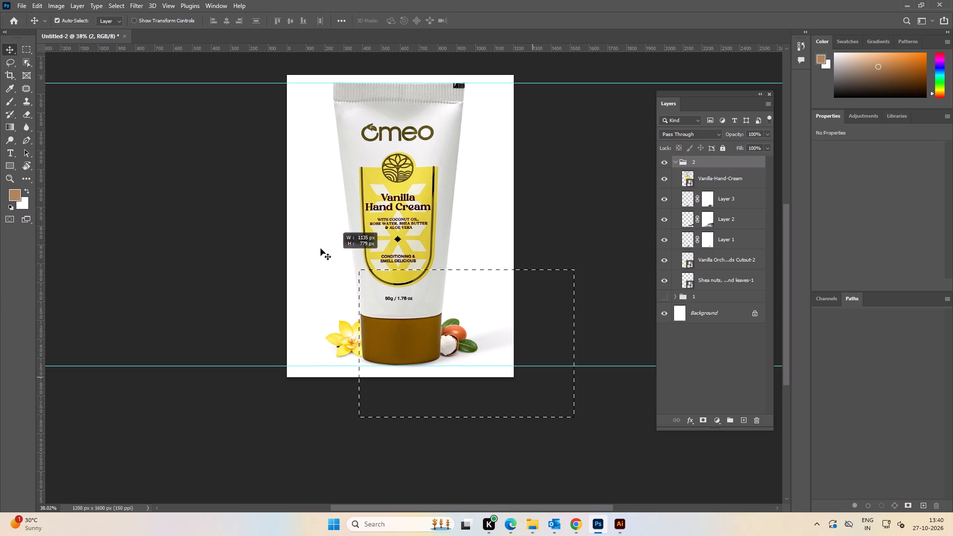
left_click_drag(321, 249, 316, 247)
left_click_drag(368, 251, 408, 257)
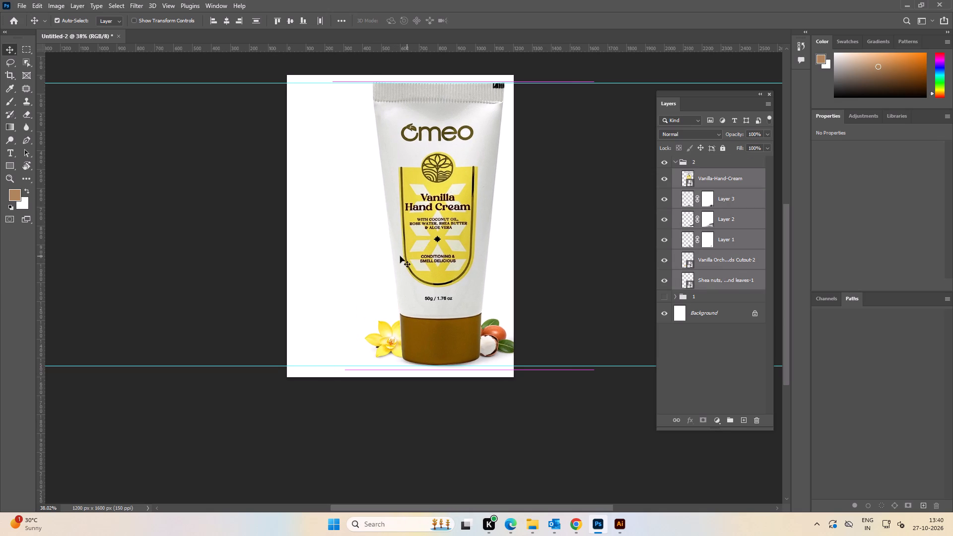
double_click(594, 310)
left_click(543, 386)
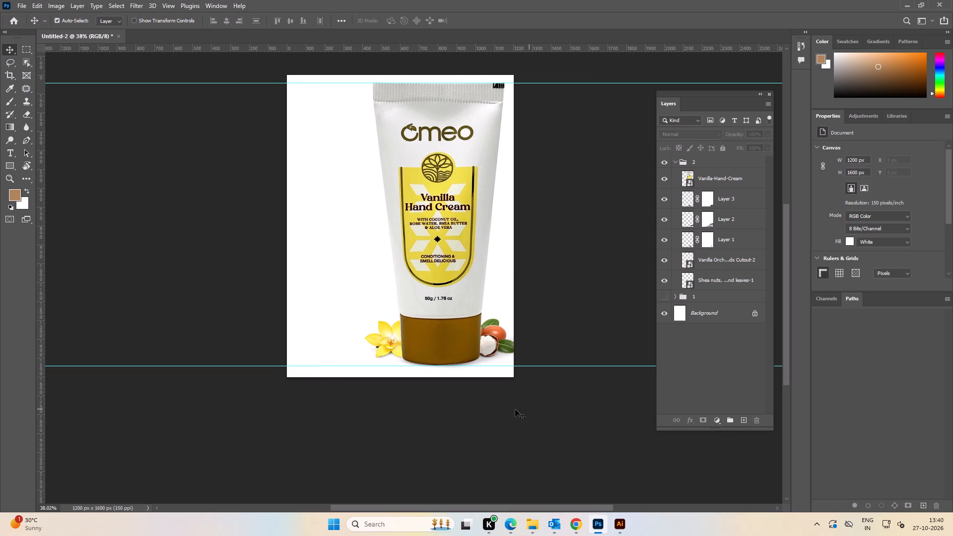
Nudge all of group 2's layers slightly left so the shea nut leaves fit within the canvas's right edge.
left_click_drag(568, 413, 296, 204)
scroll(451, 321, "up", 2, "alt")
left_click(452, 313)
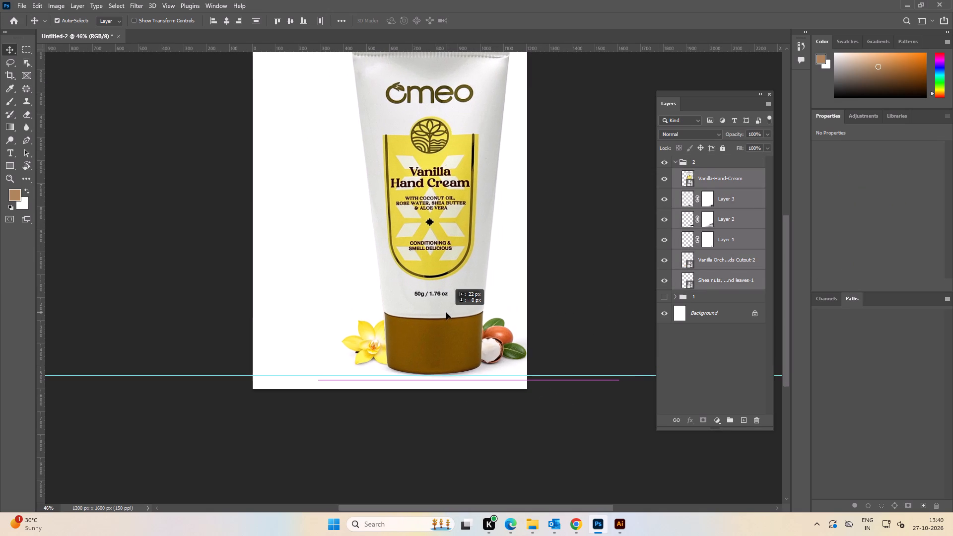
double_click(634, 321)
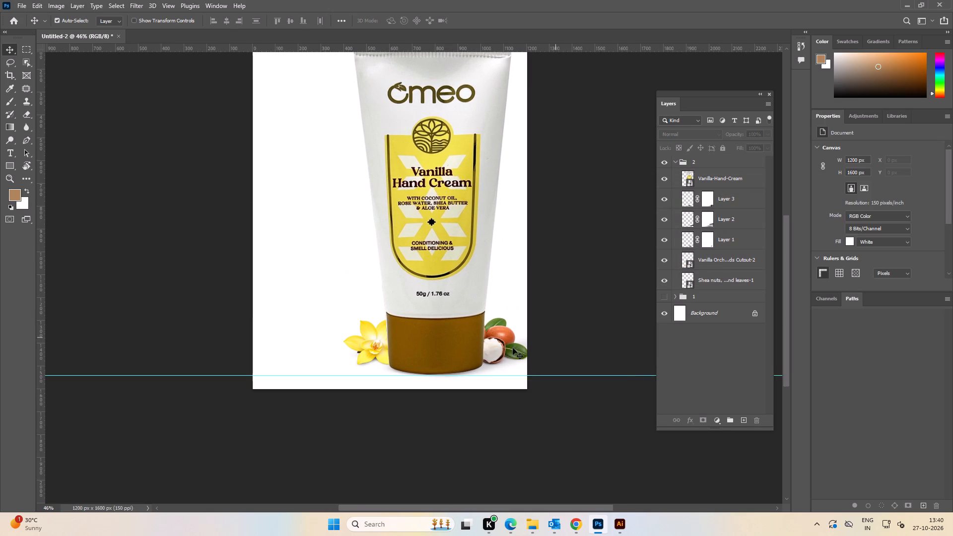
scroll(513, 348, "up", 4, "alt")
left_click_drag(505, 348, 497, 348)
left_click(578, 307)
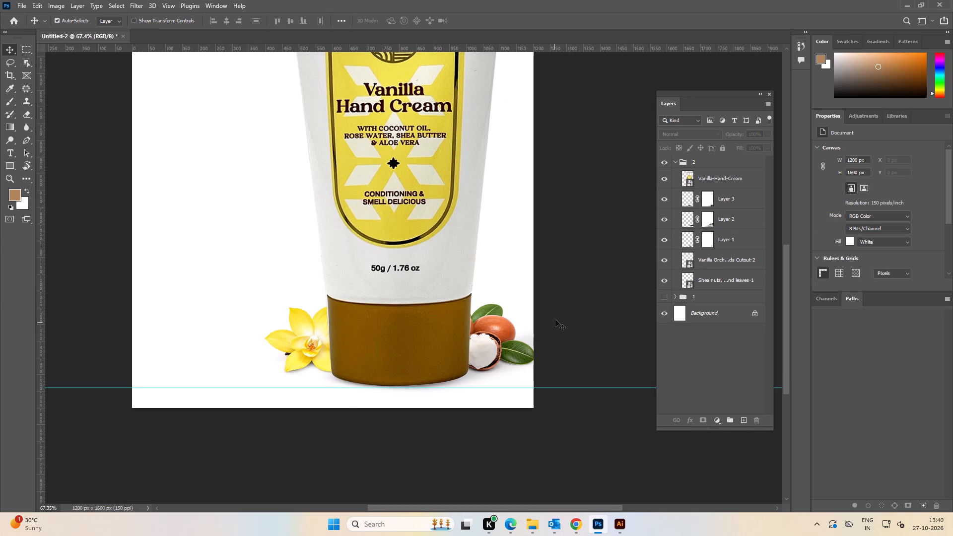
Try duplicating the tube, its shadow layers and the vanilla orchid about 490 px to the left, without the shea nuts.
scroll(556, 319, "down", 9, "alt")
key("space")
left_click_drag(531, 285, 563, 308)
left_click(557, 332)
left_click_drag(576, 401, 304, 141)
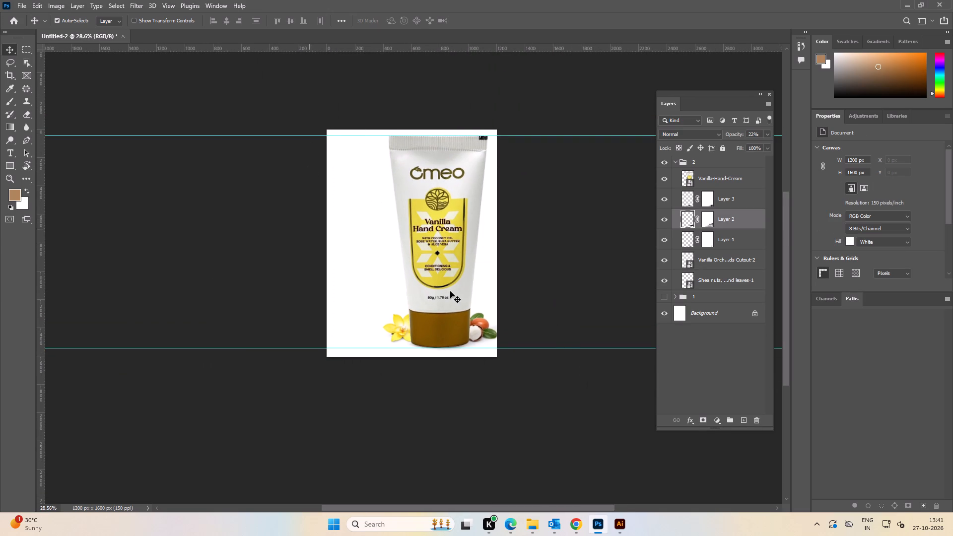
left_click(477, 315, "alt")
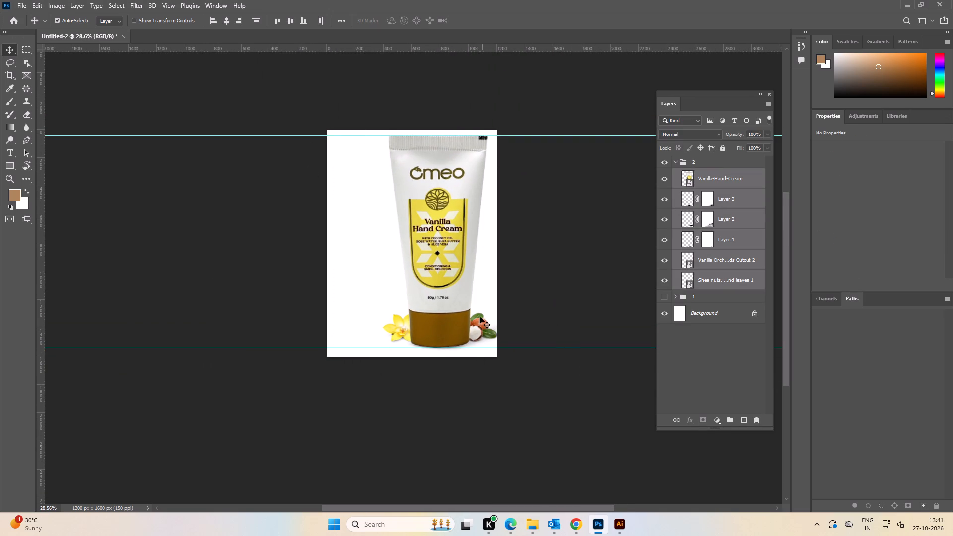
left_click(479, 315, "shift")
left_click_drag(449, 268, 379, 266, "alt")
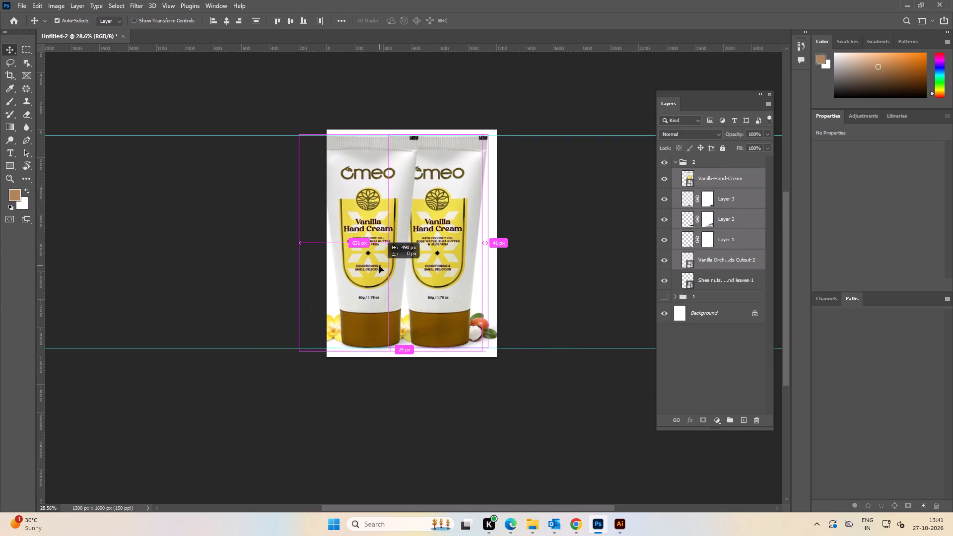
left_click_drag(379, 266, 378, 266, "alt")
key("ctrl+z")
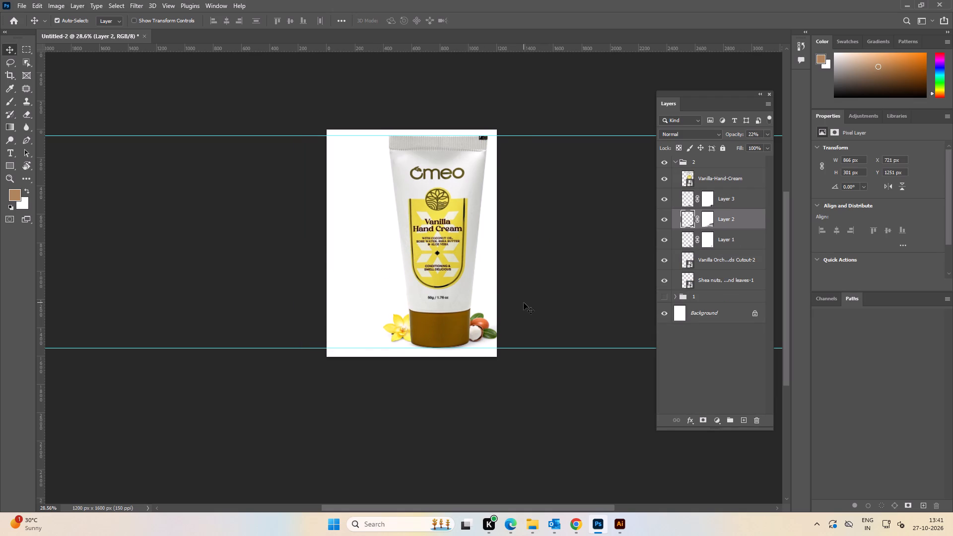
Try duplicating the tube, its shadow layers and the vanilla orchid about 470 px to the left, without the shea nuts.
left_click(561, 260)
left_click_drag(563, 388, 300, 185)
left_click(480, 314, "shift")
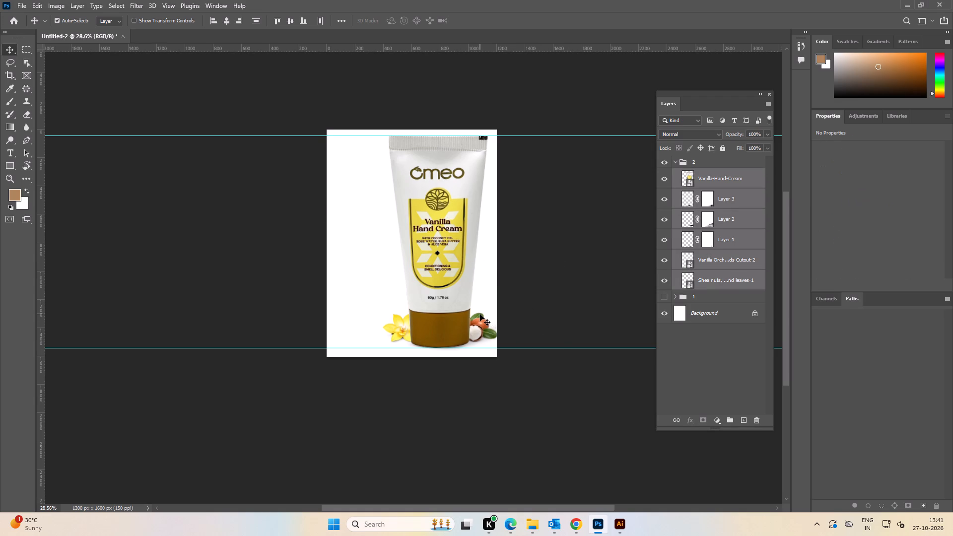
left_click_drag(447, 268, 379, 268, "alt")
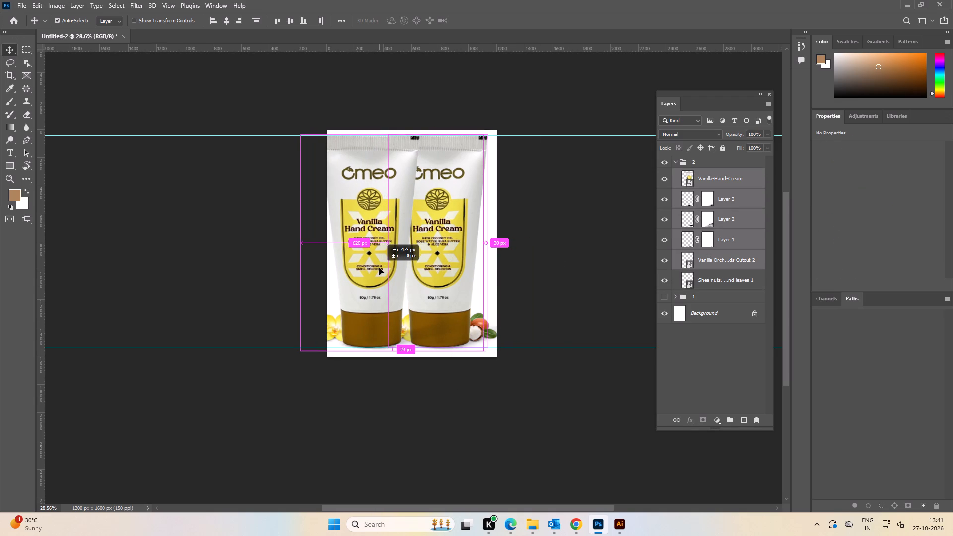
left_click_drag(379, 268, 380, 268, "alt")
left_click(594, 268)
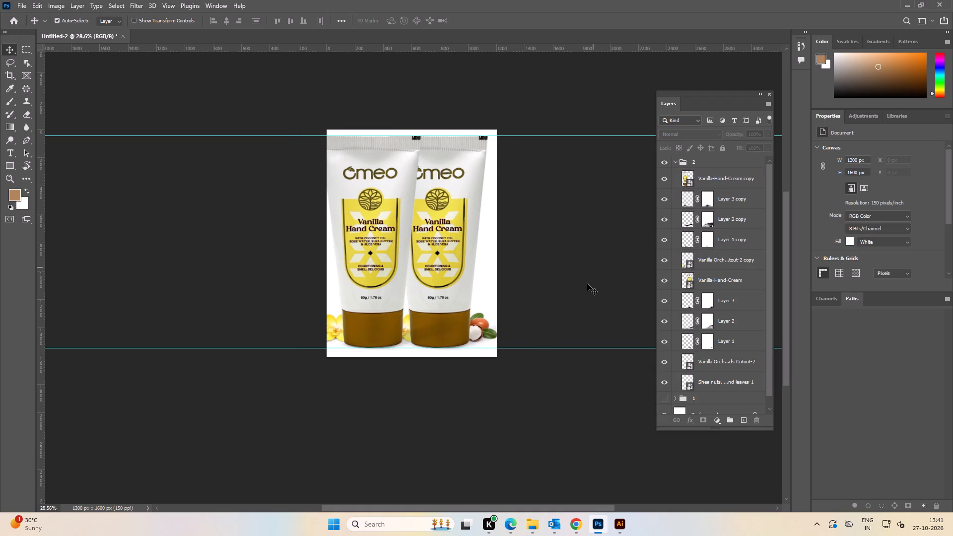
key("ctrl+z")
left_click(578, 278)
Shift all of group 2's tube, shadow and ingredient layers slightly right, closer to the canvas's right edge.
key("space")
key("space")
left_click(392, 335)
left_click(443, 387)
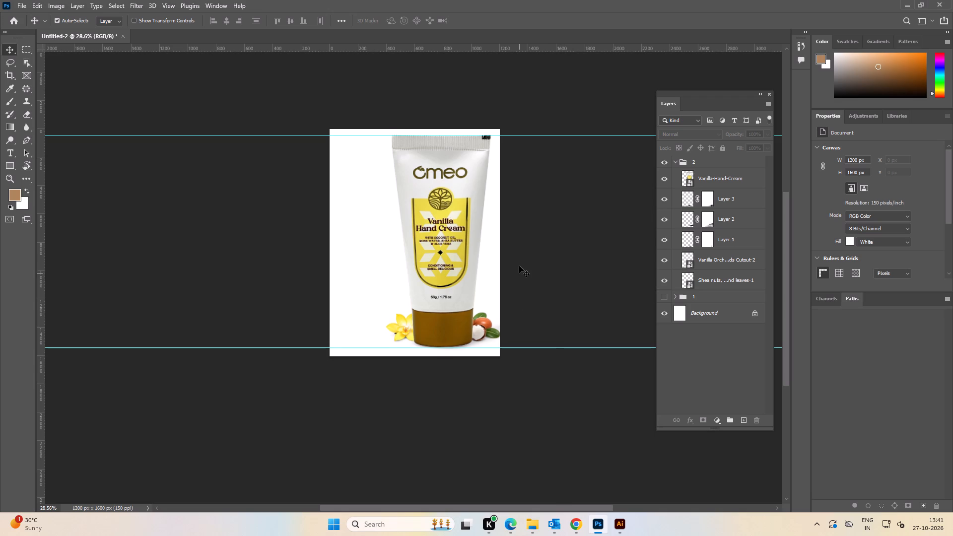
left_click(545, 370)
left_click_drag(560, 402, 311, 97)
scroll(472, 177, "up", 7, "alt")
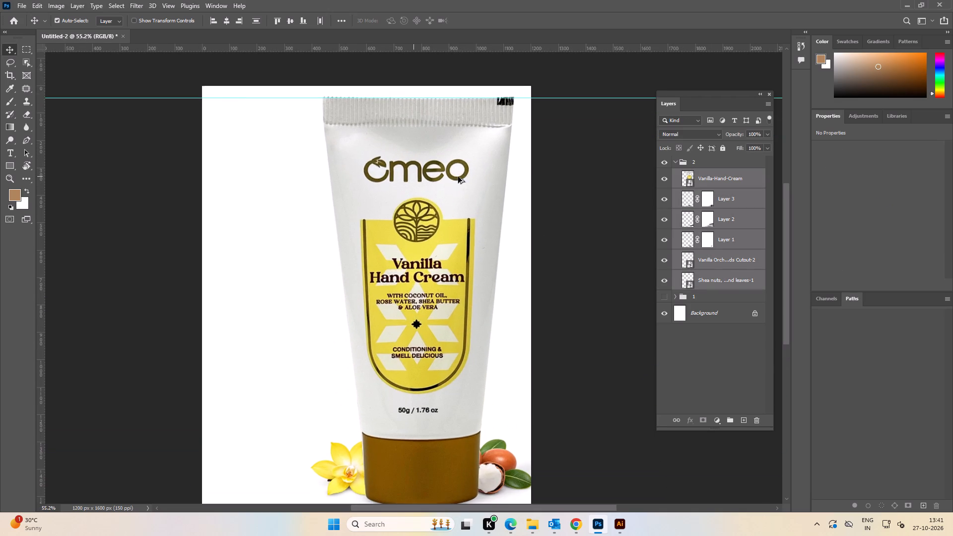
left_click_drag(447, 180, 452, 180)
scroll(451, 180, "down", 3, "alt")
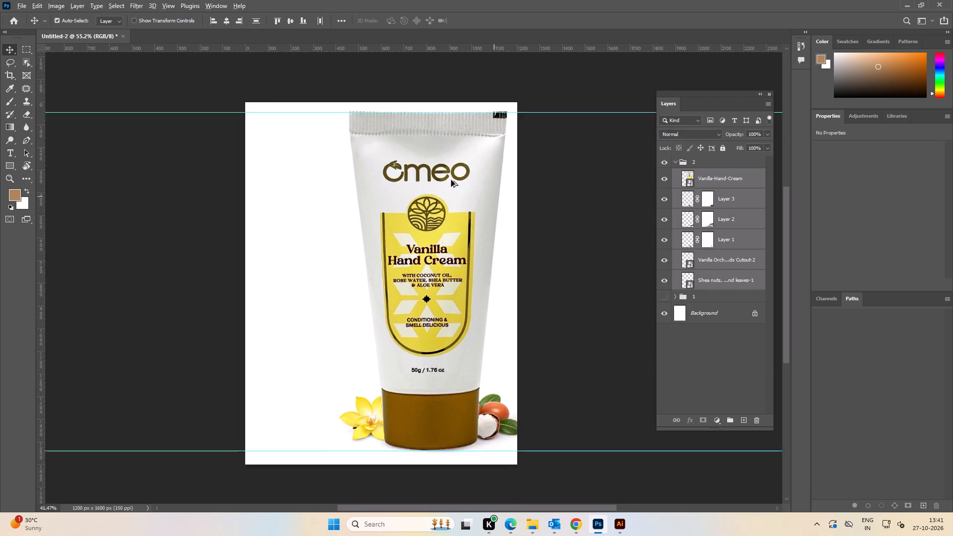
scroll(451, 180, "down", 2, "alt")
left_click(572, 239)
Duplicate only the tube and its three shadow layers about 450 px to the left, leaving out the orchid and shea nuts.
scroll(550, 243, "down", 3, "alt")
key("space")
left_click_drag(555, 260, 564, 259)
left_click_drag(531, 413, 473, 325)
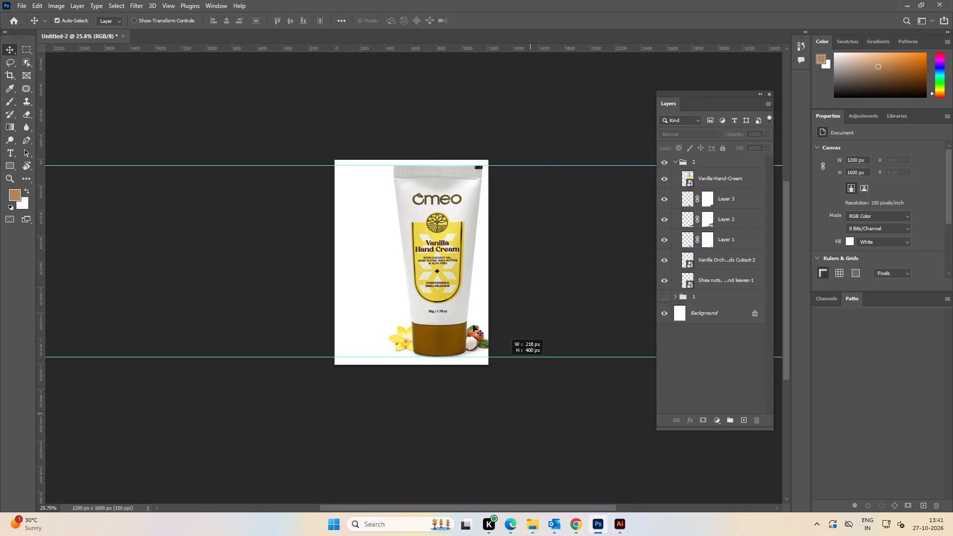
left_click_drag(473, 325, 260, 123)
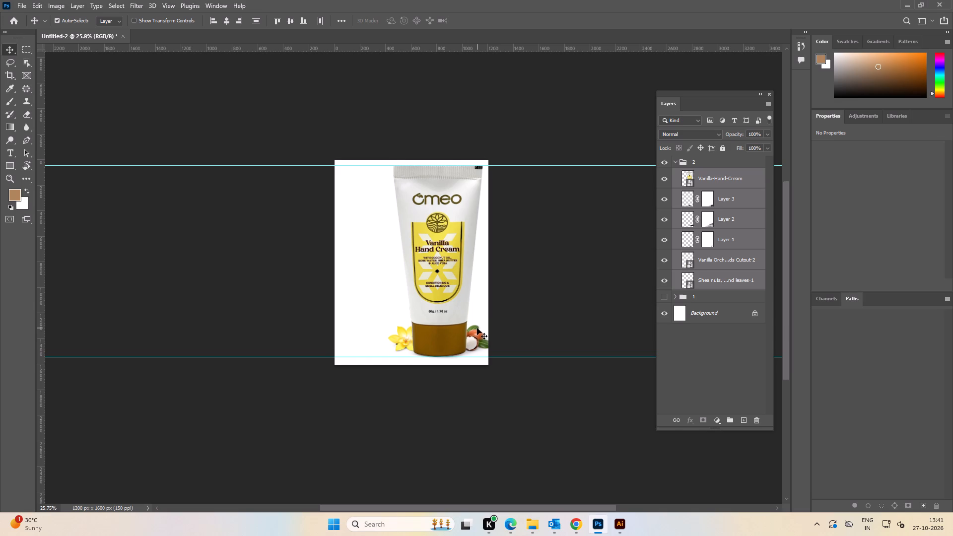
left_click(477, 327, "shift")
left_click(400, 330, "shift")
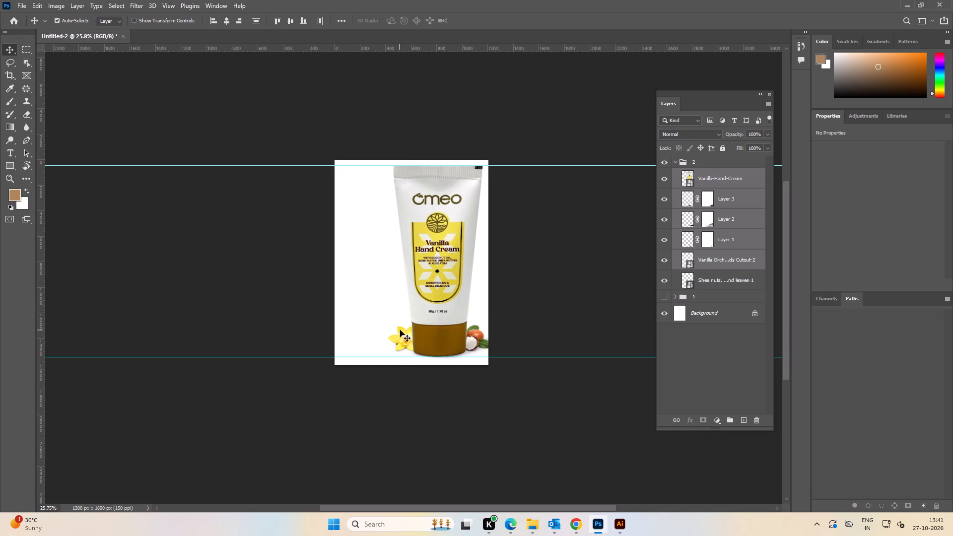
left_click_drag(458, 289, 387, 292, "alt")
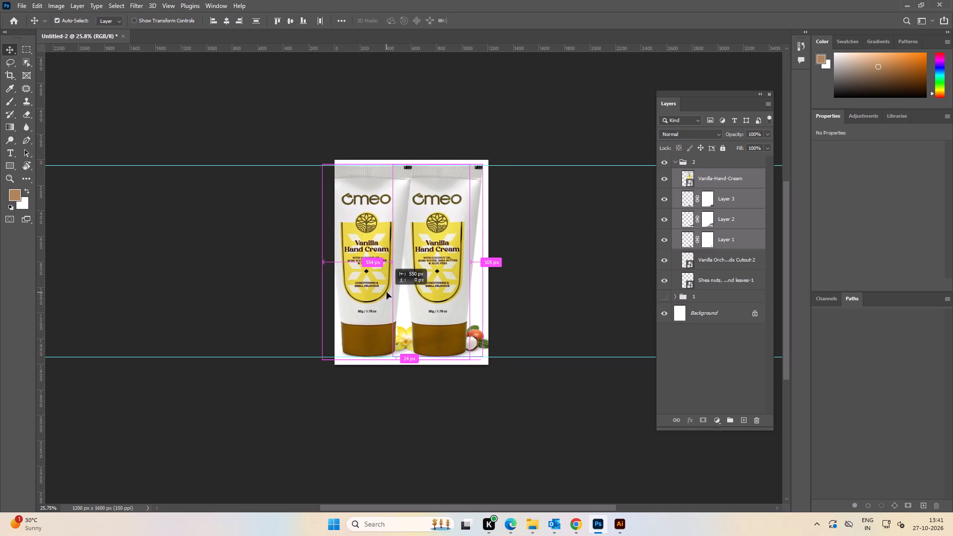
left_click_drag(387, 292, 399, 292, "alt")
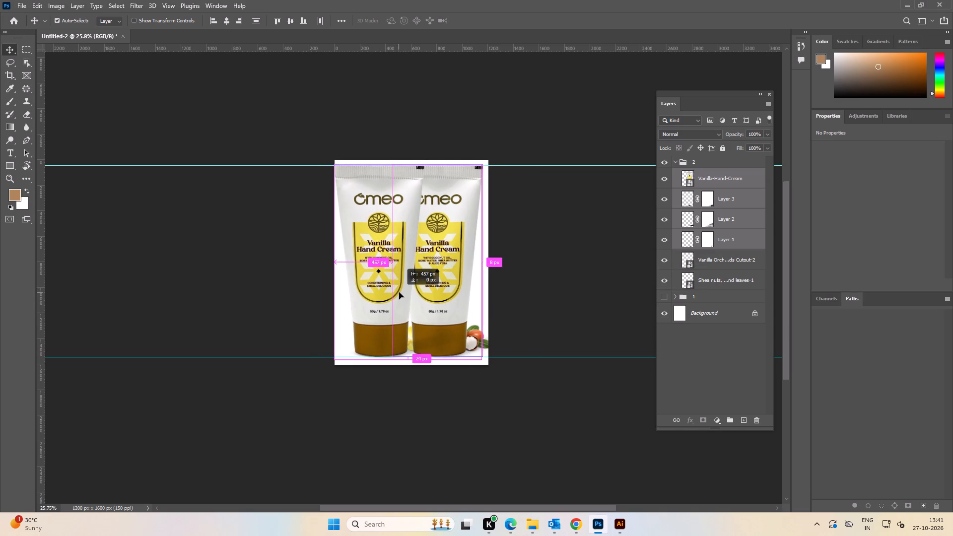
left_click_drag(399, 292, 401, 292, "alt")
double_click(570, 306)
Nudge all of group 2's layers, both tubes included, slightly right and down to balance them on the canvas.
left_click_drag(577, 413, 228, 115)
scroll(431, 197, "up", 2, "alt")
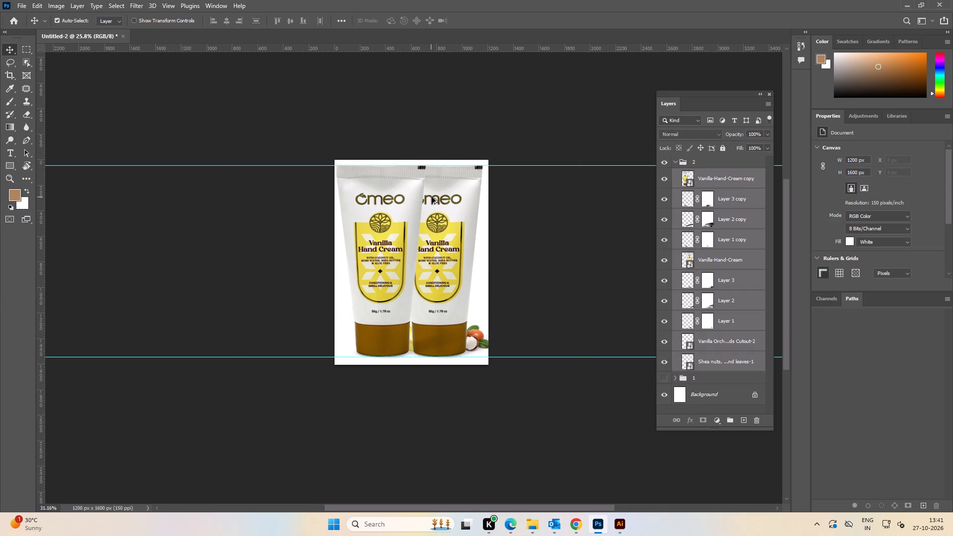
scroll(432, 197, "up", 2, "alt")
key("Right")
key("Right")
key("Right")
key("Right")
key("Right")
key("Right")
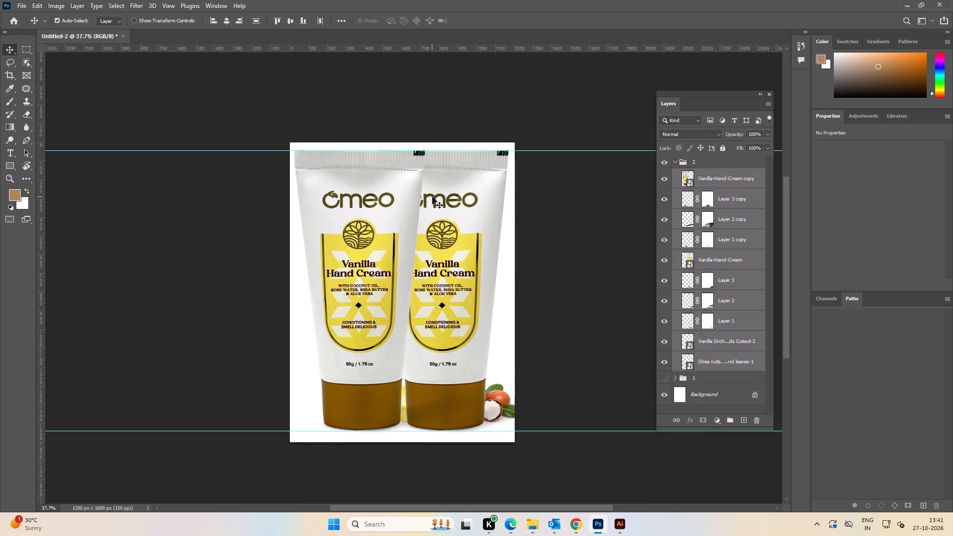
key("Down")
key("Down")
key("Down")
key("Down")
key("Right")
key("Right")
key("Right")
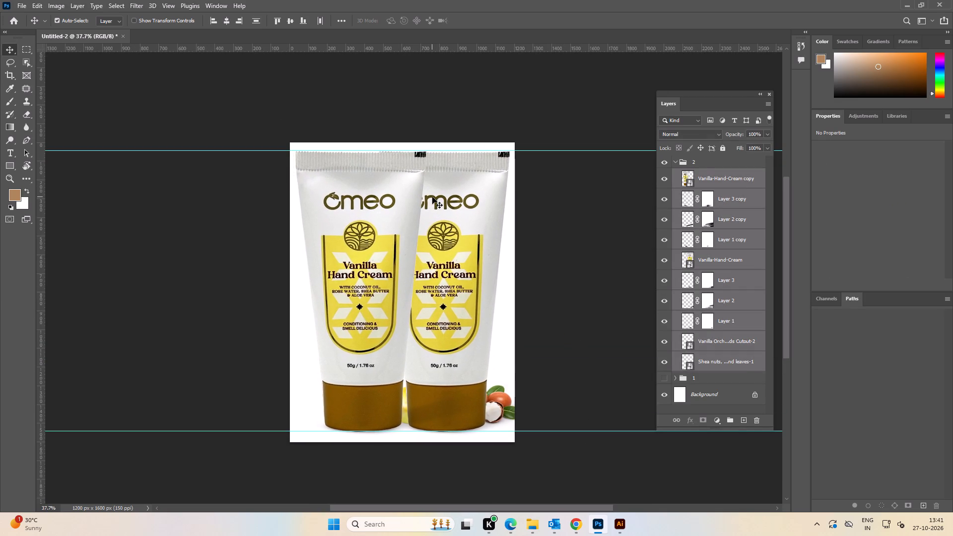
key("Left")
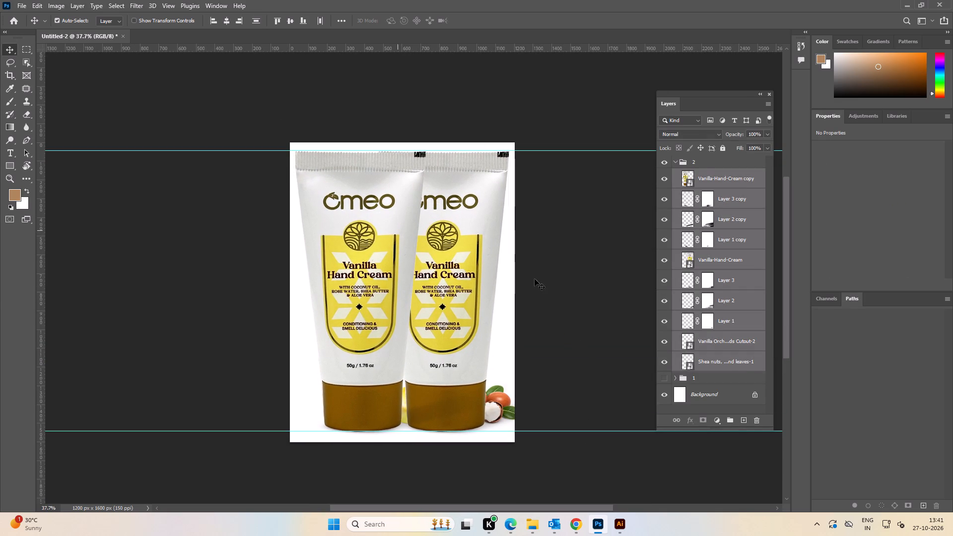
double_click(560, 281)
Reorder the left tube's Layer 2 copy shadow so it sits beneath the original Vanilla-Hand-Cream tube layer.
scroll(557, 281, "down", 2, "alt")
key("space")
key("space")
key("space")
key("space")
key("space")
left_click_drag(542, 323, 539, 263)
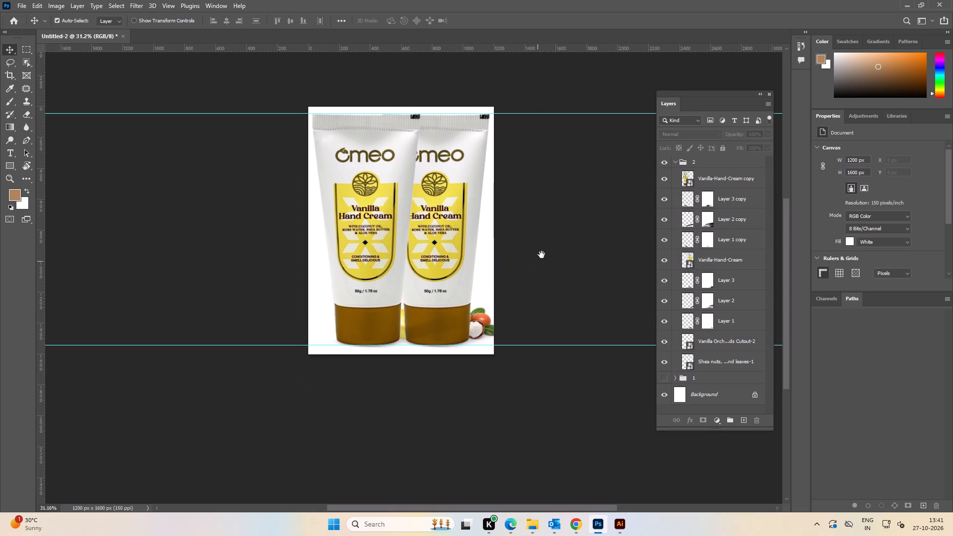
left_click(409, 337)
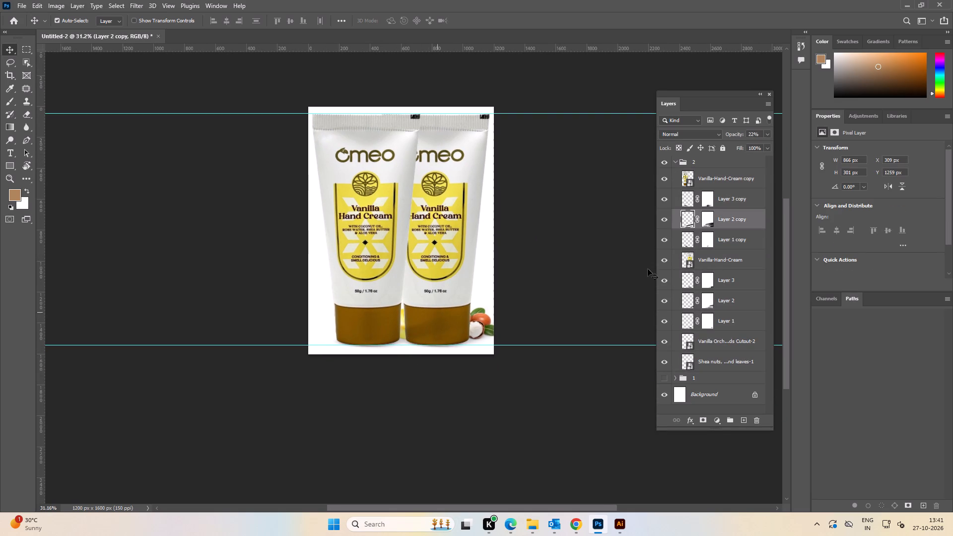
left_click_drag(723, 218, 723, 265)
double_click(588, 275)
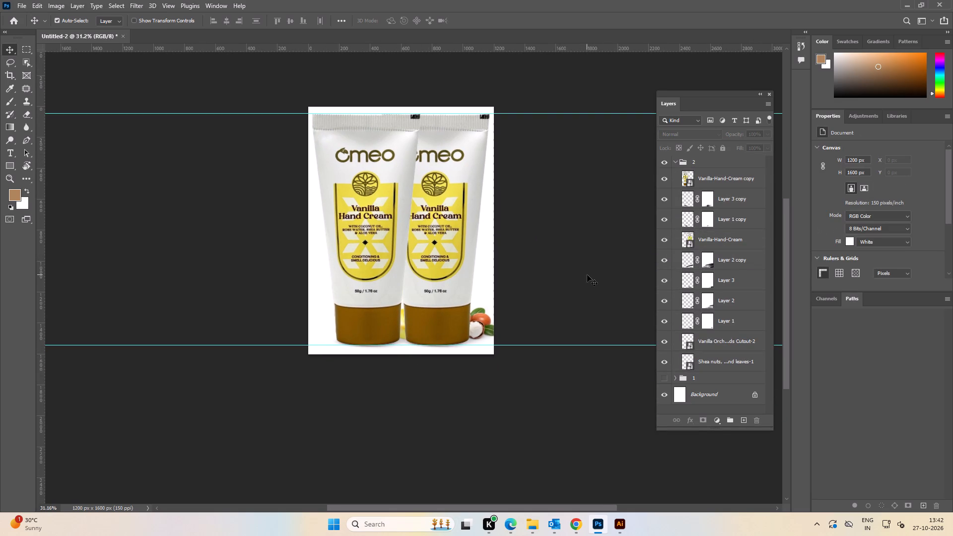
Move the vanilla orchid from between the tubes to the left side of the left tube's cap, at X 181 px, Y 1403 px.
scroll(337, 378, "up", 3, "alt")
double_click(665, 245)
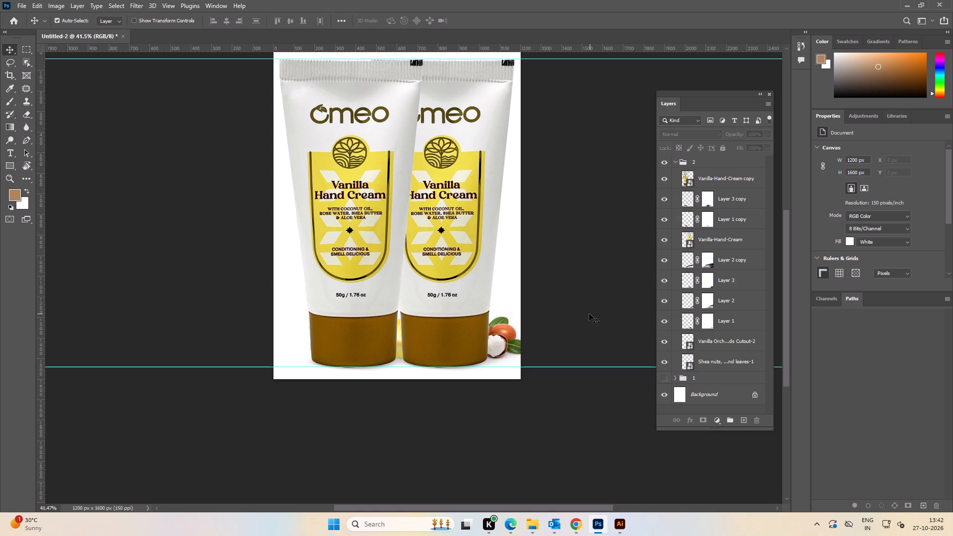
left_click(340, 224)
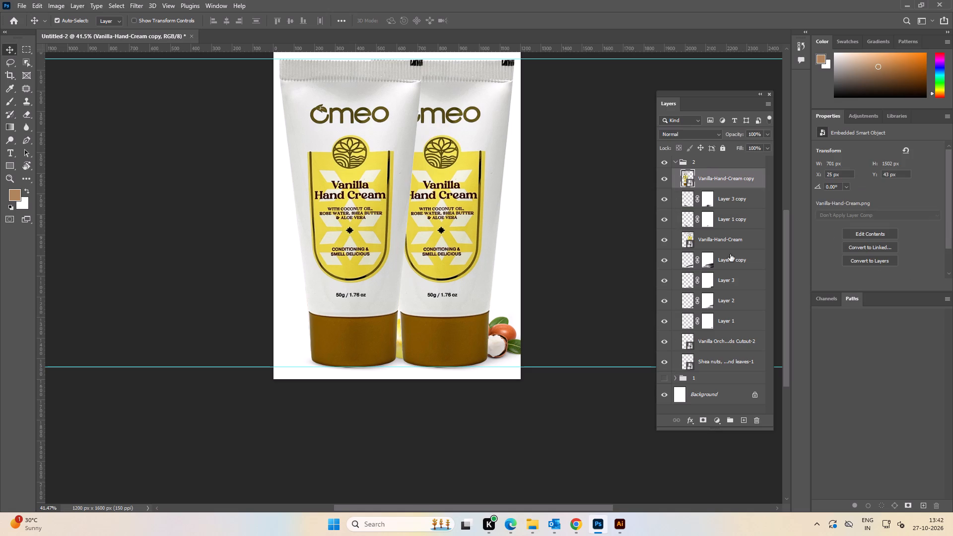
left_click(665, 341)
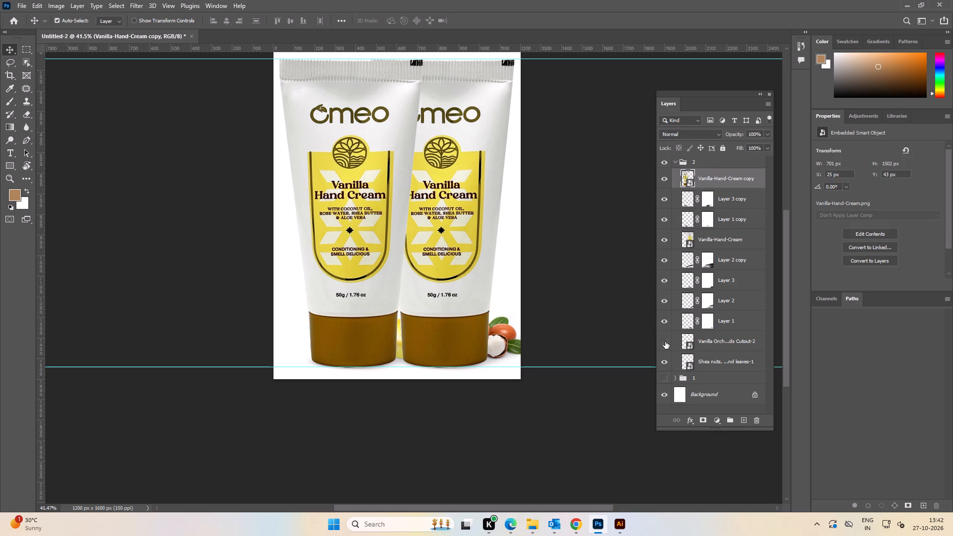
left_click(665, 341)
left_click(729, 341)
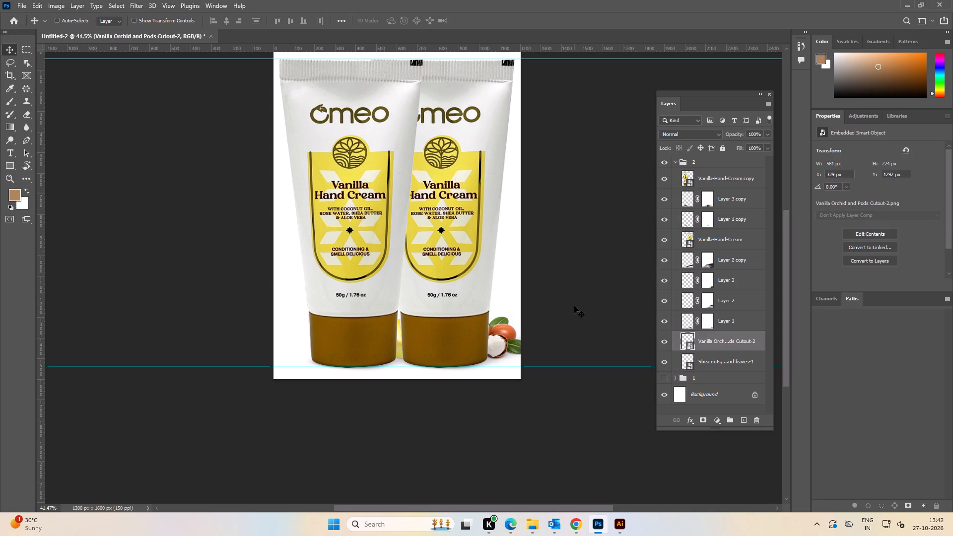
key("ctrl+t")
left_click_drag(400, 338, 342, 338)
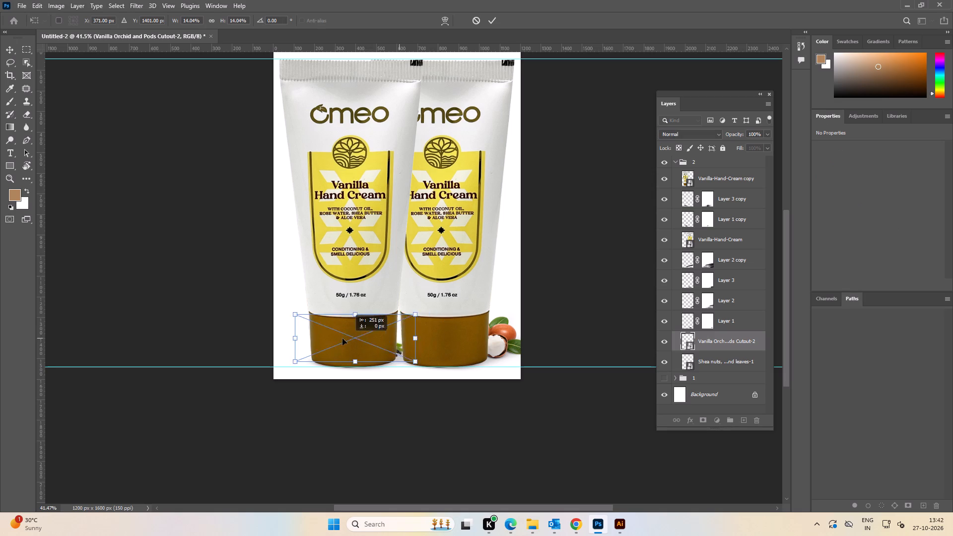
left_click_drag(342, 338, 301, 339)
scroll(292, 336, "up", 12, "alt")
left_click_drag(291, 338, 291, 338)
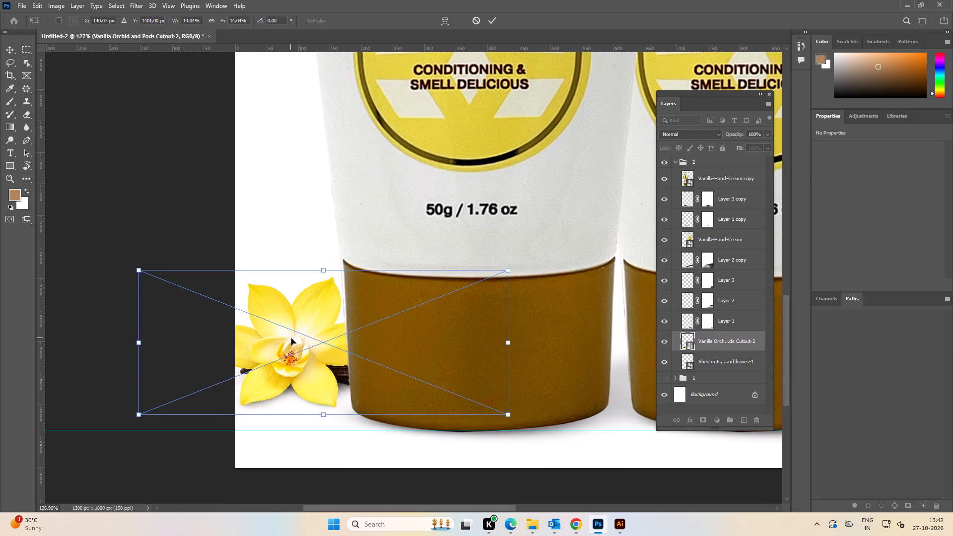
left_click_drag(291, 338, 317, 339)
scroll(316, 337, "down", 15, "alt")
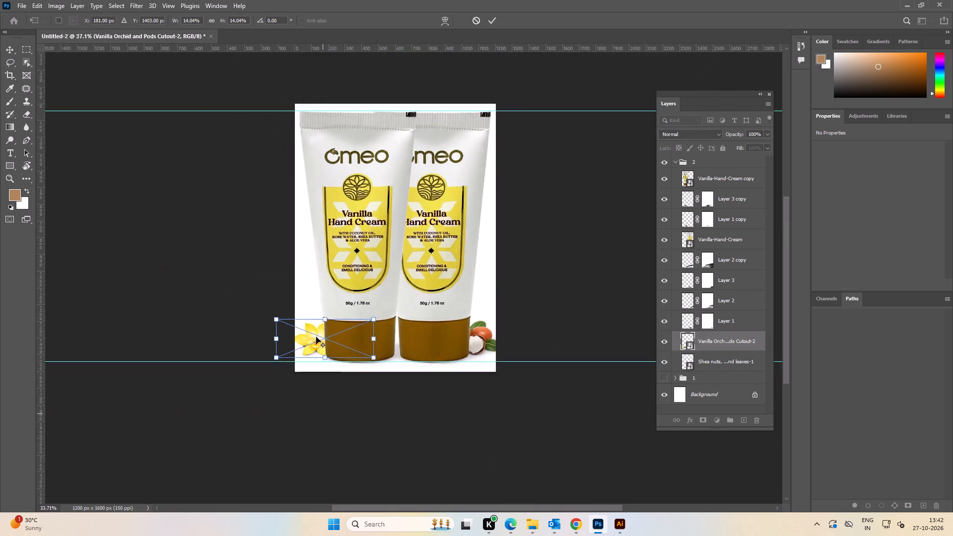
scroll(316, 337, "down", 2, "alt")
double_click(559, 298)
Adjust the shea nuts' horizontal position beside the right tube's cap, near the canvas's right edge.
scroll(473, 338, "up", 12, "alt")
key("space")
key("space")
key("space")
key("space")
key("space")
left_click_drag(546, 389, 504, 330)
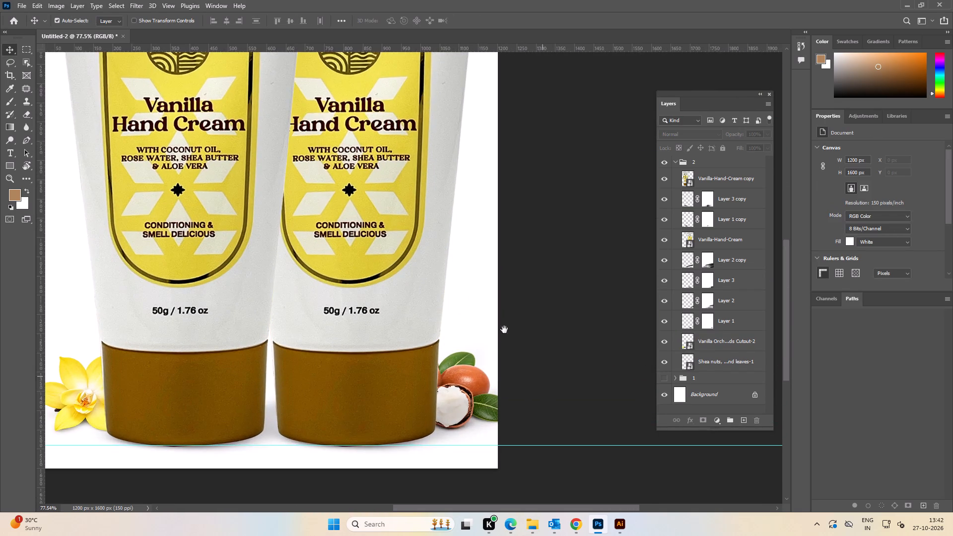
left_click_drag(504, 330, 501, 324)
left_click_drag(415, 290, 415, 276)
key("ctrl+z")
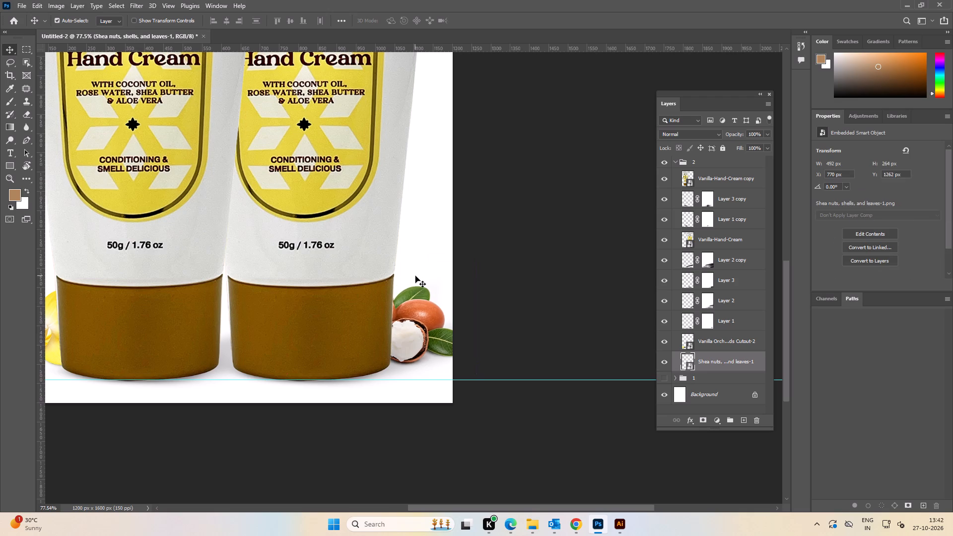
key("ctrl+t")
left_click_drag(476, 323, 464, 323, "shift")
left_click(407, 292)
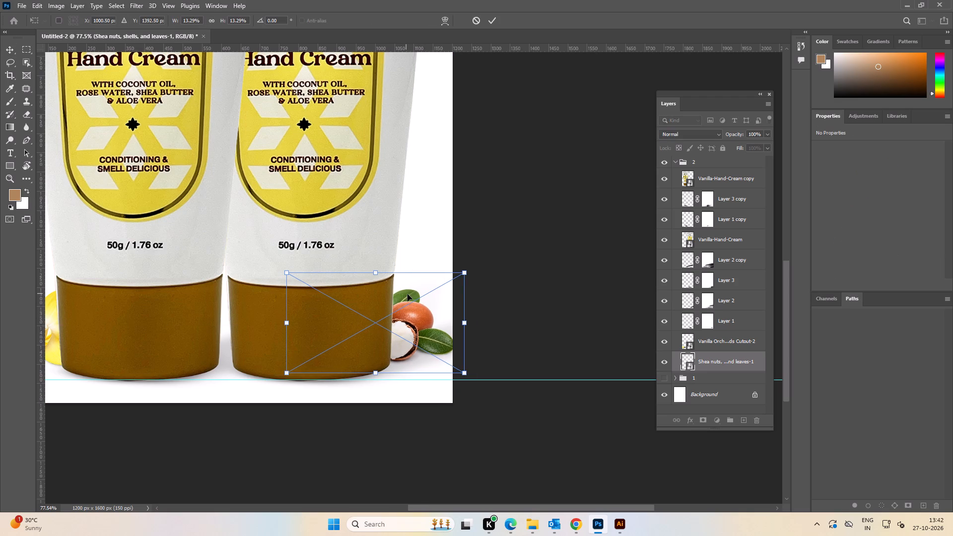
left_click_drag(408, 295, 417, 296)
left_click(494, 18)
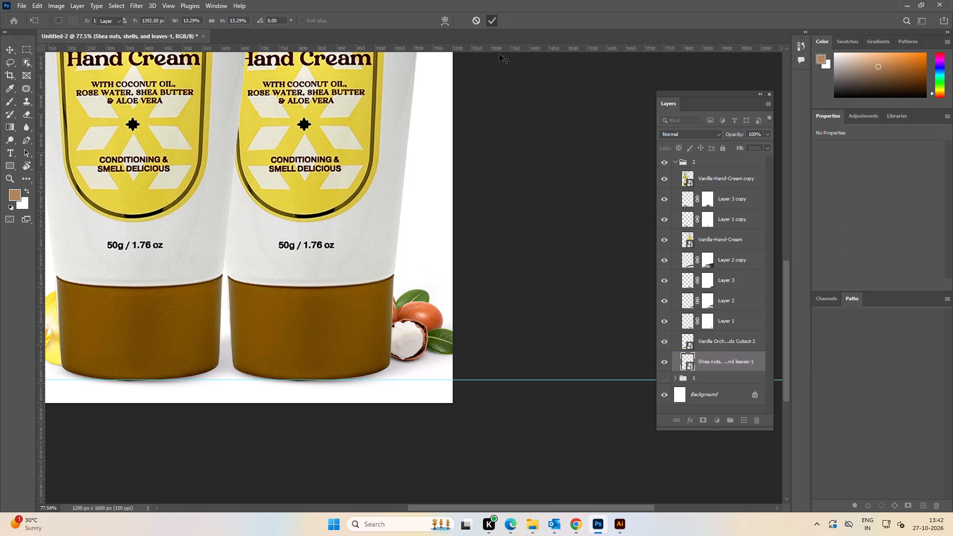
left_click(552, 225)
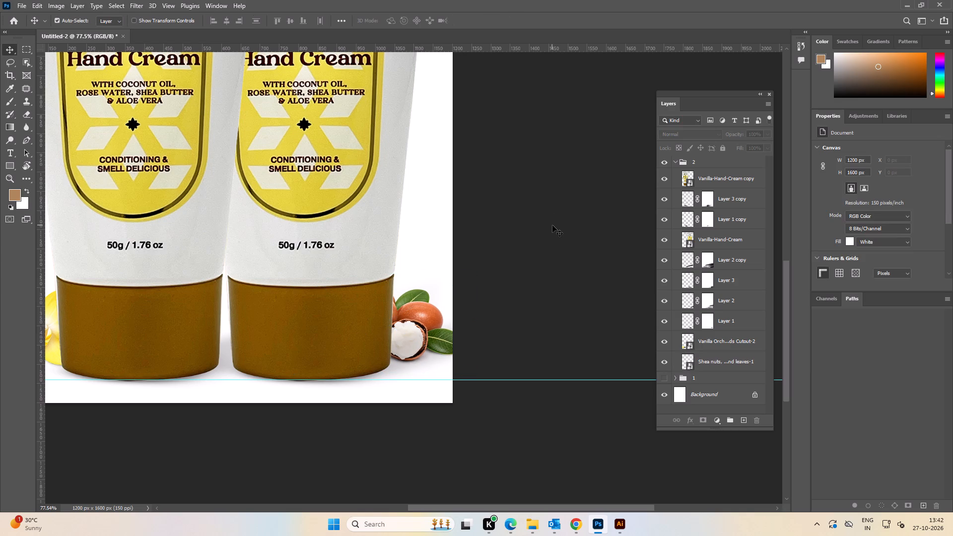
Review the full two-tube composition on the canvas.
key("ctrl+0")
scroll(551, 223, "down", 5, "alt")
key("space")
key("space")
key("space")
key("space")
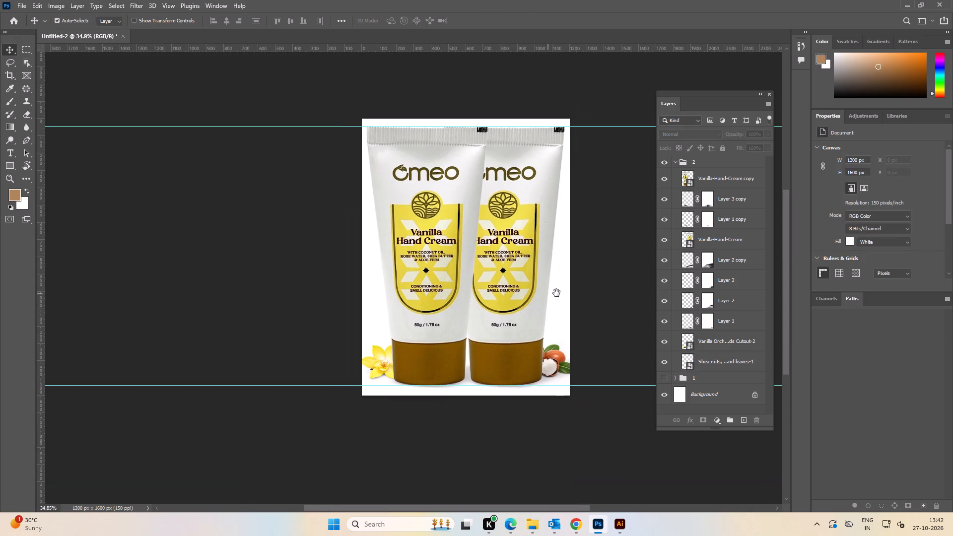
left_click_drag(548, 285, 467, 251)
double_click(601, 245)
scroll(556, 222, "down", 1, "alt")
key("space")
left_click(562, 222)
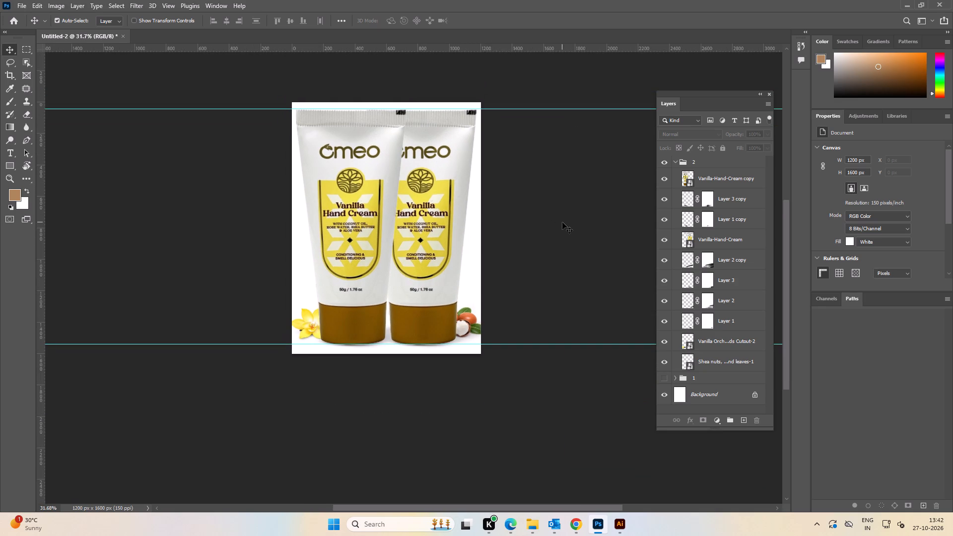
Collapse group 2 in the layer stack.
left_click(675, 164)
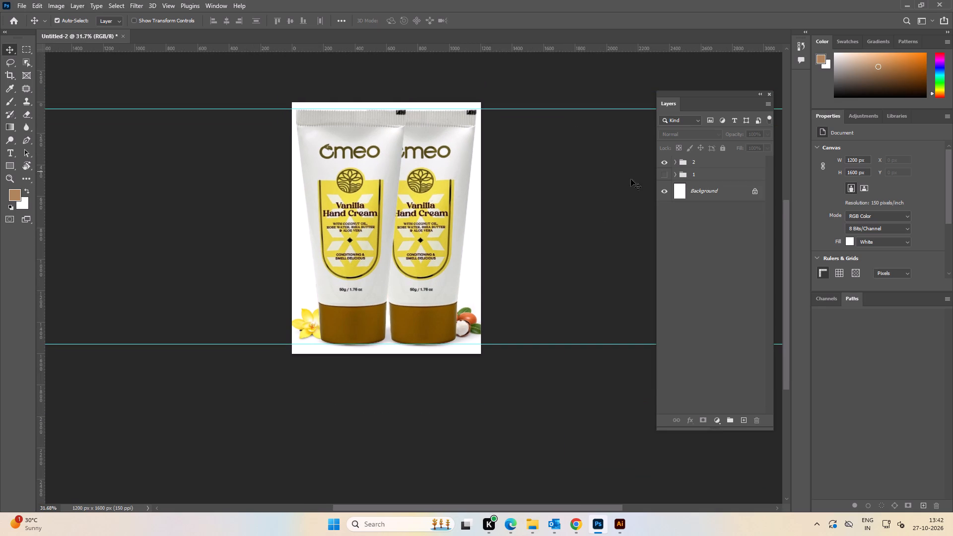
left_click(613, 187)
Open the Vanilla Hand Cream PSD from the product's New folder in File Explorer.
key("alt+Tab")
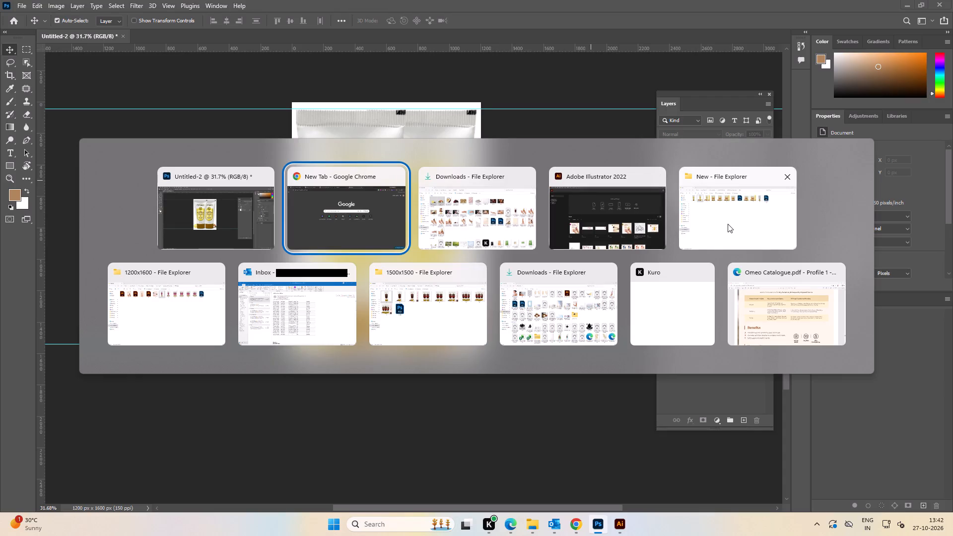
left_click(730, 223, "alt")
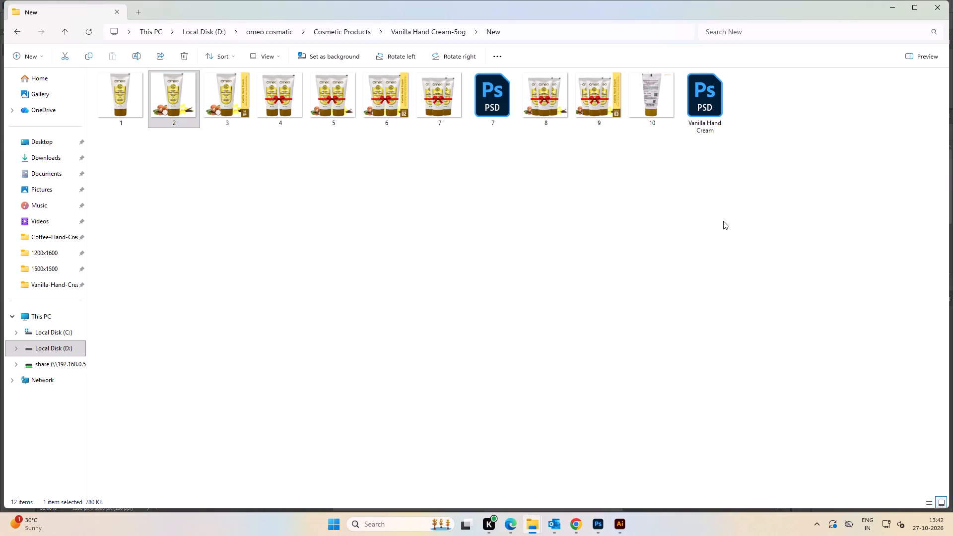
double_click(710, 88)
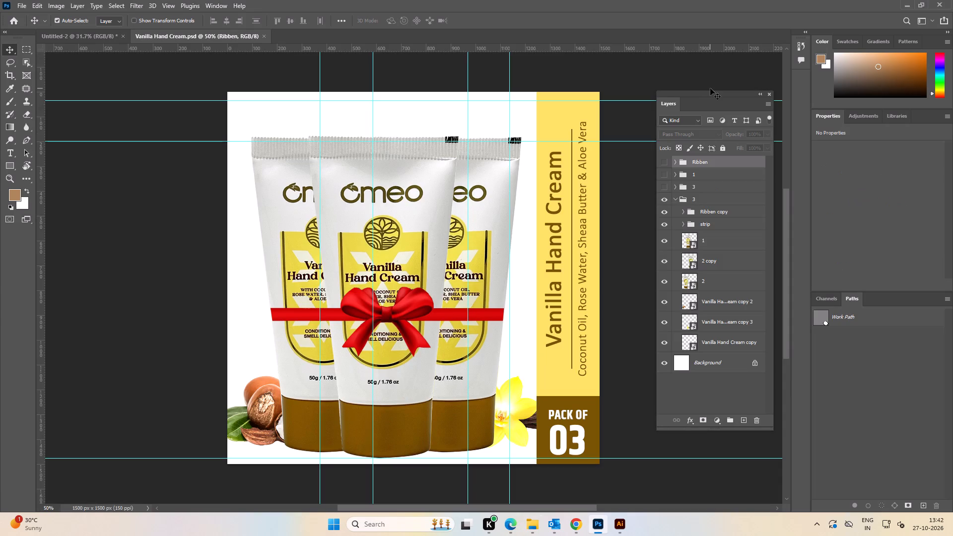
Copy the Ribben copy group from the Vanilla Hand Cream file into Untitled-2, and close the source file.
left_click(700, 214)
key("ctrl+c")
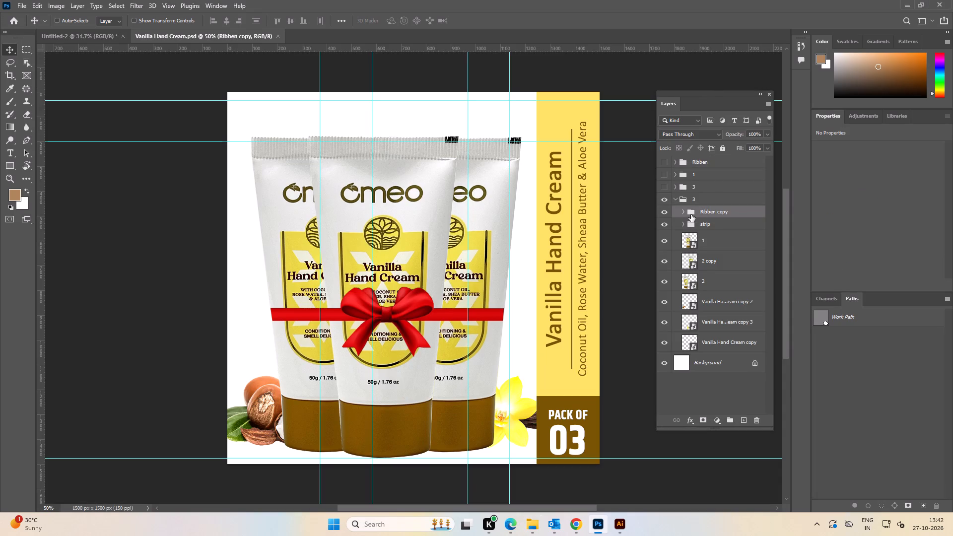
left_click(86, 33)
key("ctrl+v")
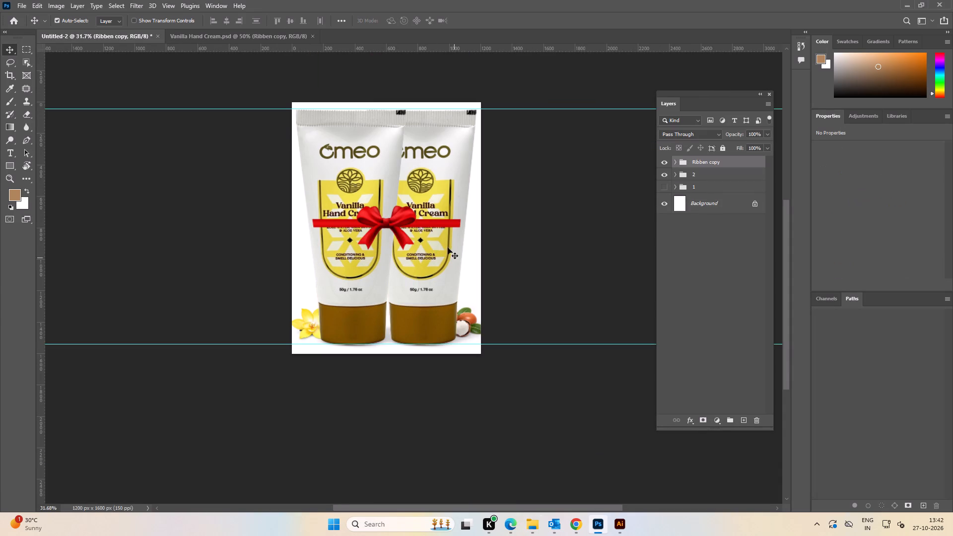
scroll(363, 206, "up", 4, "alt")
left_click(308, 35)
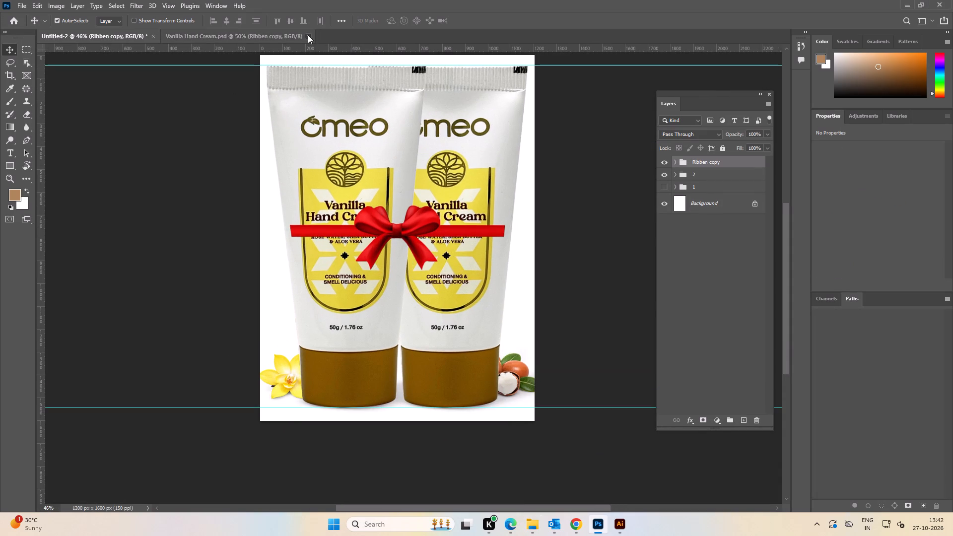
Move the Ribben copy group down about 83 px across the two tubes' labels.
scroll(359, 181, "up", 7, "alt")
key("space")
key("space")
key("space")
key("space")
key("space")
key("space")
key("space")
key("space")
key("space")
key("space")
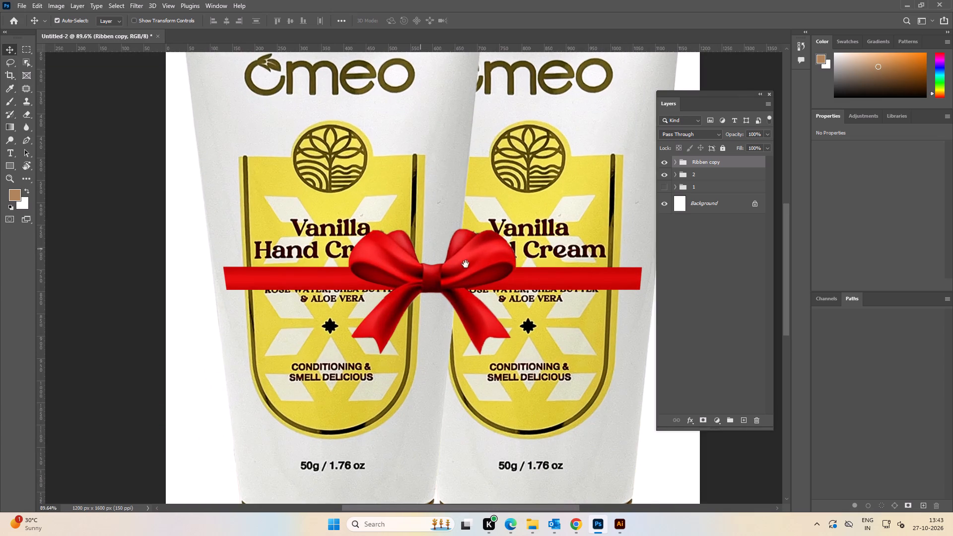
left_click_drag(466, 263, 392, 145)
left_click(626, 215)
left_click(703, 160)
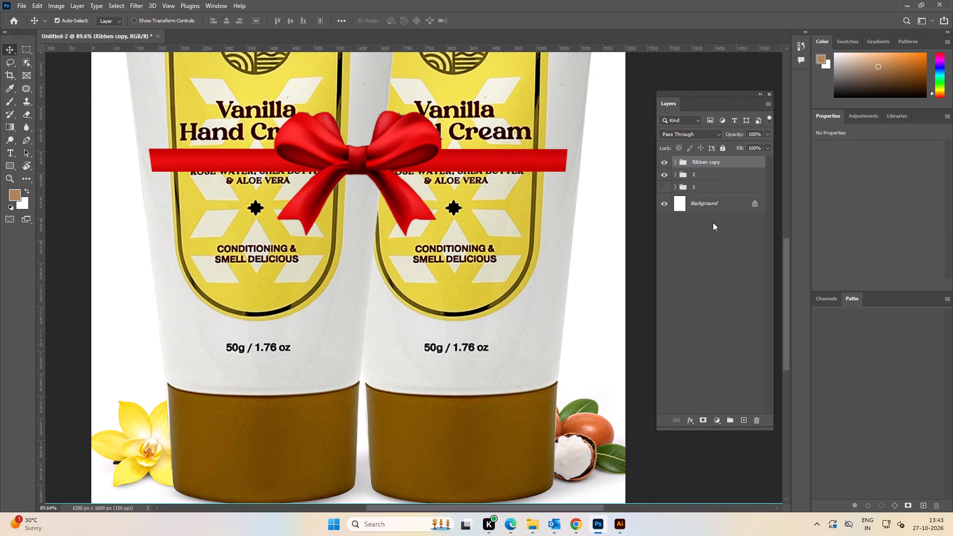
key("shift+Down")
key("shift+Down")
key("shift+Down")
key("shift+Down")
key("shift+Down")
key("shift+Down")
key("shift+Down")
key("shift+Down")
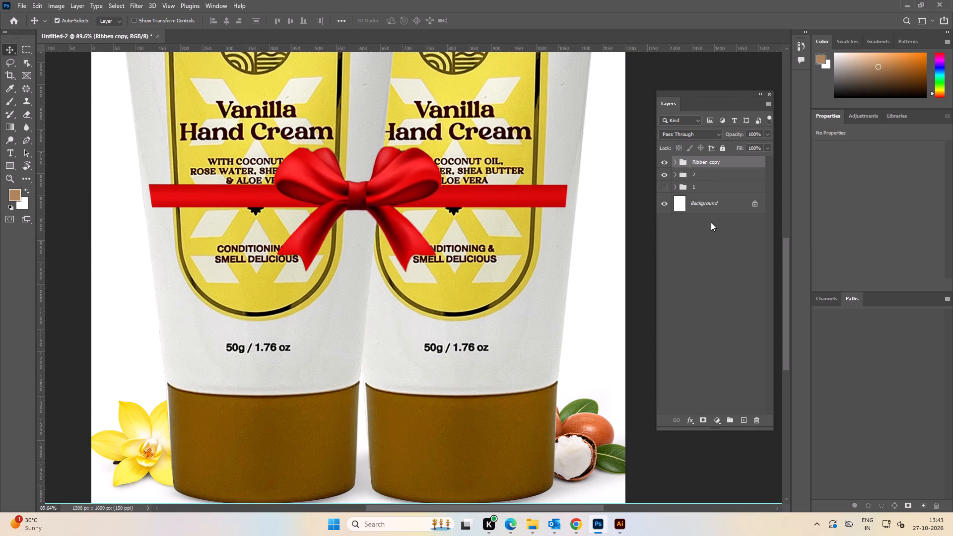
key("Down")
key("Down")
key("Down")
key("Up")
key("Up")
key("Down")
key("Down")
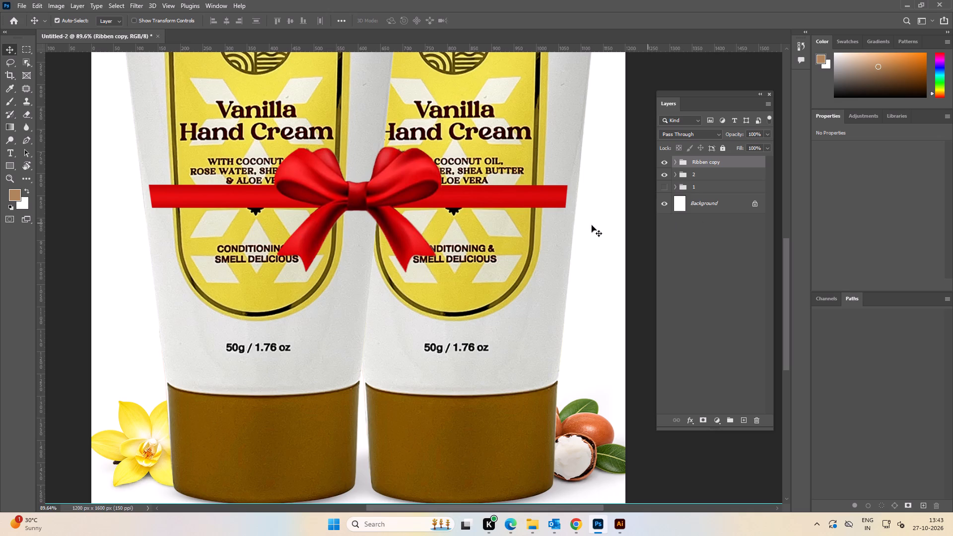
Transform Layer 4 and Rectangle 1 copy 2 together, stretching the ribbon band toward the right tube's outer edge to 102.16% width.
scroll(570, 222, "down", 3, "alt")
key("space")
key("space")
key("space")
key("space")
left_click_drag(568, 234, 512, 231)
double_click(594, 204)
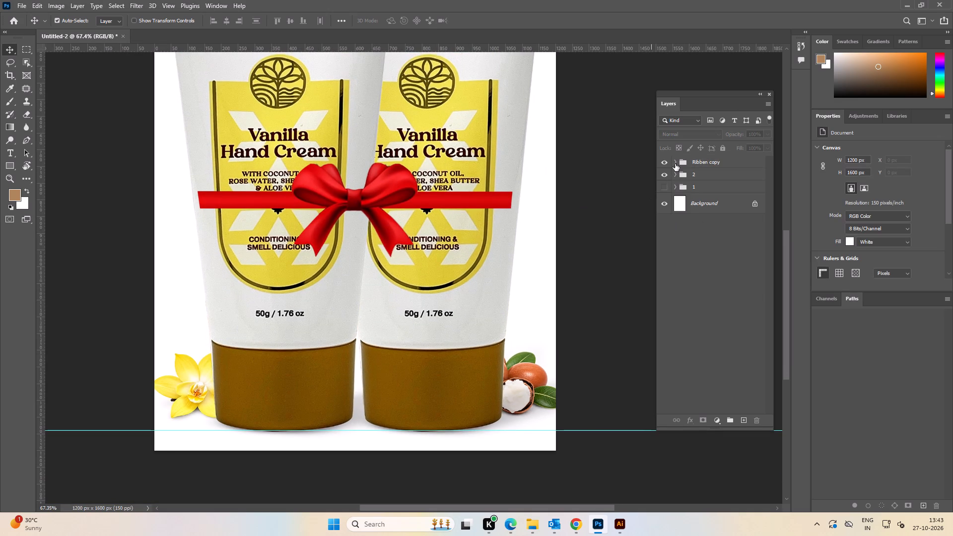
left_click(675, 163)
left_click(739, 217)
left_click(743, 201, "shift")
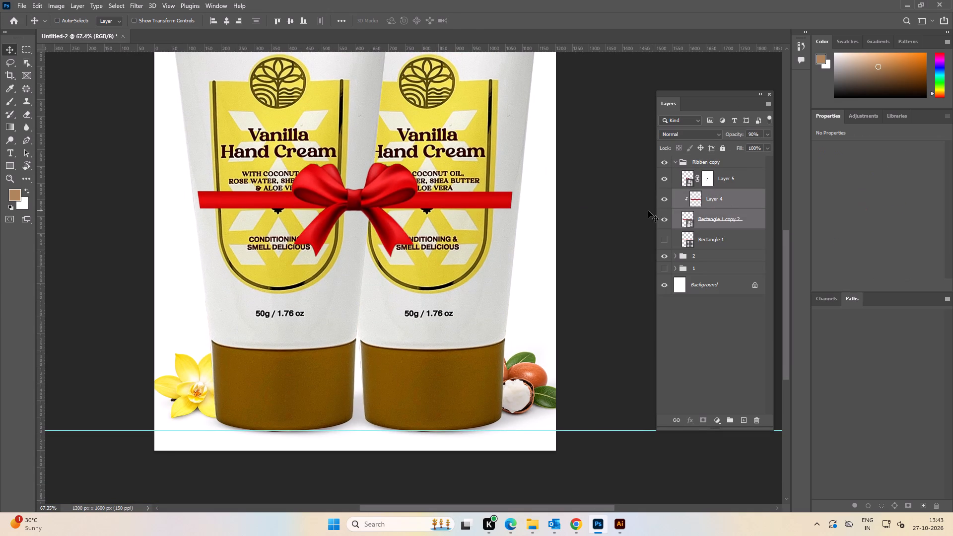
key("ctrl+t")
scroll(558, 201, "up", 7, "alt")
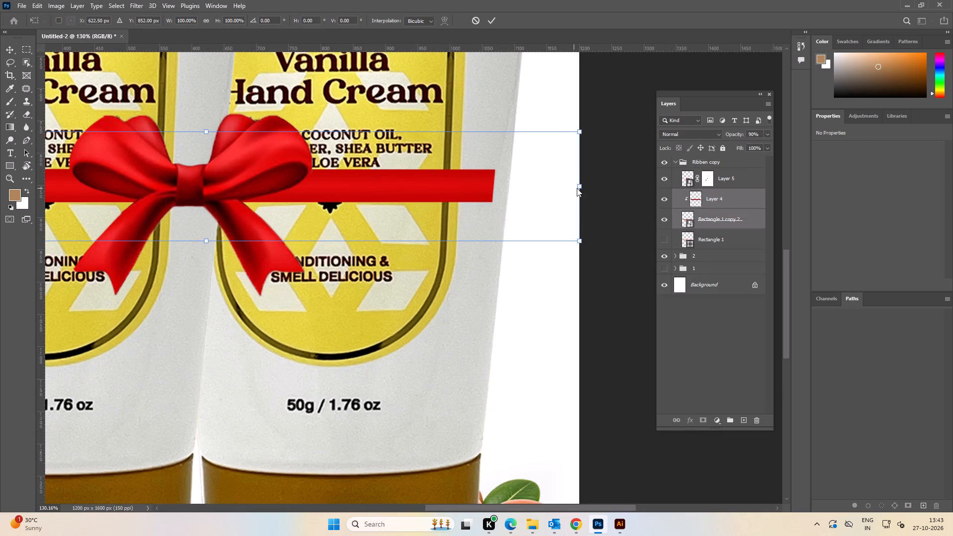
left_click(578, 188)
left_click_drag(578, 189, 595, 189)
Stretch the ribbon band's left end to the left tube's outer edge, bringing the width to 103.89%.
key("space")
key("space")
key("space")
key("space")
key("space")
key("space")
key("space")
key("space")
key("space")
key("space")
key("space")
key("space")
key("space")
key("space")
key("space")
key("space")
key("space")
key("space")
key("space")
key("space")
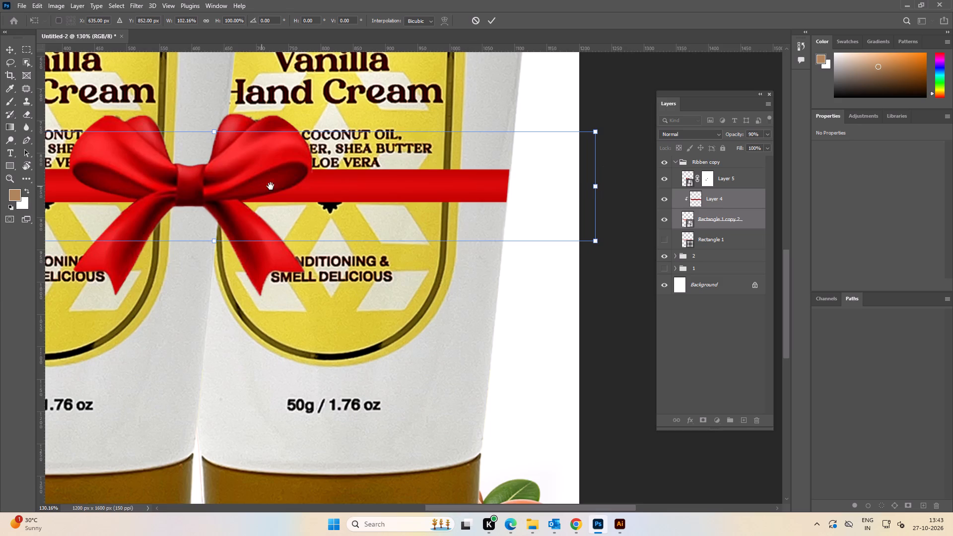
left_click_drag(271, 186, 613, 199)
left_click_drag(179, 180, 361, 182)
left_click_drag(357, 202, 344, 202)
Skew the ribbon band horizontally by -0.34° so its left end follows the left tube's slanted edge, and apply the transform.
scroll(355, 175, "up", 13, "alt")
key("space")
key("space")
key("space")
key("space")
key("space")
key("space")
key("space")
key("space")
left_click_drag(464, 221, 409, 222)
left_click(260, 84, "ctrl")
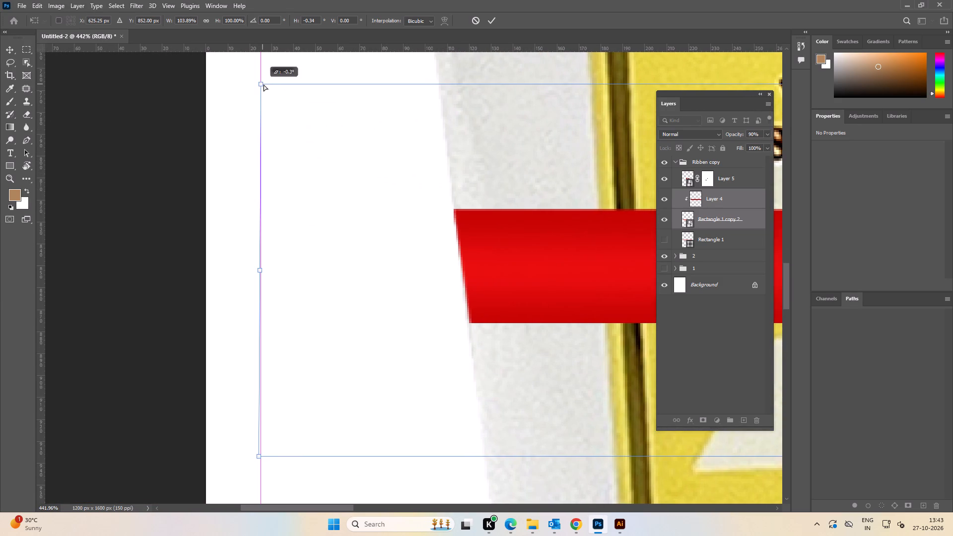
key("space")
key("space")
key("space")
key("space")
key("space")
key("space")
key("space")
key("space")
left_click_drag(426, 404, 404, 219)
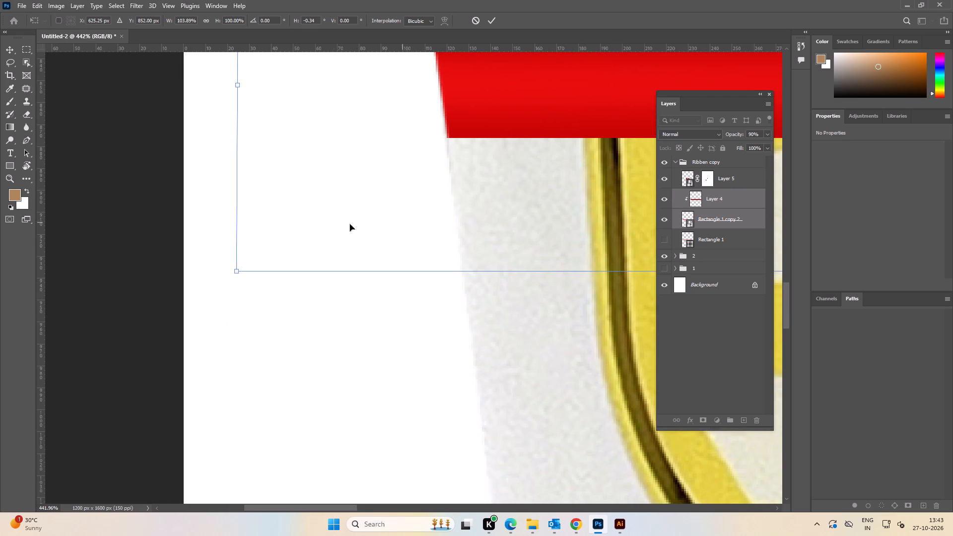
left_click(236, 272, "ctrl")
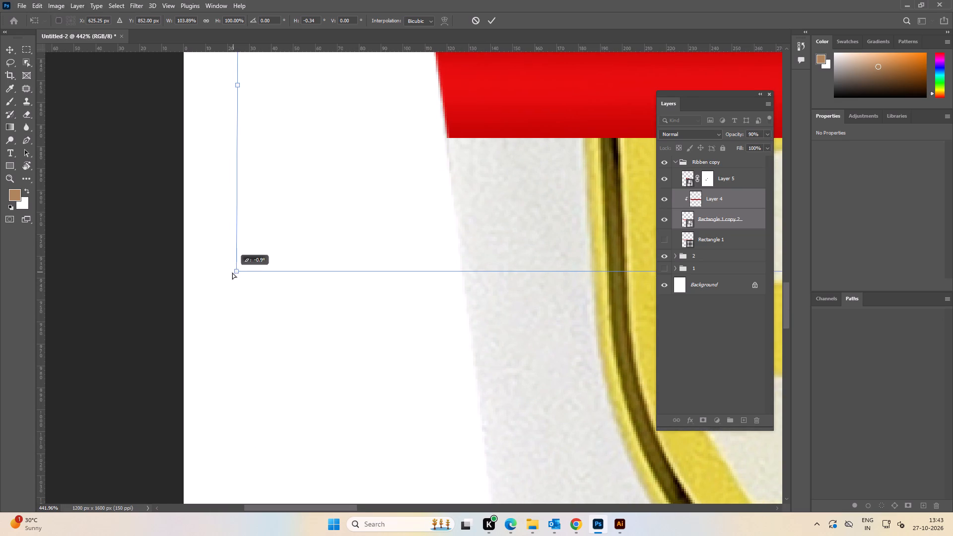
left_click(489, 22)
Extend the ribbon band's right end to the right tube's edge with a transform width of 100.42%.
scroll(489, 175, "down", 10, "alt")
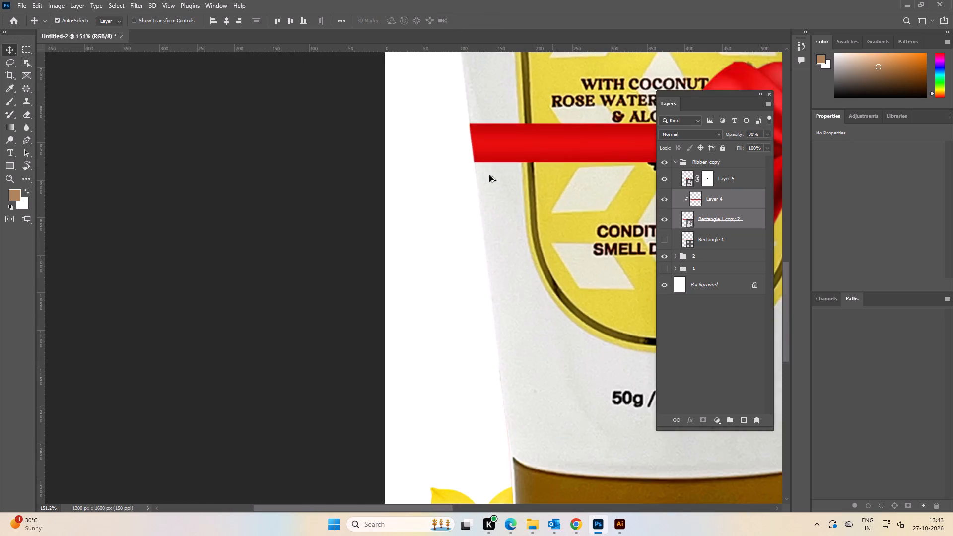
scroll(489, 175, "down", 2, "alt")
key("space")
key("space")
key("space")
key("space")
key("space")
key("space")
key("space")
key("space")
key("space")
key("space")
key("space")
key("space")
key("space")
key("space")
key("space")
key("space")
key("space")
key("space")
key("space")
key("space")
left_click_drag(551, 178, 54, 186)
left_click_drag(381, 185, 460, 188)
scroll(375, 148, "up", 5, "alt")
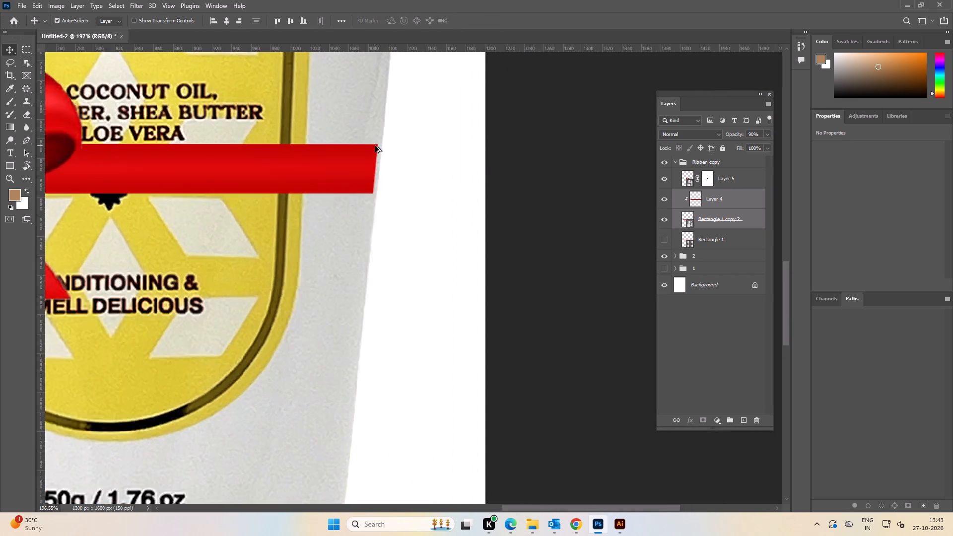
scroll(375, 146, "up", 8, "alt")
key("ctrl+t")
key("space")
key("space")
key("space")
key("space")
key("space")
key("space")
key("space")
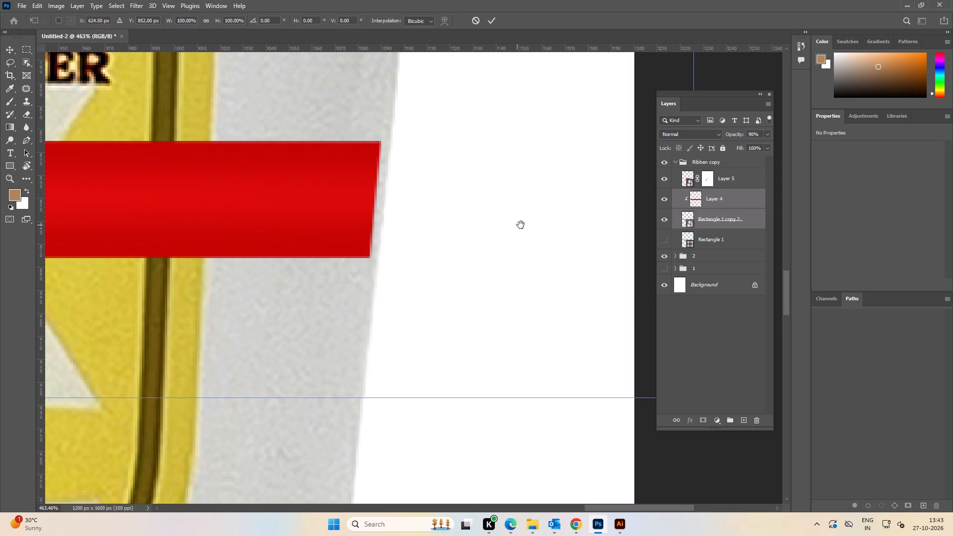
left_click_drag(520, 225, 347, 245)
left_click_drag(522, 225, 529, 225)
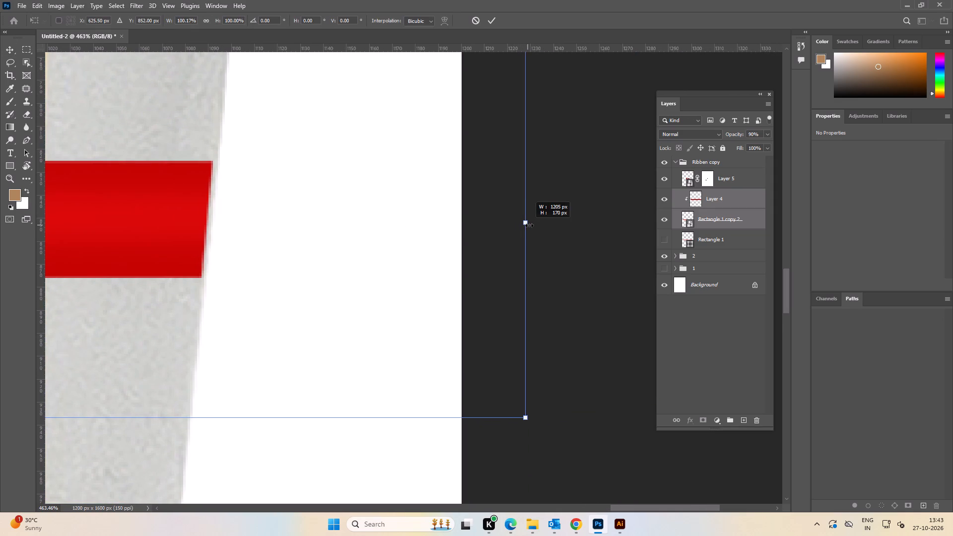
left_click_drag(529, 225, 535, 225)
left_click(492, 19)
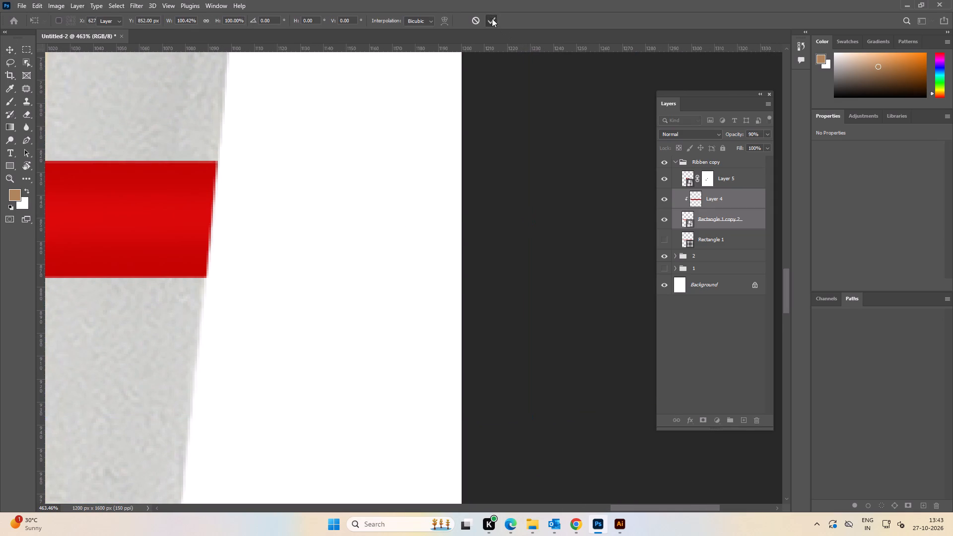
Align the bow on Layer 5 and the band on Rectangle 1 copy 2 by their horizontal centers.
key("ctrl+0")
scroll(449, 261, "down", 5)
key("space")
key("space")
key("space")
key("space")
left_click_drag(466, 282, 421, 228)
double_click(579, 228)
scroll(437, 225, "up", 3, "alt")
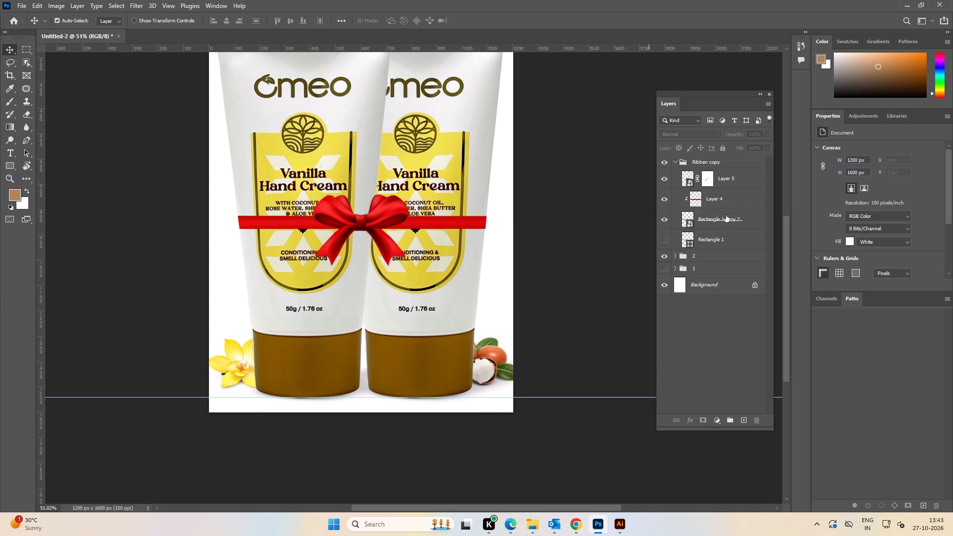
left_click(729, 220)
left_click(741, 180, "ctrl")
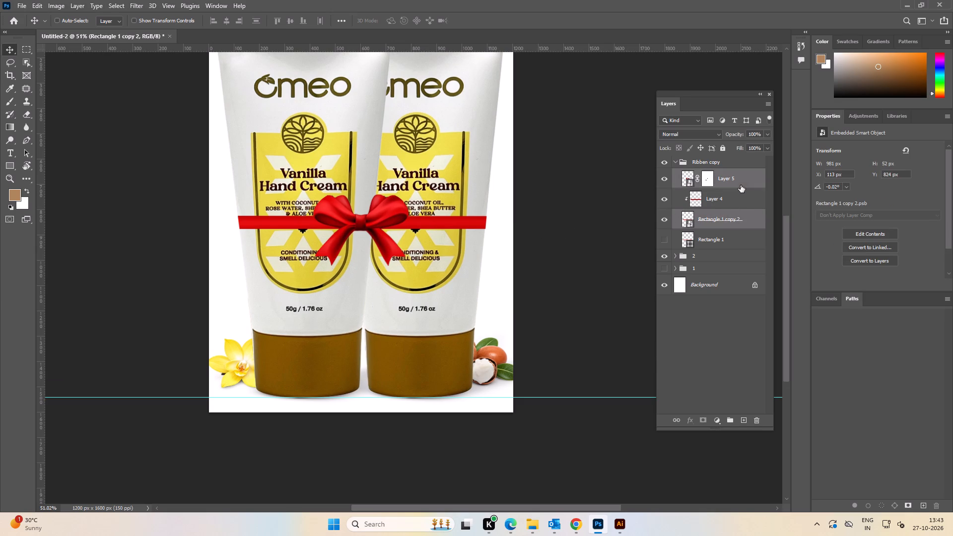
left_click(226, 23)
left_click(585, 209)
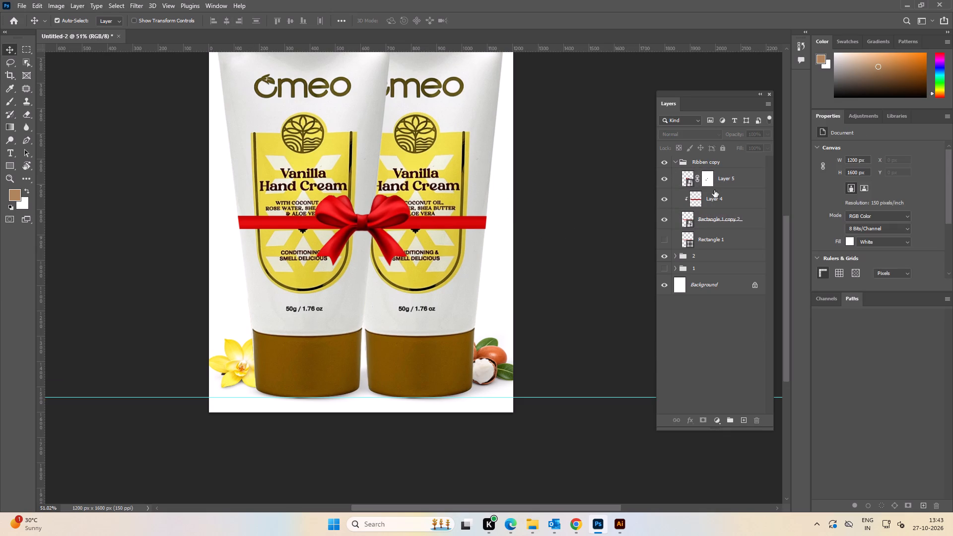
Nudge the whole Ribben copy group down 2 px, and deselect it.
left_click(697, 163)
key("Down")
key("Down")
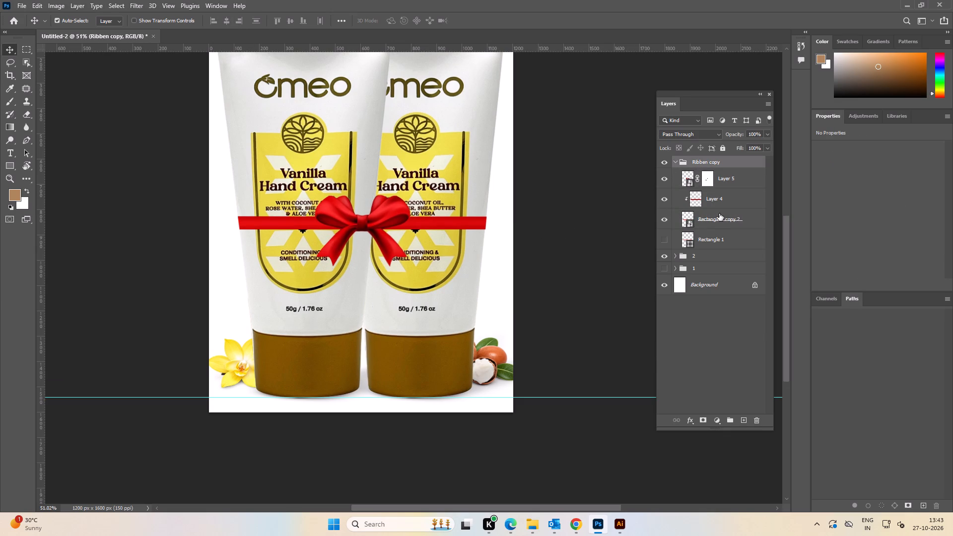
double_click(547, 214)
left_click(561, 146)
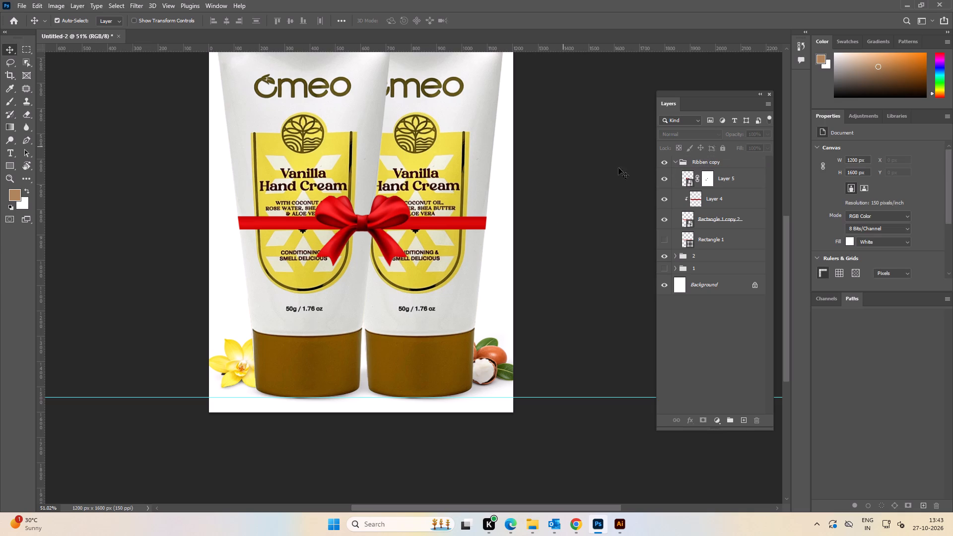
Collapse the Ribben copy group in the layer stack.
left_click(676, 164)
left_click(603, 176)
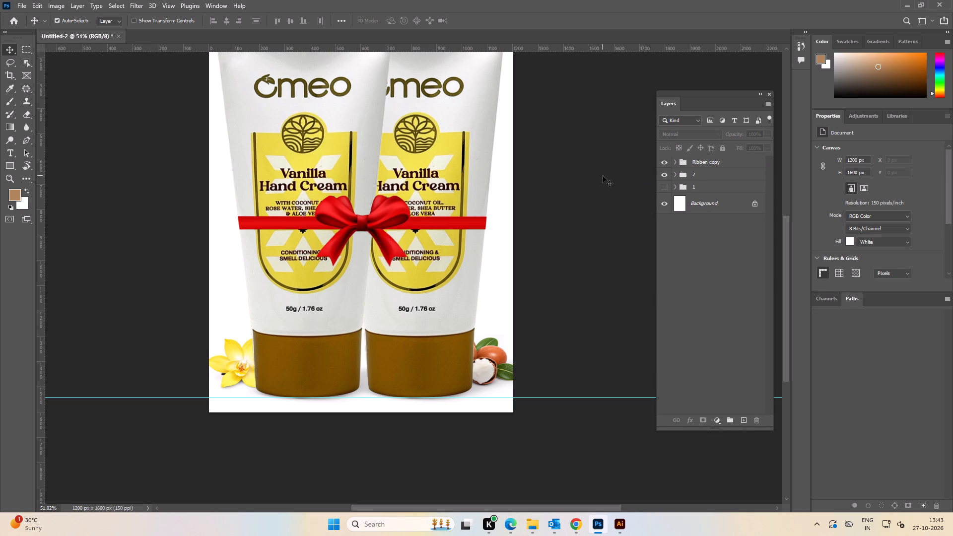
scroll(603, 176, "down", 4, "alt")
key("space")
key("space")
left_click_drag(595, 188, 603, 217)
double_click(604, 215)
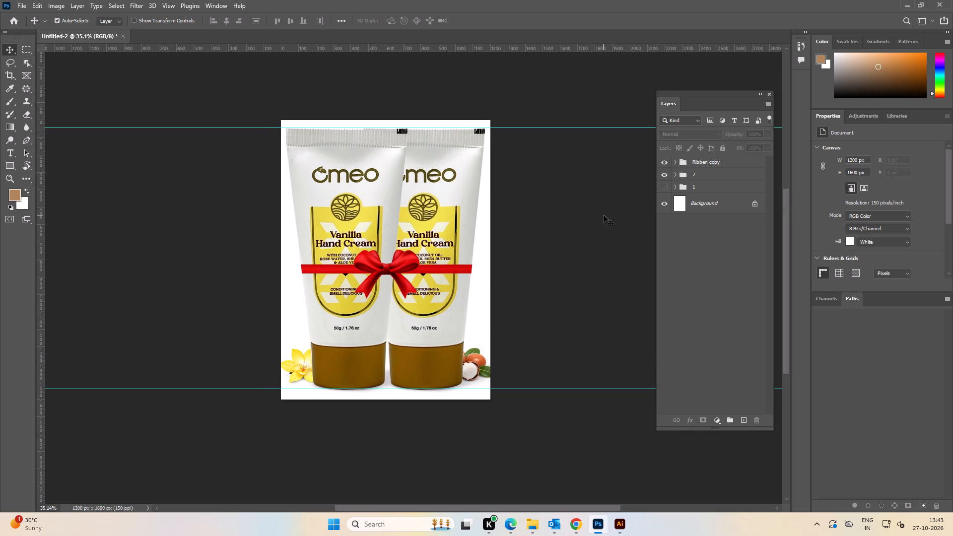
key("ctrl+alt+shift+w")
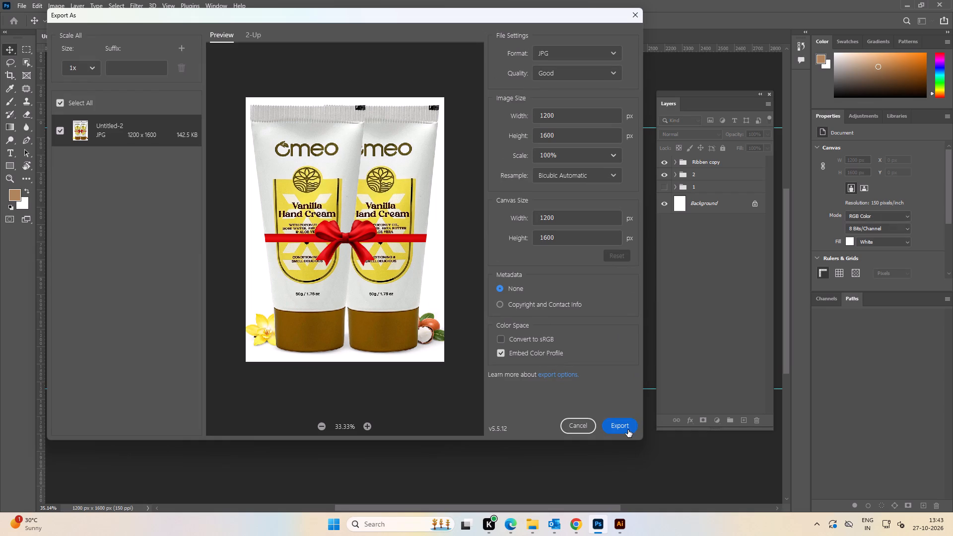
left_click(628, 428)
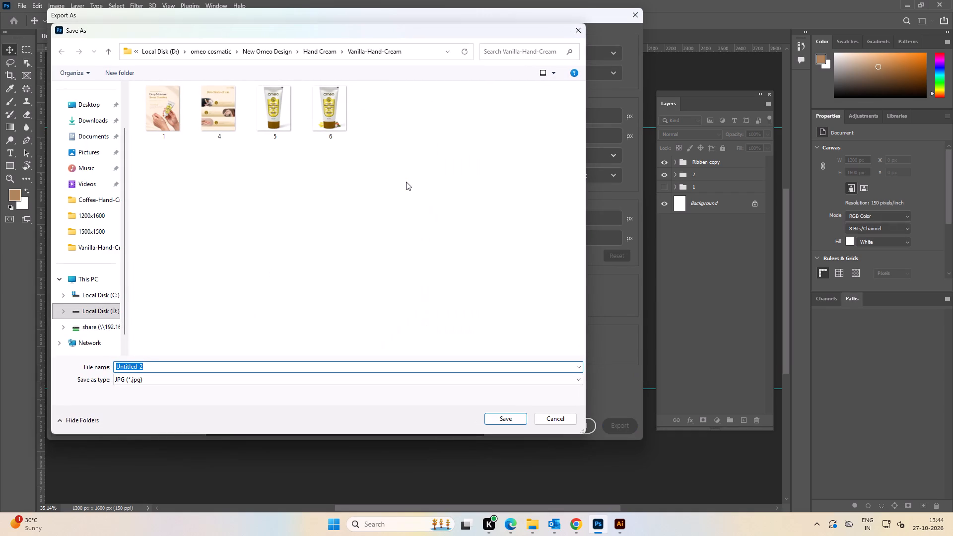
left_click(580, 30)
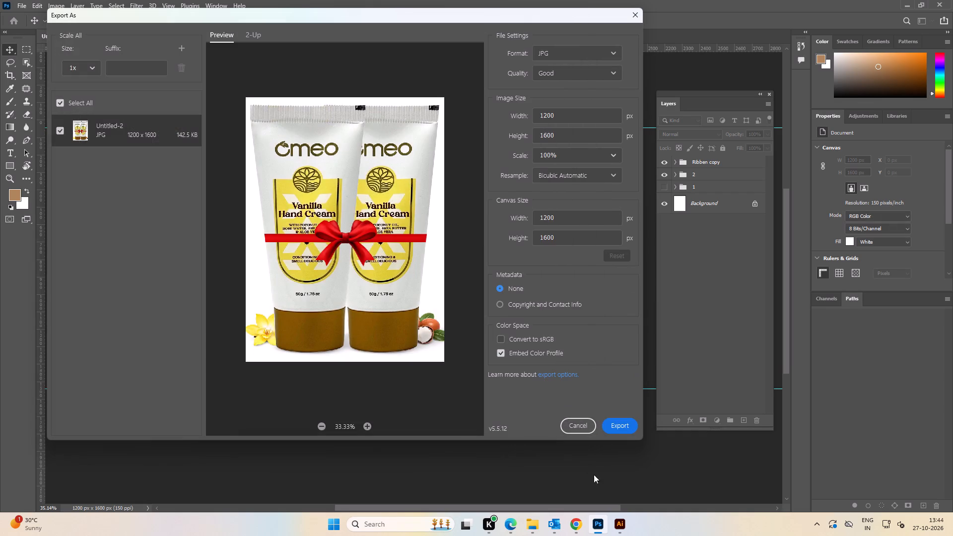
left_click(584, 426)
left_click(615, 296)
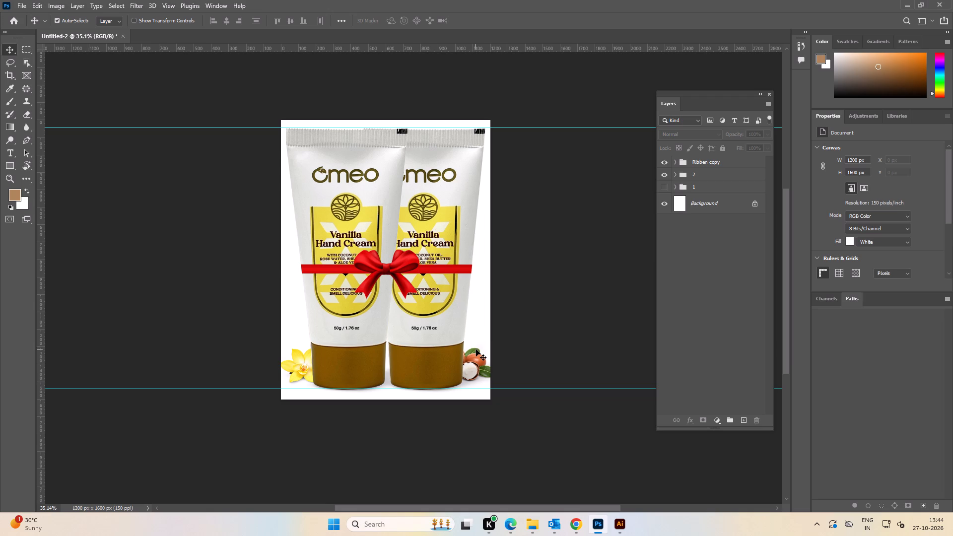
Hide the vanilla orchid and shea nut layers in group 2.
left_click(476, 349)
left_click(668, 373)
left_click(667, 353)
left_click(621, 284)
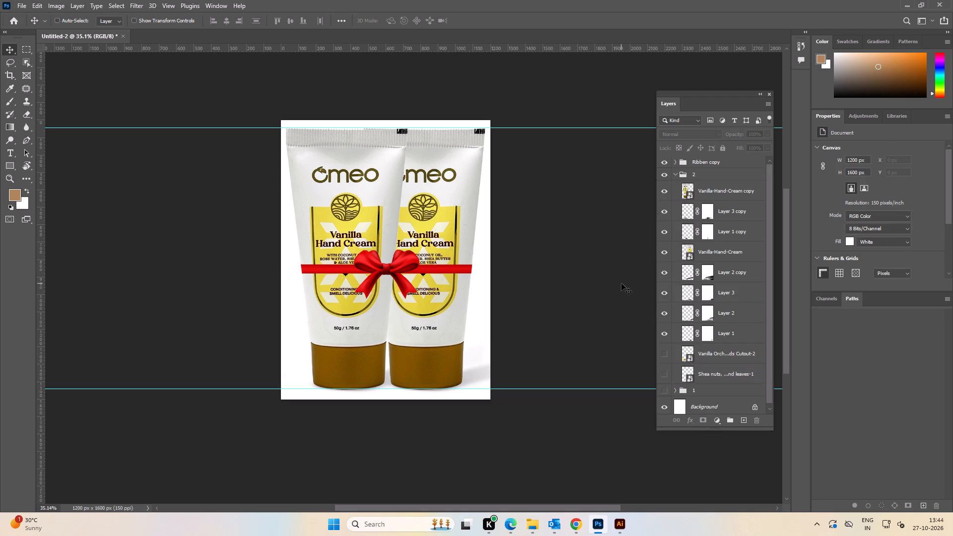
Export the ribboned two-tube image without ingredients as a 1200 x 1600 px JPG named 8.
key("ctrl+alt+shift+w")
left_click(631, 424)
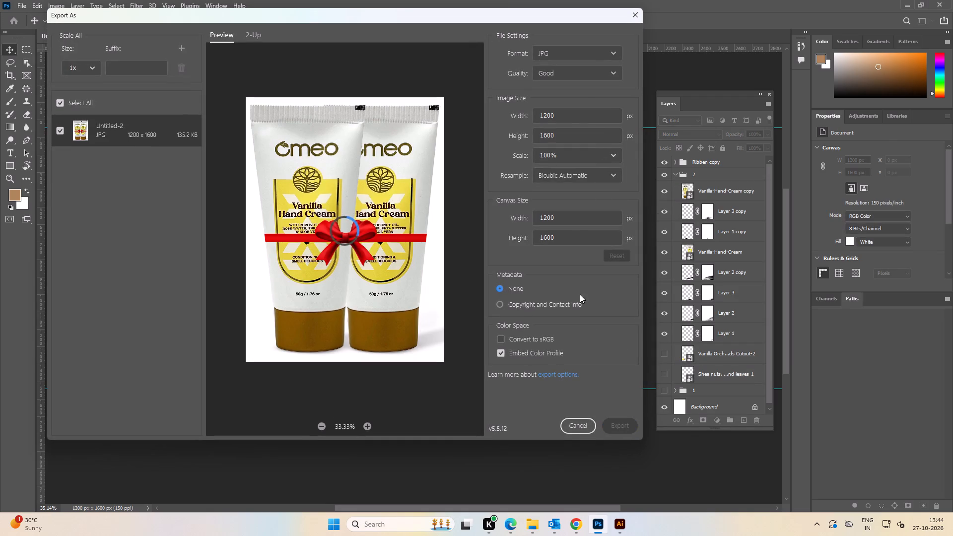
key("8")
key("Return")
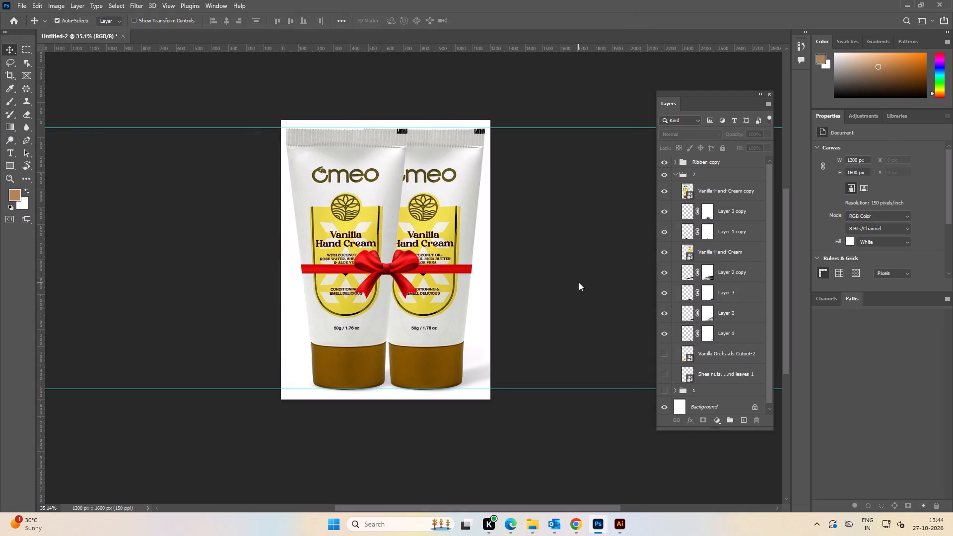
Undo hiding the orchid and shea nut layers, and export the image as a JPG named 9.
key("ctrl+z")
key("ctrl+z")
left_click(589, 265)
key("ctrl+alt+shift+w")
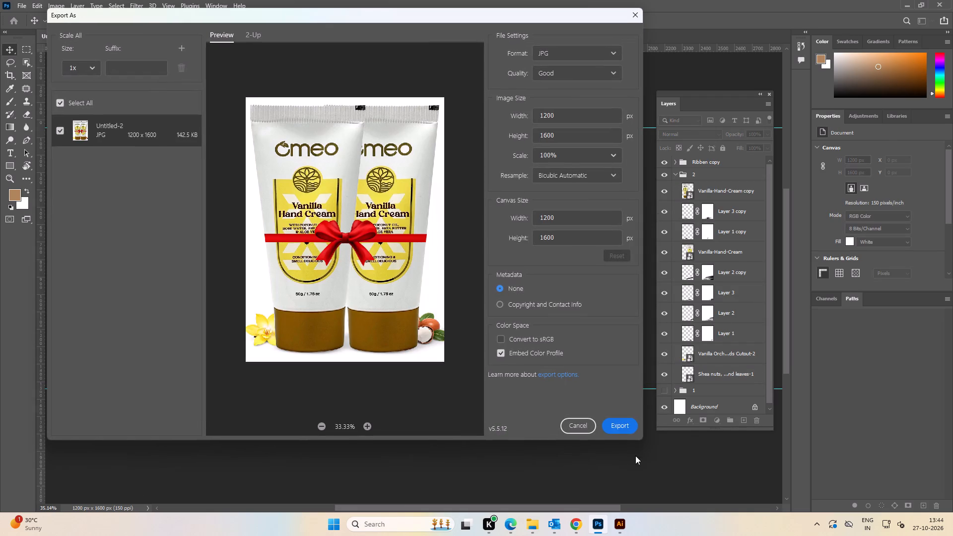
left_click(622, 429)
key("9")
key("Return")
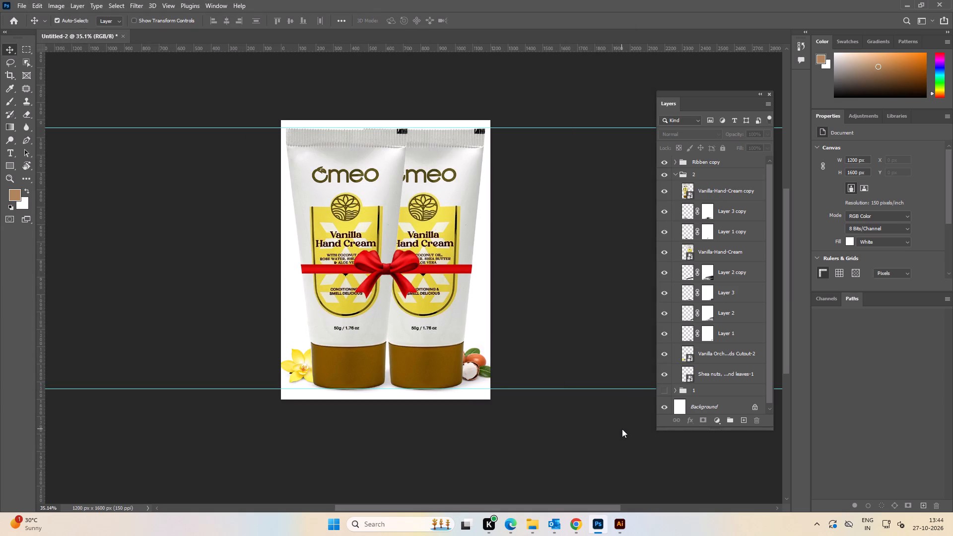
Collapse group 2, move the Ribben copy group into it, and check its contents by toggling visibility.
left_click(677, 174)
left_click(642, 175)
left_click_drag(696, 160, 699, 175)
left_click(608, 196)
double_click(664, 162)
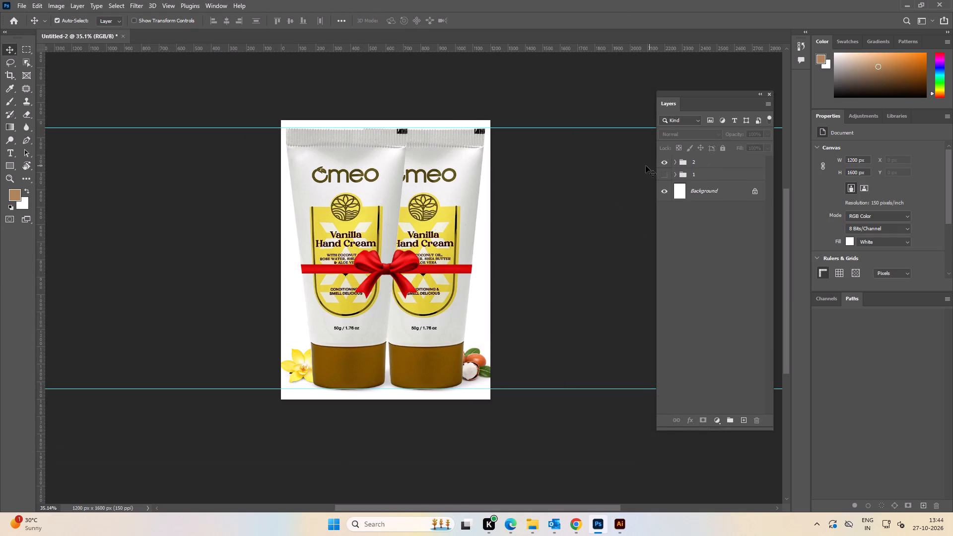
double_click(668, 166)
left_click(628, 193)
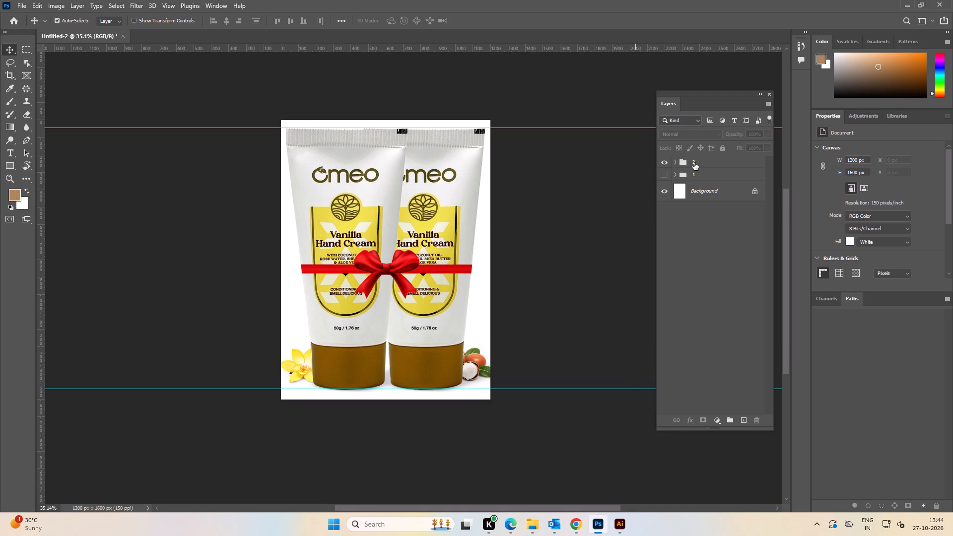
Duplicate group 2 and hide the original group.
left_click(694, 163)
key("ctrl+j")
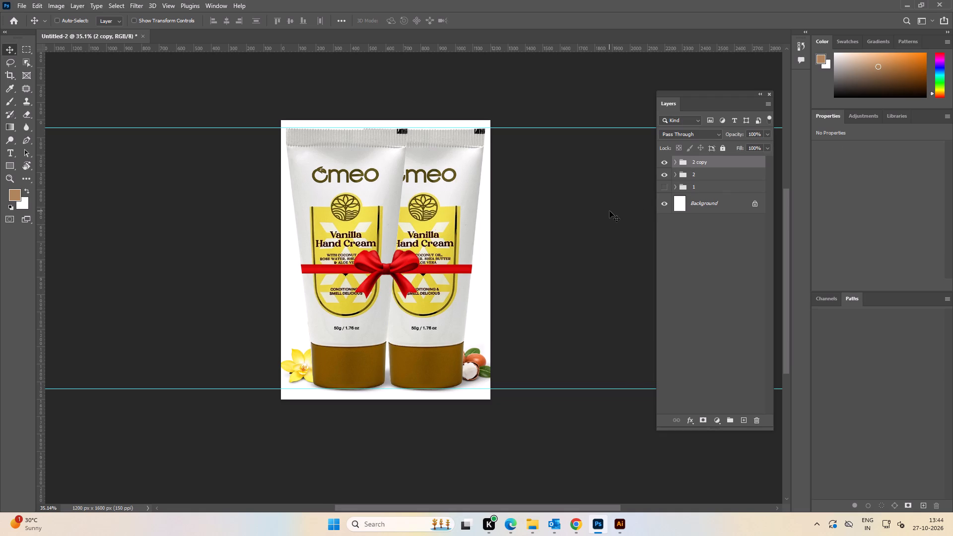
left_click(659, 175)
left_click(584, 210)
Hide the Ribben copy group inside the 2 copy group.
scroll(584, 210, "down", 3, "alt")
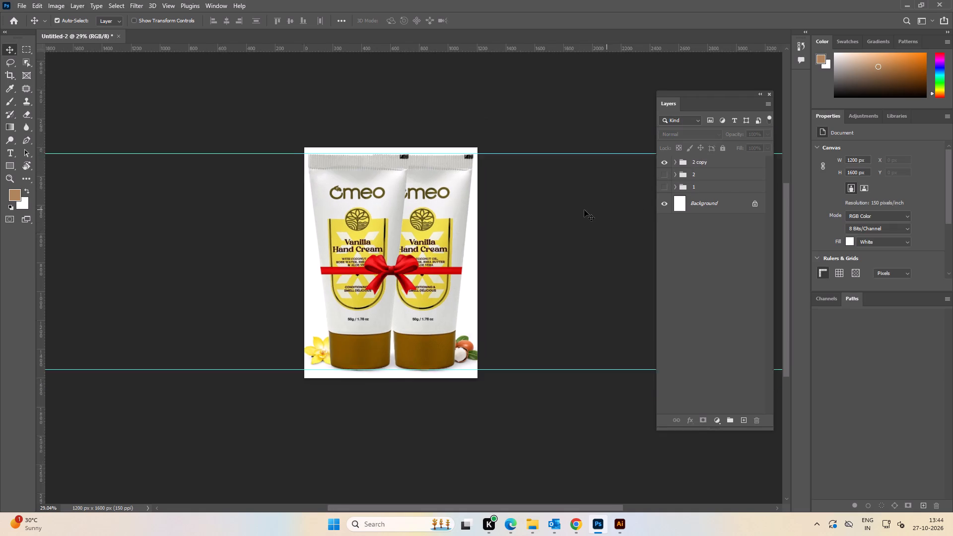
key("space")
key("space")
key("space")
left_click_drag(553, 231, 565, 227)
left_click(675, 162)
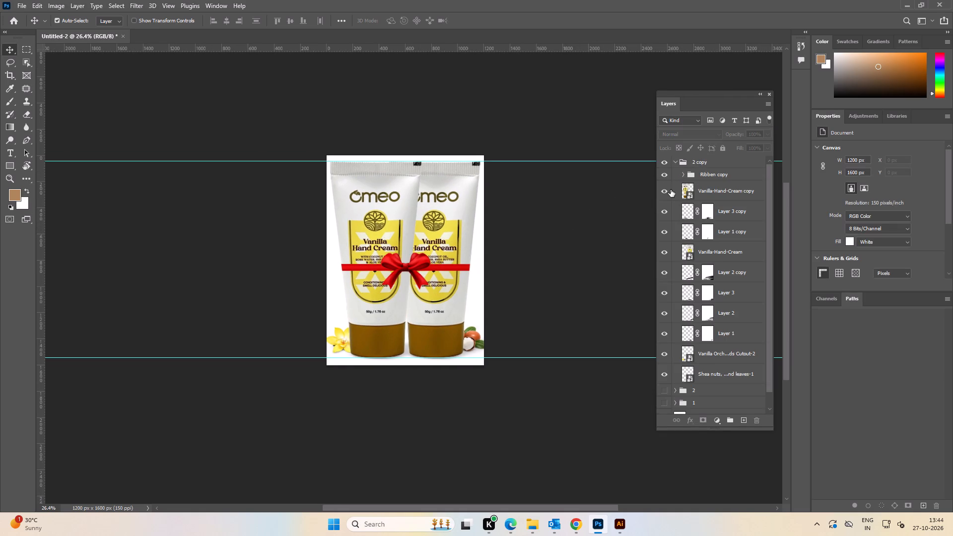
left_click(676, 162)
double_click(561, 217)
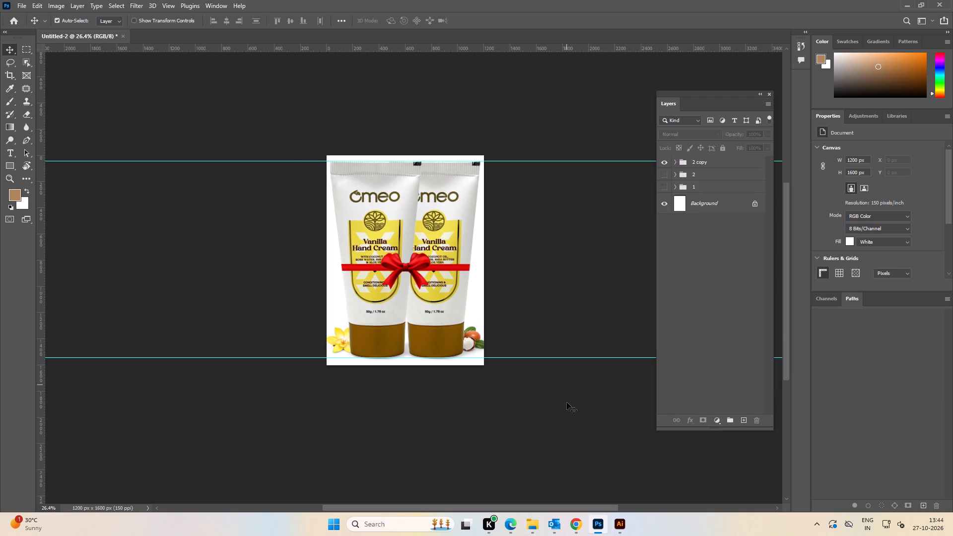
left_click_drag(566, 403, 246, 105)
left_click(537, 247)
left_click(665, 174)
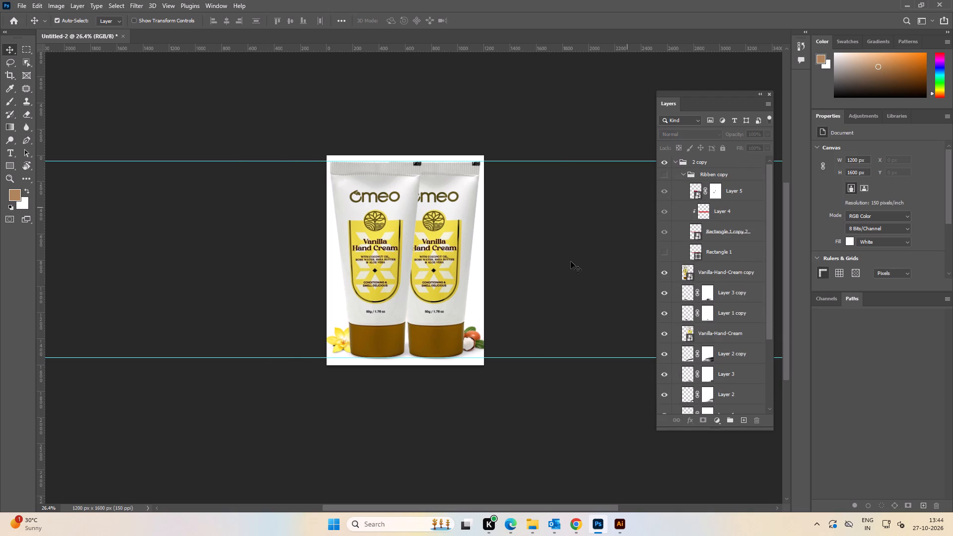
left_click(569, 269)
Select all tube, shadow and ingredient layers in 2 copy and scale them proportionally from the top edge to 92.66%.
left_click_drag(542, 384, 234, 110)
key("ctrl+t")
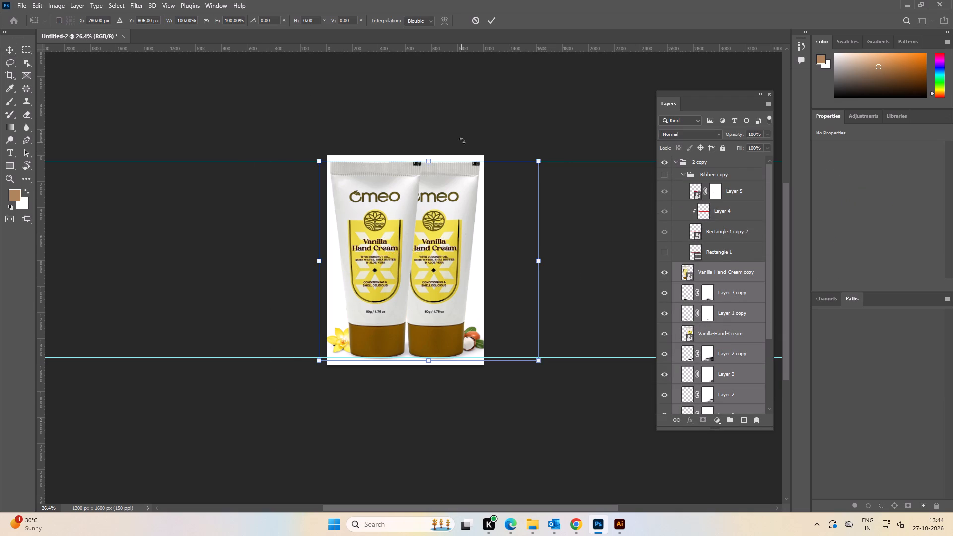
scroll(424, 167, "up", 8, "alt")
key("space")
left_click_drag(421, 236, 429, 178)
scroll(424, 168, "down", 4, "alt")
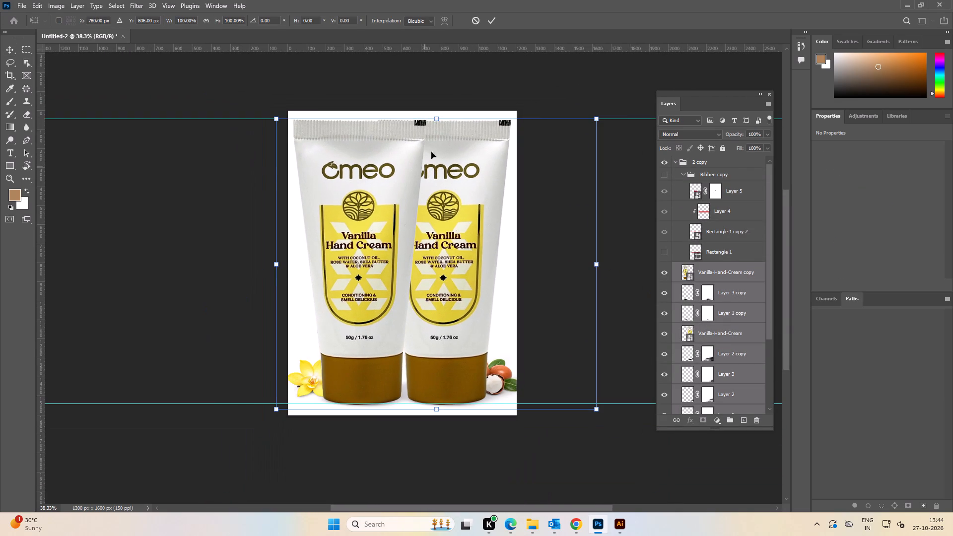
left_click_drag(436, 120, 435, 137, "shift")
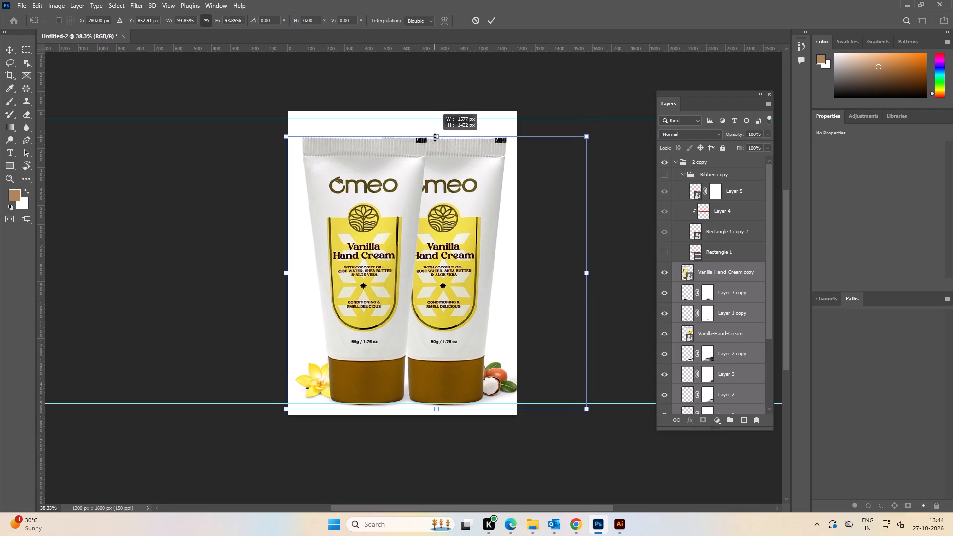
left_click_drag(435, 137, 434, 141, "shift")
Scale the selected layers further from the bottom edge to 86.85%, and apply the transform.
key("space")
key("space")
key("space")
key("space")
key("space")
key("space")
left_click_drag(435, 268, 438, 195)
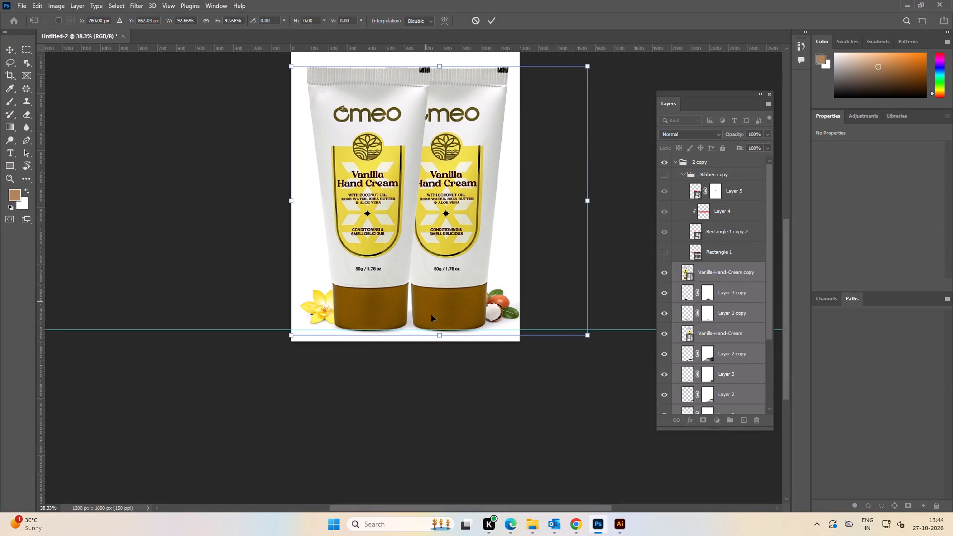
left_click_drag(441, 337, 440, 321, "shift")
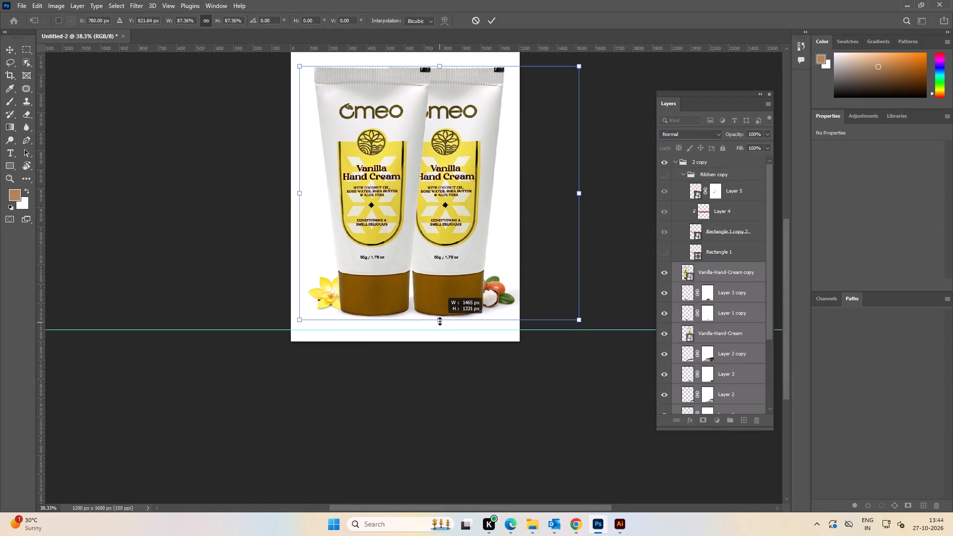
left_click_drag(440, 321, 440, 321, "shift")
scroll(432, 217, "down", 3, "alt")
key("space")
left_click(415, 217)
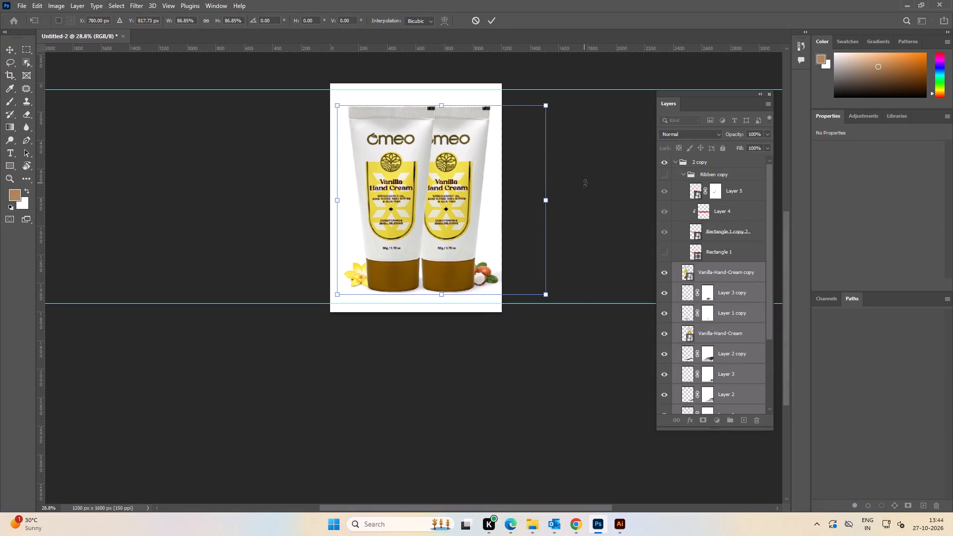
left_click(491, 20)
left_click(216, 244)
Move the left tube with its shadows and vanilla orchid horizontally left, separating it from the right tube.
scroll(367, 296, "up", 4, "alt")
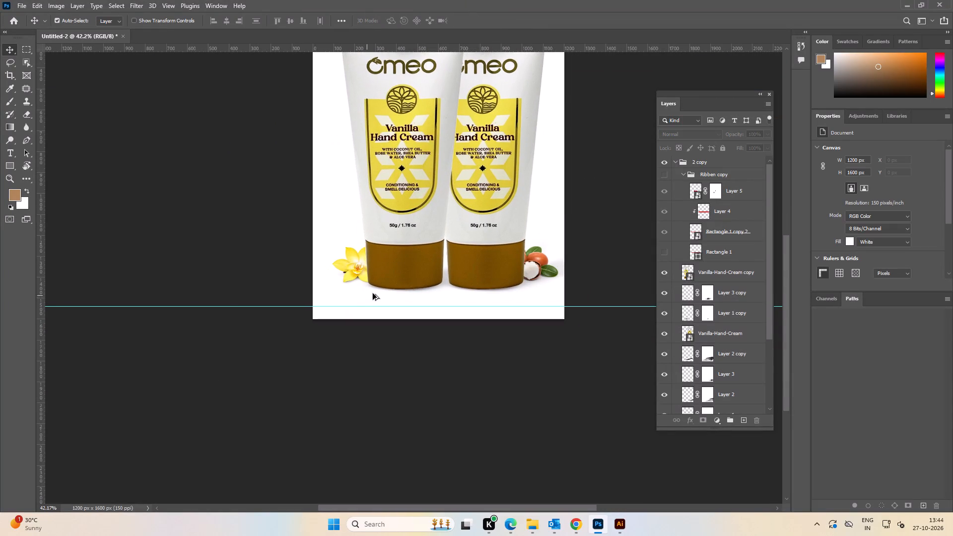
left_click_drag(280, 206, 391, 336)
left_click_drag(404, 248, 385, 248)
key("ctrl+z")
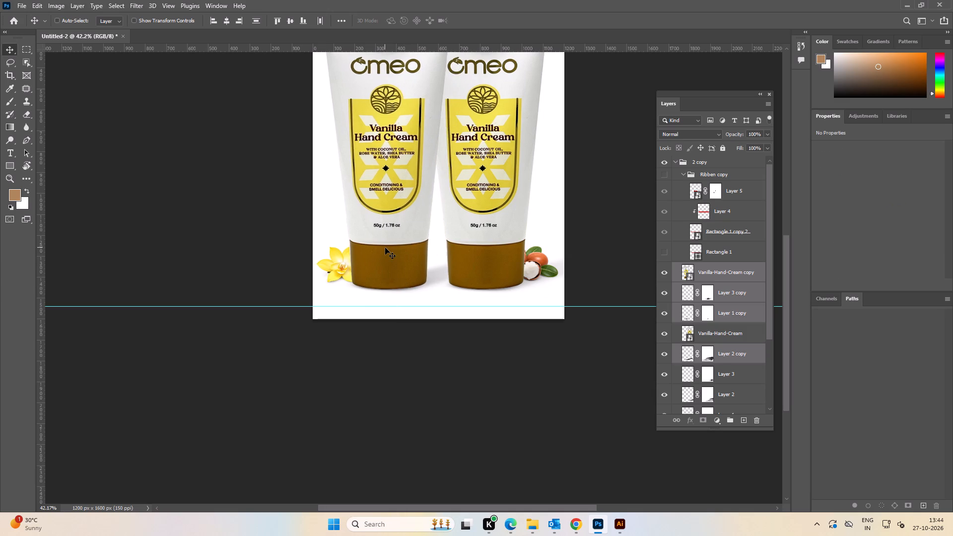
left_click_drag(407, 246, 385, 246)
scroll(385, 245, "down", 3, "alt")
key("space")
left_click_drag(381, 235, 356, 253)
double_click(541, 249)
Move the right tube with its shadows and shea nuts slightly right, leaving out the left tube's Layer 2 copy shadow.
scroll(450, 294, "up", 3, "alt")
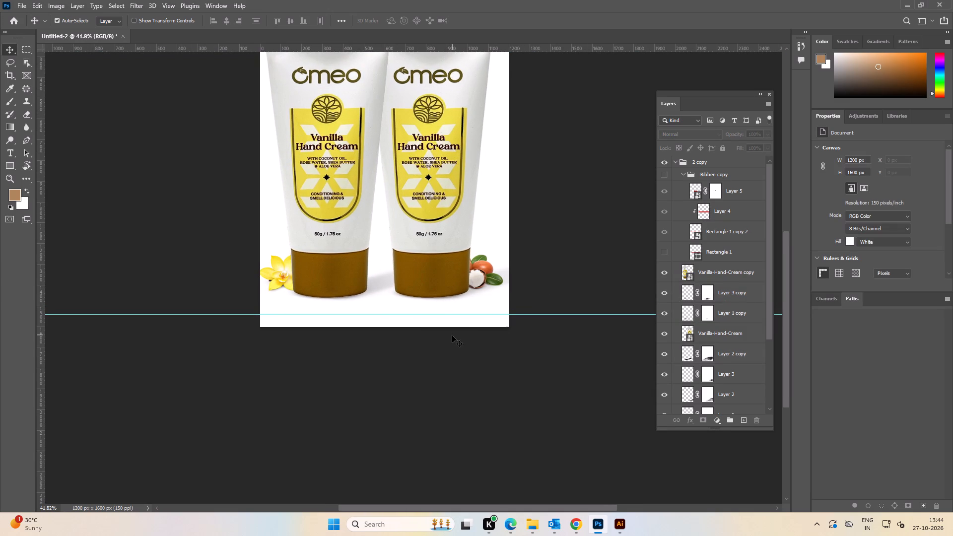
left_click_drag(464, 329, 435, 281)
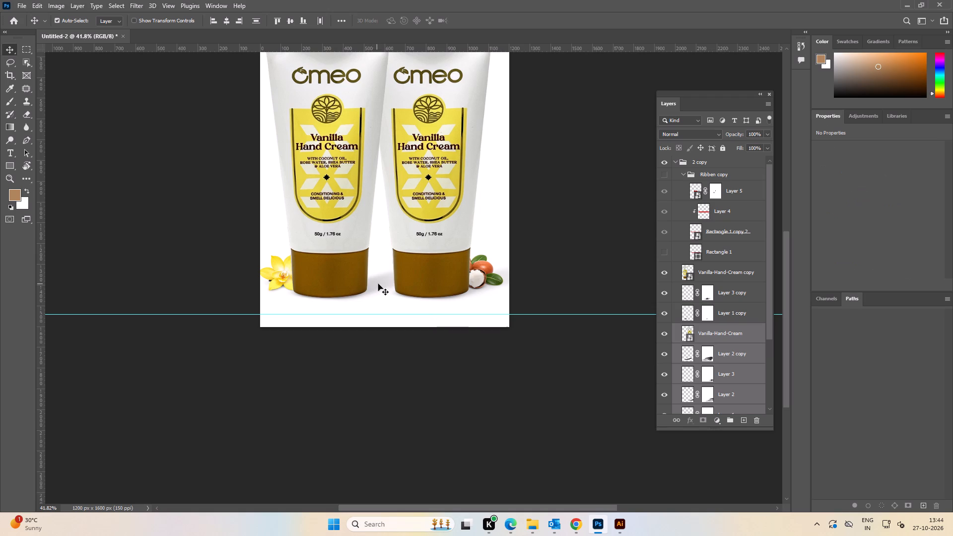
left_click(378, 284, "shift")
left_click_drag(443, 274, 457, 274)
scroll(457, 274, "down", 4, "alt")
key("space")
key("space")
key("space")
left_click_drag(443, 247, 450, 267)
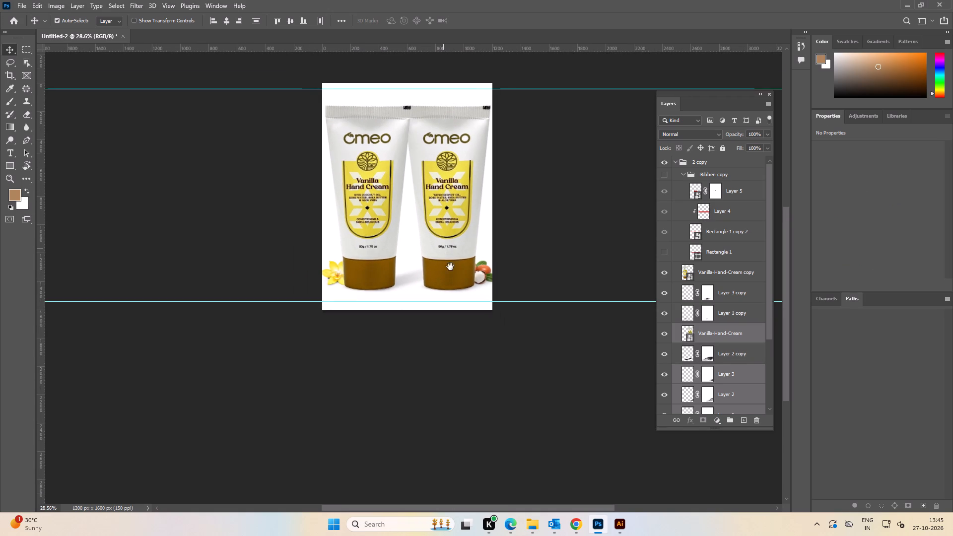
left_click_drag(450, 267, 451, 268)
double_click(581, 256)
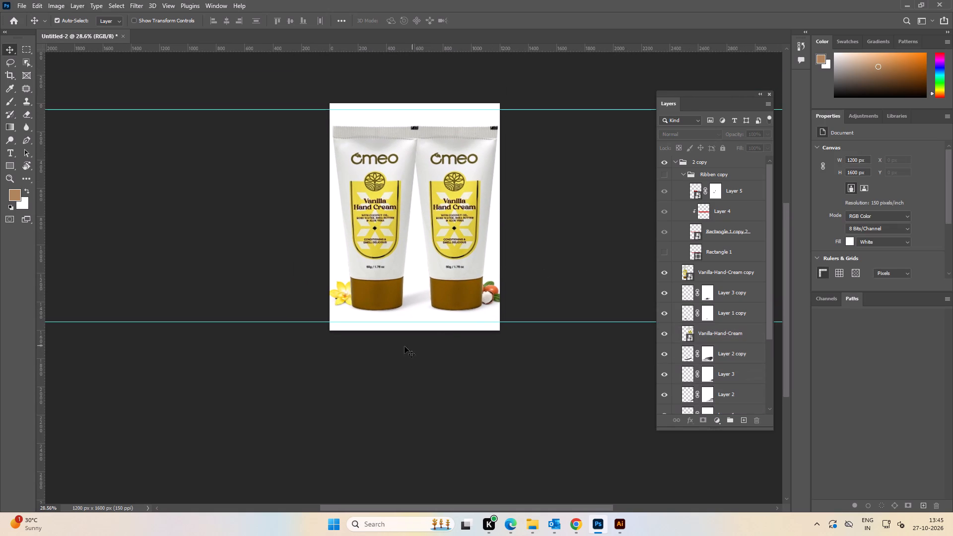
Duplicate the left tube with Layer 3 copy and Layer 1 copy, placing it centrally in front with its top at the upper guide.
left_click_drag(368, 335, 283, 260)
left_click_drag(357, 270, 370, 270)
key("ctrl+z")
left_click(342, 288, "shift")
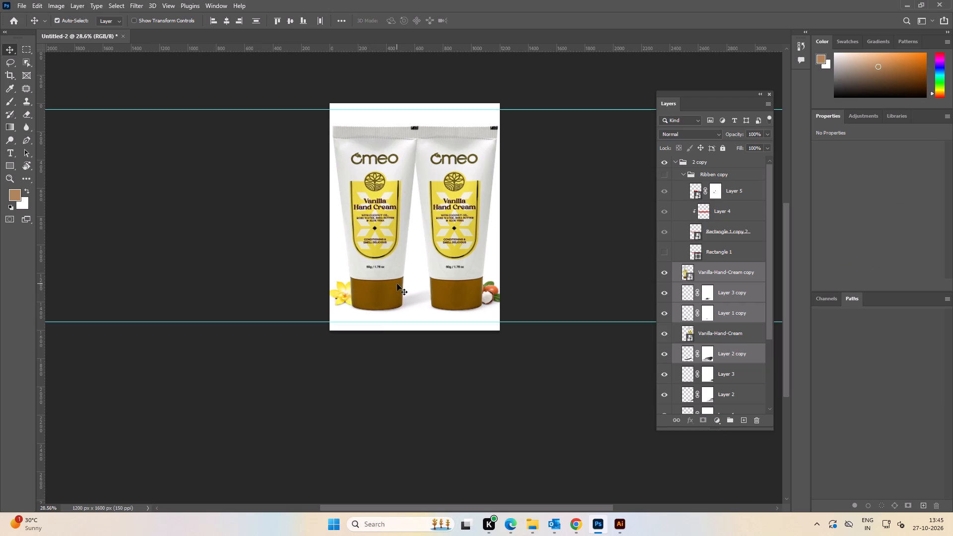
left_click_drag(382, 279, 391, 279)
key("ctrl+z")
left_click(417, 297, "shift")
left_click_drag(372, 259, 404, 270, "alt")
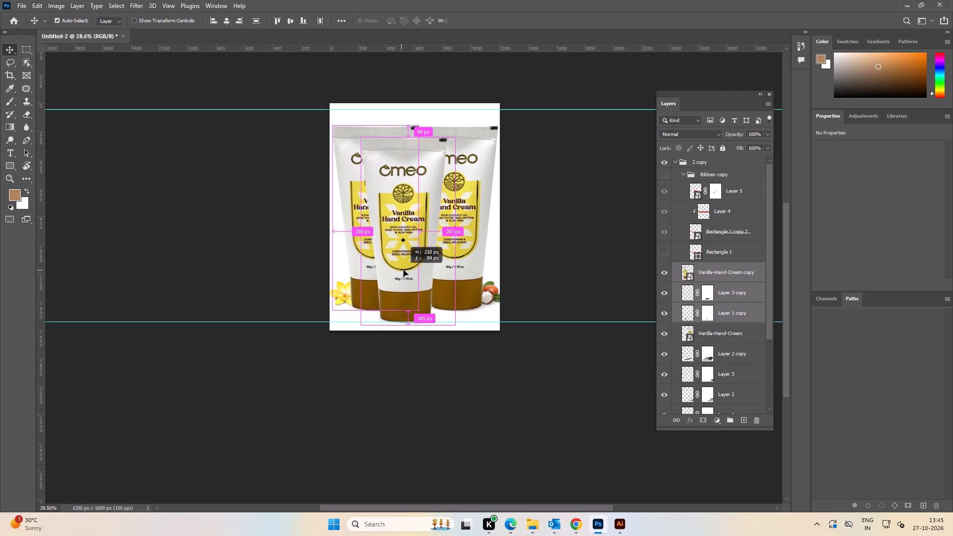
left_click_drag(404, 270, 409, 242, "alt")
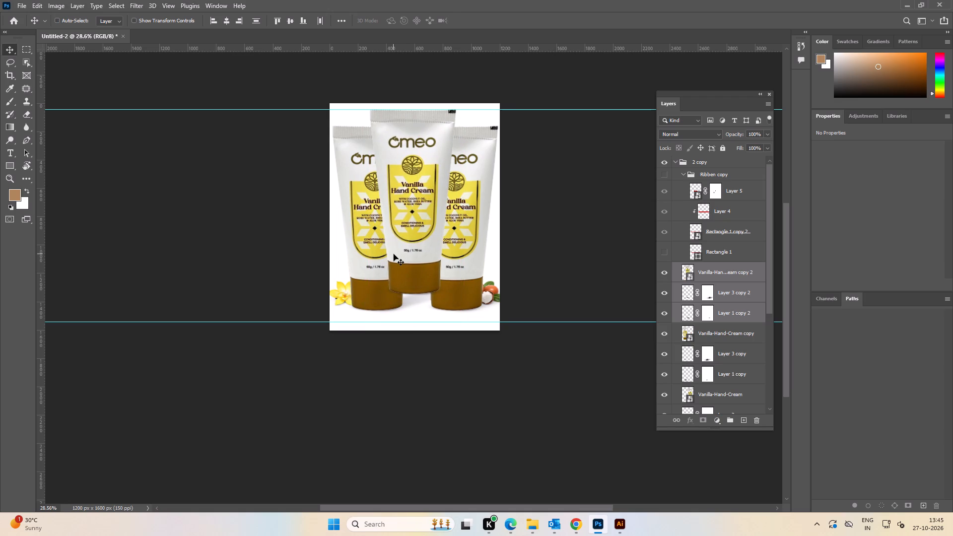
Scale the front tube with its shadows to 115.34% so it reaches the lower guide, nudge it slightly right, and apply.
key("ctrl+t")
scroll(389, 288, "up", 5, "alt")
left_click(439, 303)
left_click_drag(435, 304, 438, 350, "shift")
scroll(423, 250, "down", 4, "alt")
key("space")
key("space")
key("space")
key("space")
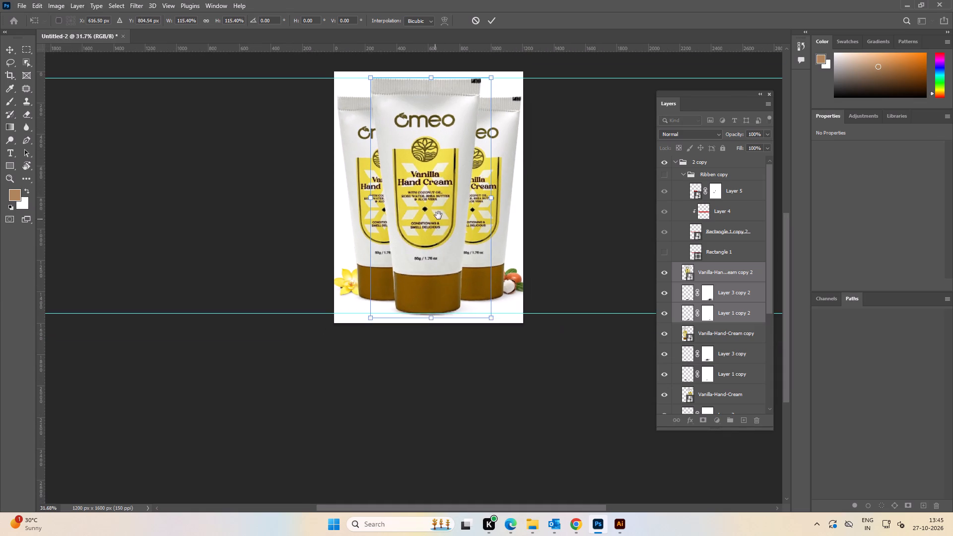
left_click_drag(439, 223, 440, 258)
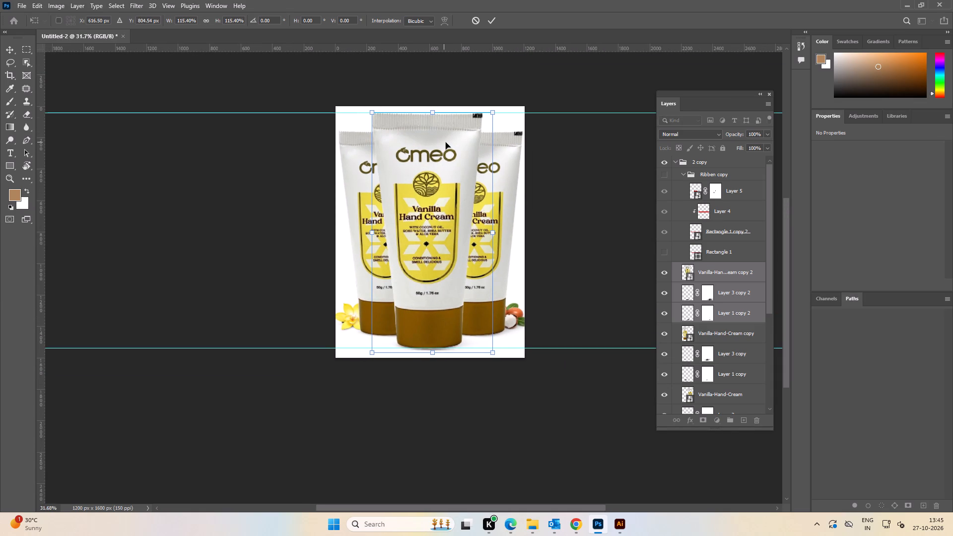
key("Right")
key("Right")
key("Right")
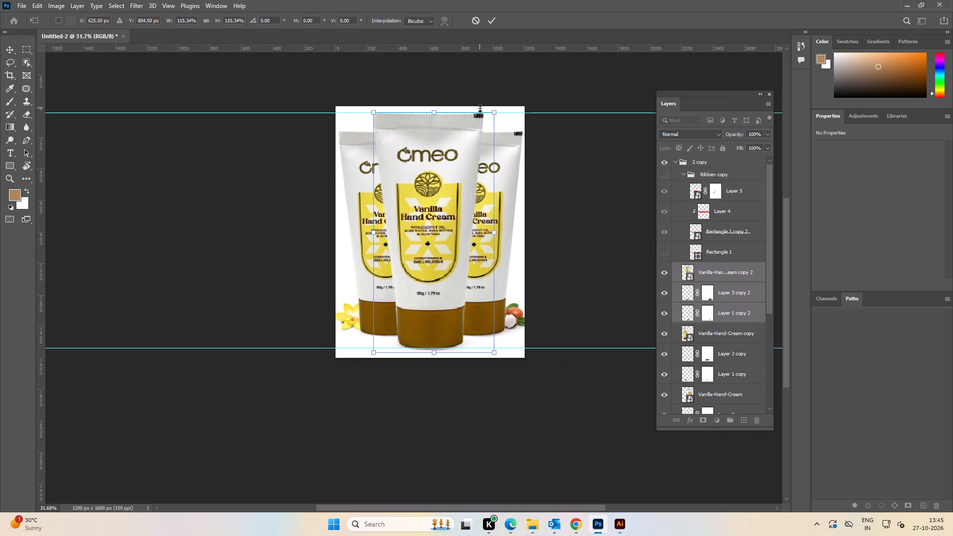
key("Left")
key("Right")
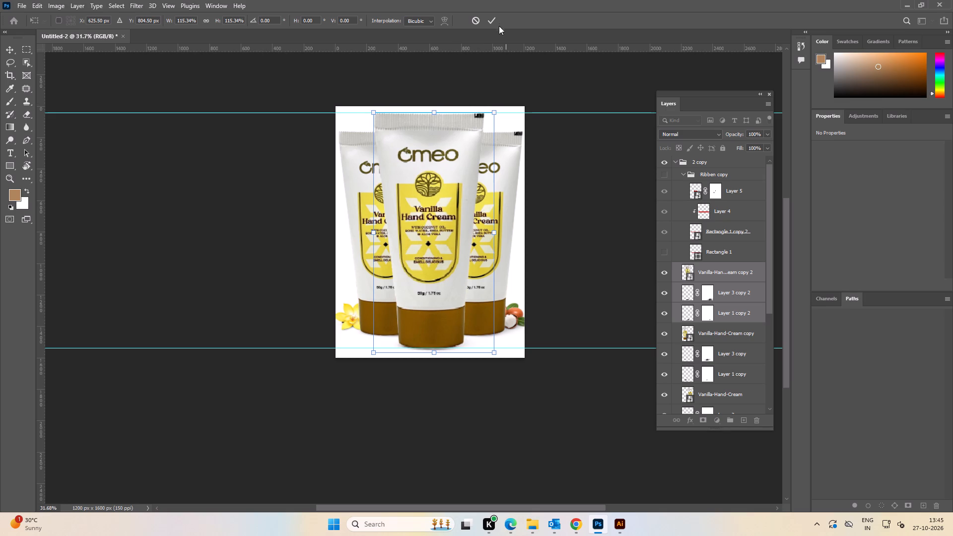
left_click(498, 17)
Examine the spacing and balance of the three-tube arrangement on the canvas.
left_click(568, 193)
scroll(565, 189, "down", 2, "alt")
key("space")
key("space")
key("space")
left_click_drag(581, 201, 576, 201)
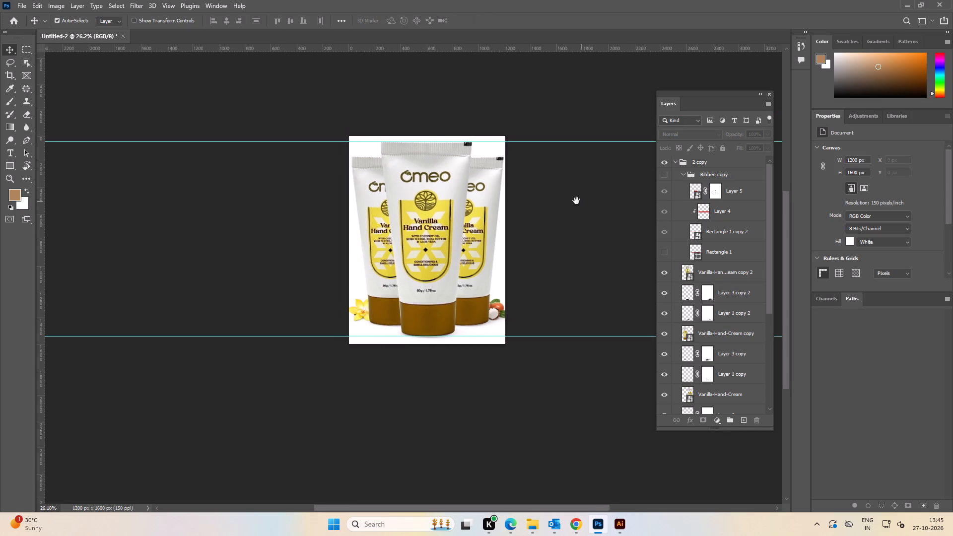
left_click_drag(576, 201, 571, 198)
double_click(568, 217)
scroll(487, 239, "up", 4, "alt")
scroll(487, 239, "down", 3, "alt")
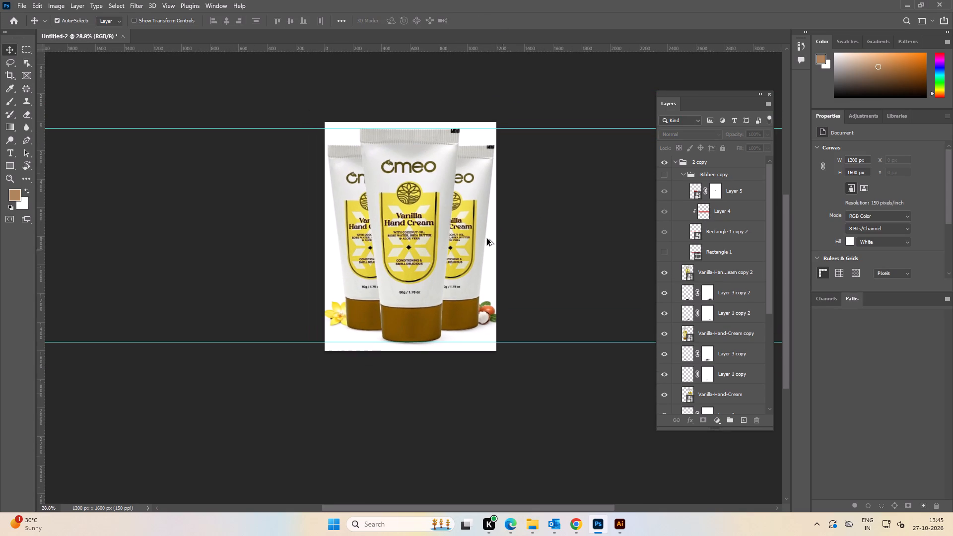
left_click(565, 270)
key("space")
left_click_drag(544, 276, 549, 276)
Collapse the Ribben copy group and hide the front tube with its shadows Layer 3 copy 2 and Layer 1 copy 2.
left_click(425, 246)
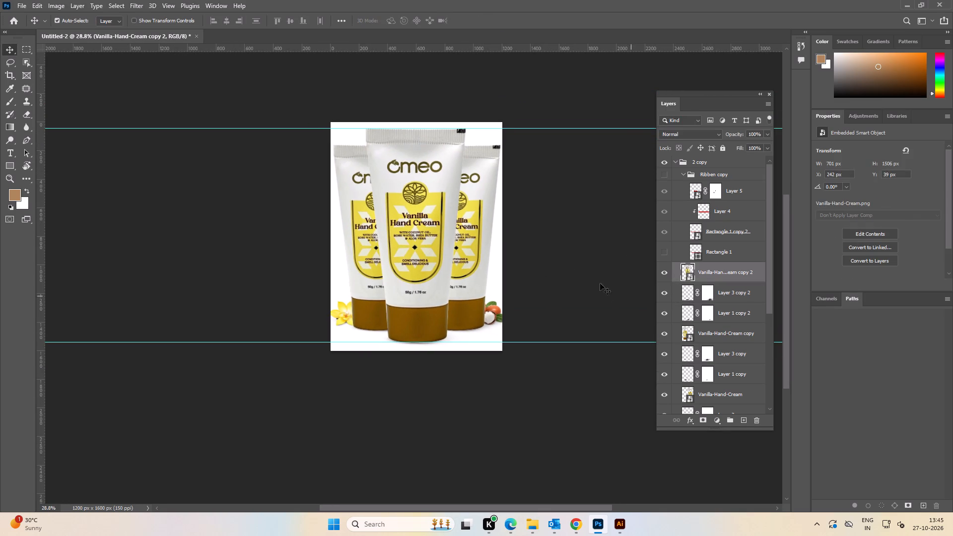
left_click(595, 279)
left_click(682, 174)
left_click(623, 206)
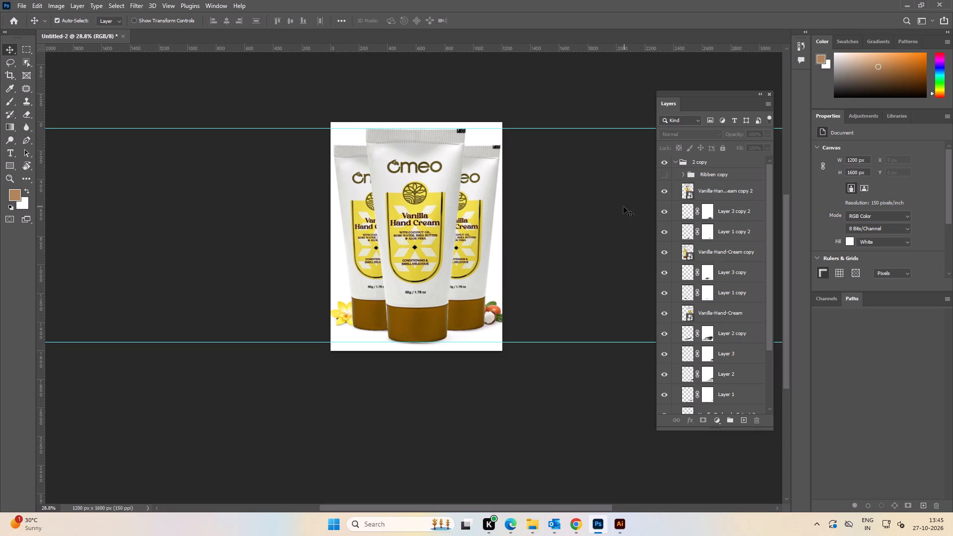
left_click(423, 234)
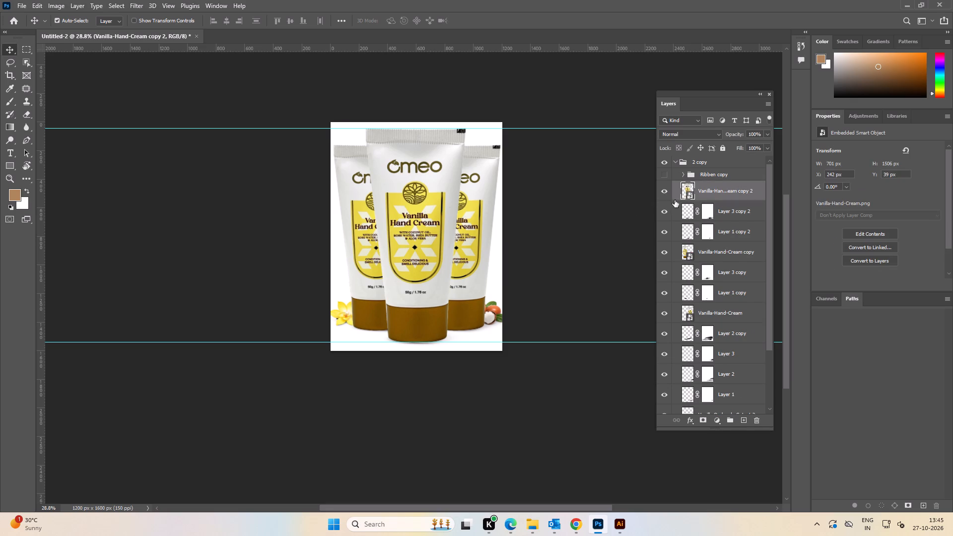
left_click(666, 192)
left_click(666, 209)
left_click(663, 234)
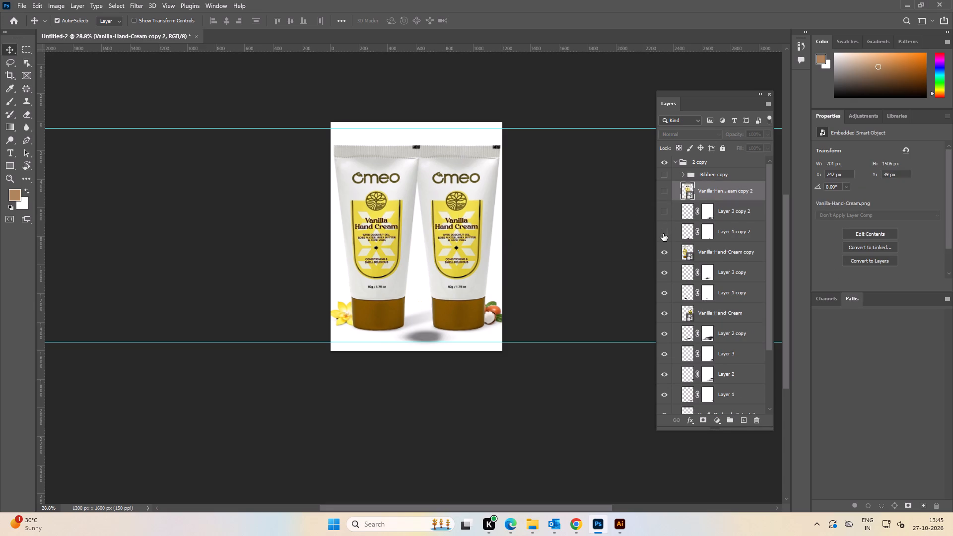
Nudge the left tube with its shadows and vanilla orchid slightly right, closer to the right tube.
left_click(598, 233)
left_click(292, 294)
left_click_drag(299, 270, 384, 365)
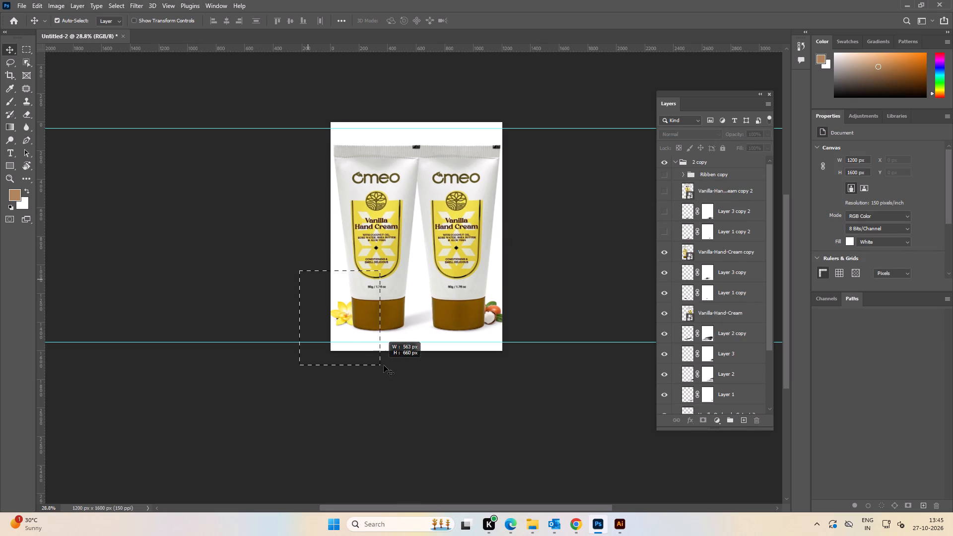
left_click_drag(384, 365, 388, 362)
scroll(368, 275, "up", 3, "alt")
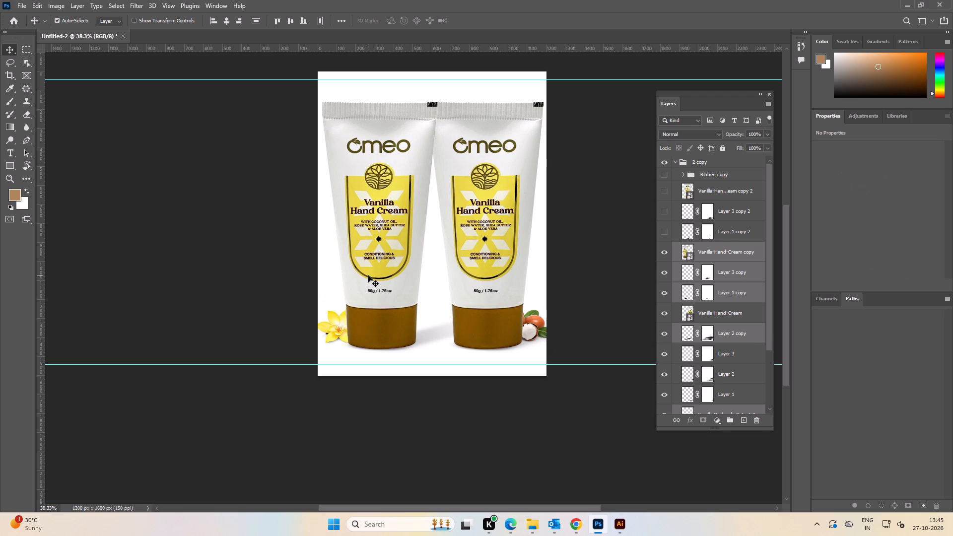
key("Right")
key("Right")
key("Right")
key("Right")
key("Right")
key("Right")
key("Right")
key("Right")
key("Right")
key("Right")
key("Right")
key("Right")
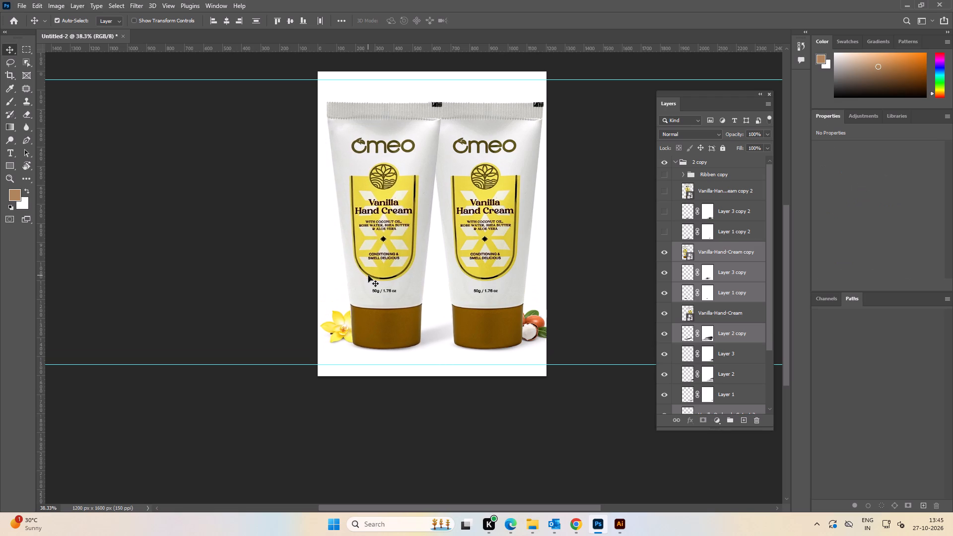
Nudge both rear tubes together with their shadows, orchid and shea nuts slightly left.
left_click(603, 265)
left_click_drag(633, 401, 199, 51)
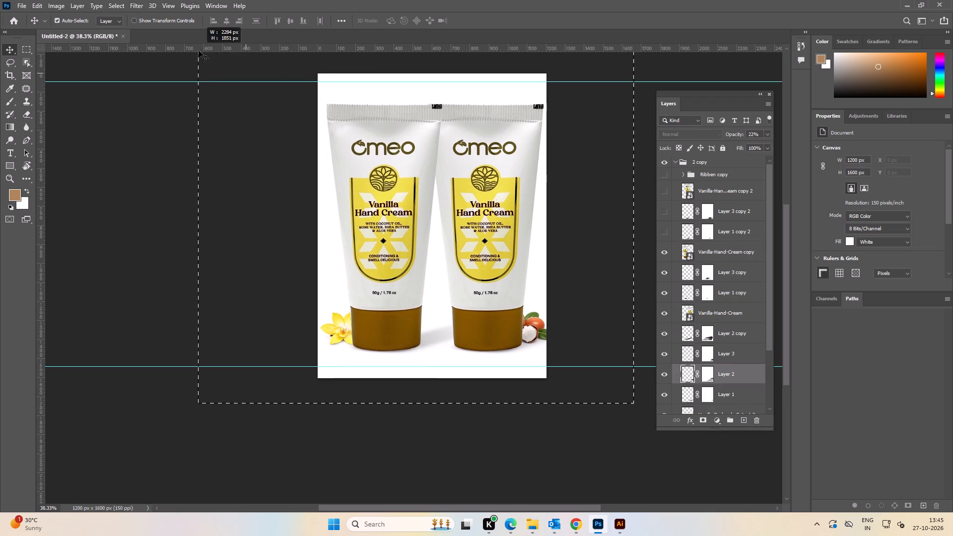
left_click_drag(199, 51, 203, 100)
key("Left")
key("Left")
key("Left")
key("Left")
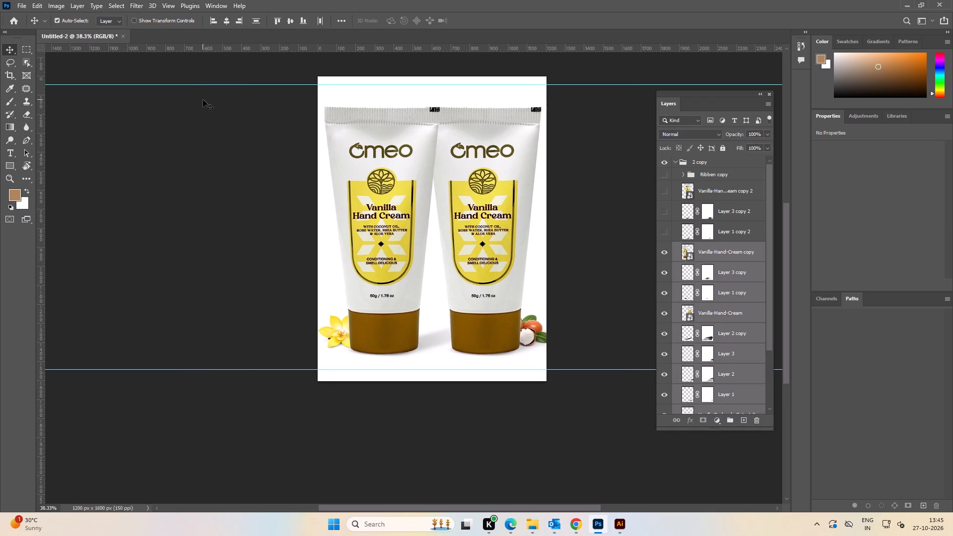
key("Right")
key("Left")
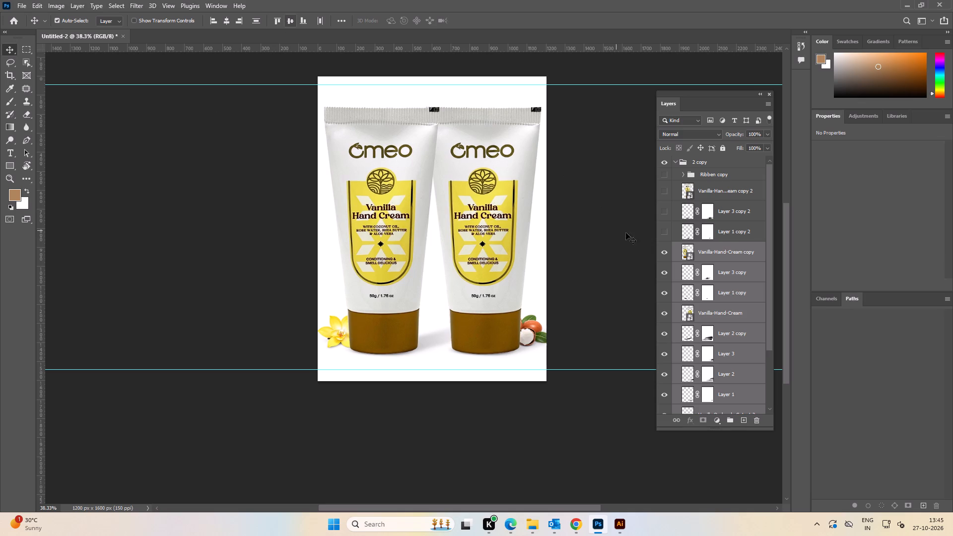
Show the front tube and its two shadow layers again, and nudge them slightly right between the rear tubes.
left_click(616, 231)
left_click_drag(661, 189, 668, 236)
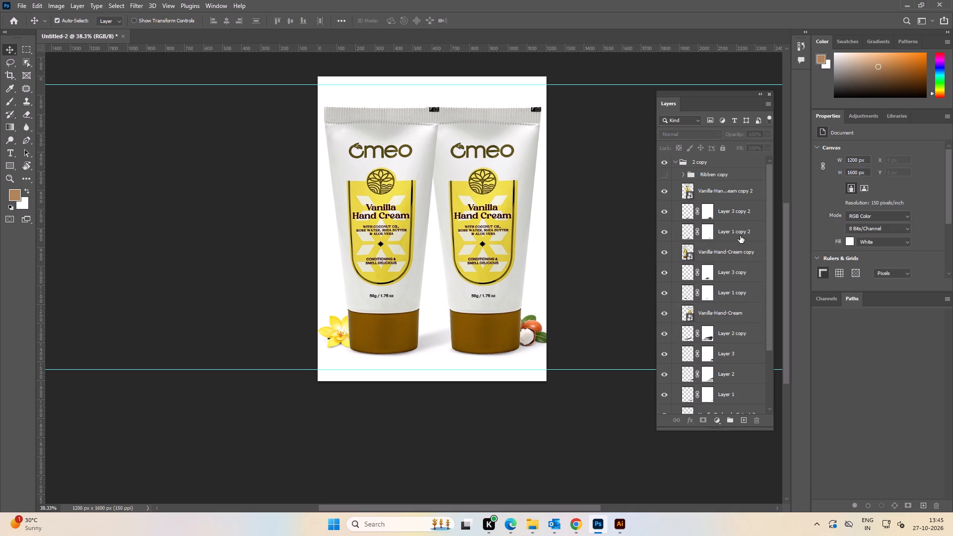
left_click(740, 235)
left_click(742, 193, "shift")
key("Right")
key("Right")
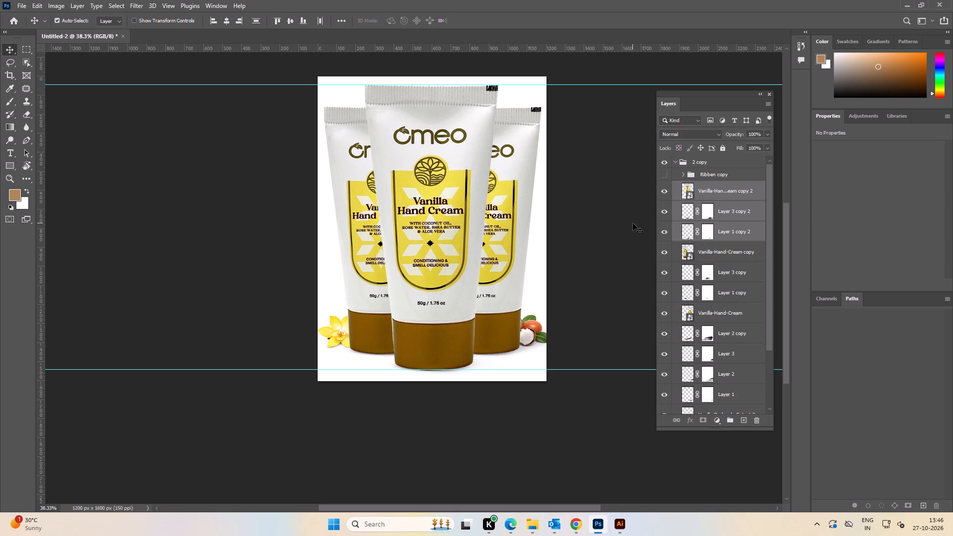
key("Right")
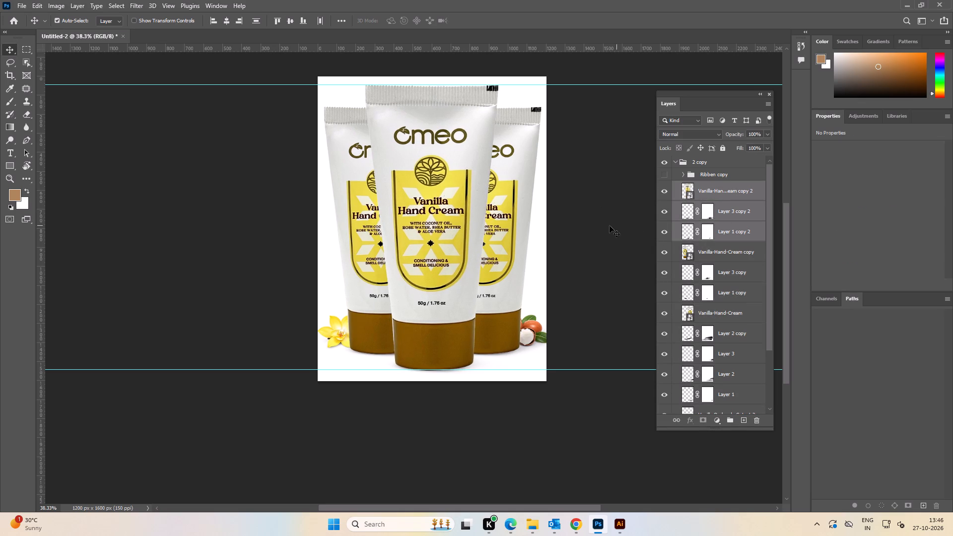
Show the Ribben copy group in front of the three tubes.
double_click(602, 219)
scroll(602, 219, "down", 1, "alt")
key("space")
left_click_drag(615, 201, 606, 204)
left_click(606, 204)
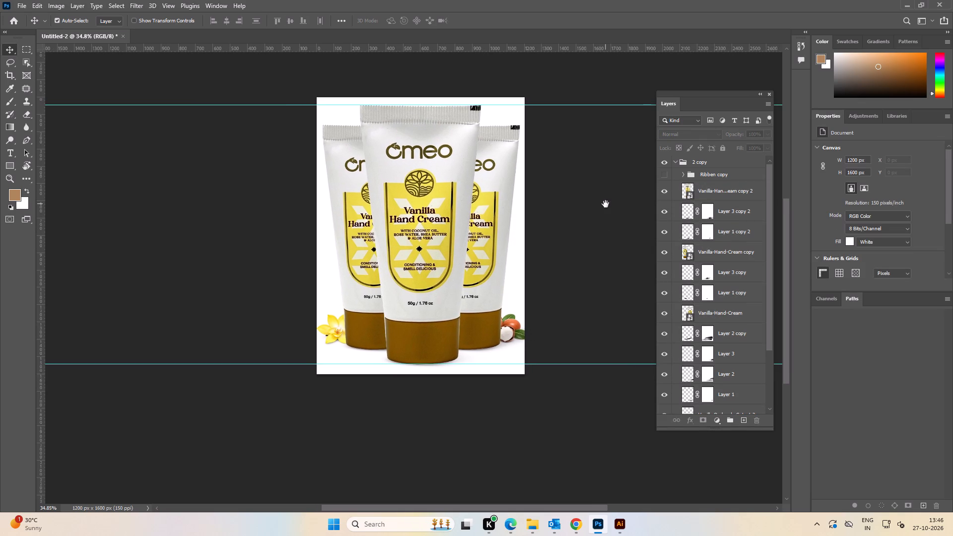
left_click(606, 204)
scroll(675, 182, "up", 2)
left_click(666, 176)
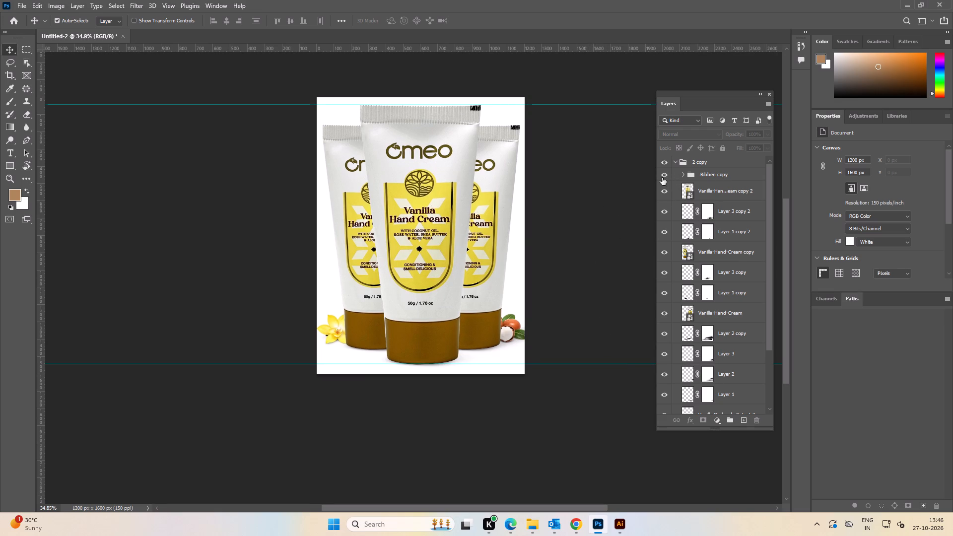
scroll(467, 245, "up", 10, "alt")
scroll(465, 244, "down", 1, "alt")
key("space")
key("space")
key("space")
key("space")
key("space")
key("space")
key("space")
key("space")
key("space")
key("space")
key("space")
key("space")
key("space")
key("space")
key("space")
key("space")
key("space")
key("space")
key("space")
left_click_drag(575, 259, 519, 254)
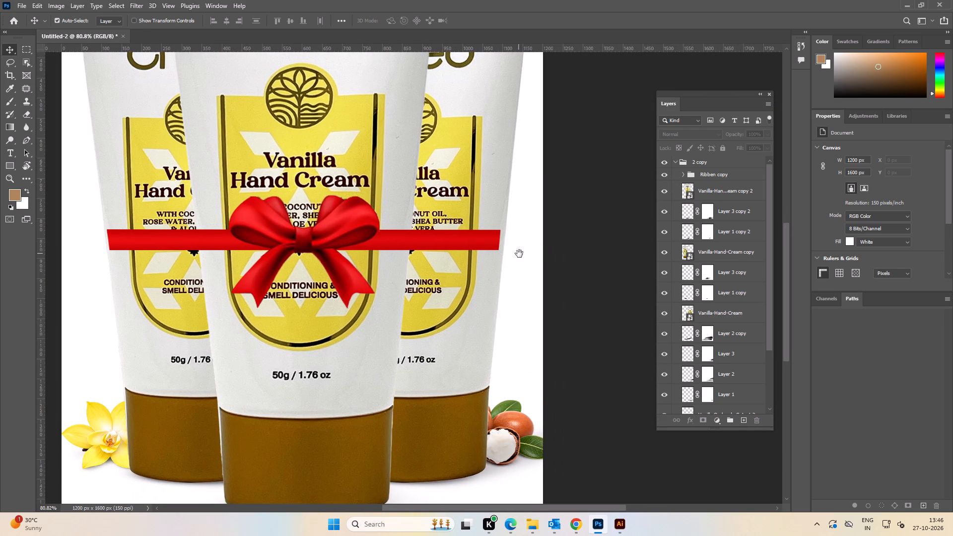
left_click_drag(519, 254, 520, 254)
Nudge the Ribben copy group slightly left across the tubes.
key("Left")
key("Left")
key("Left")
key("Left")
key("Left")
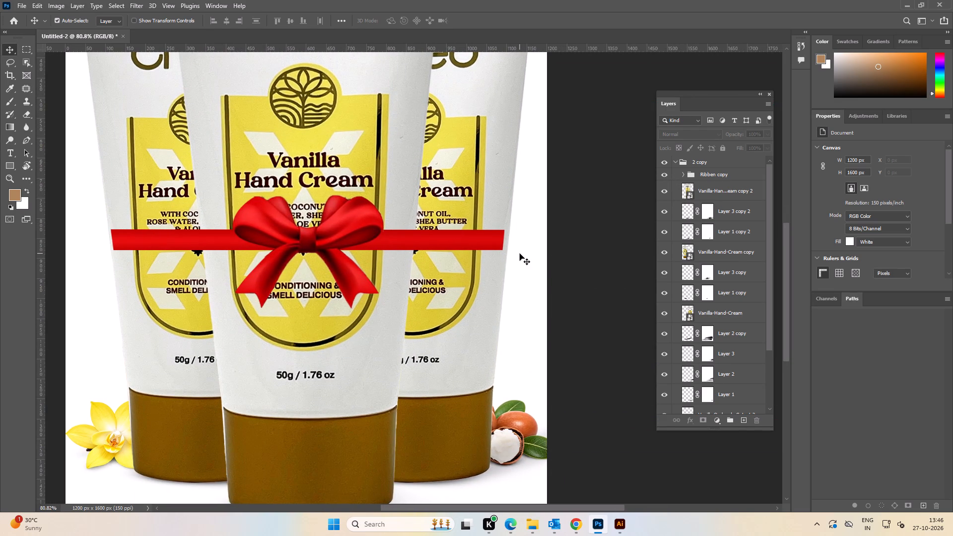
left_click(722, 172)
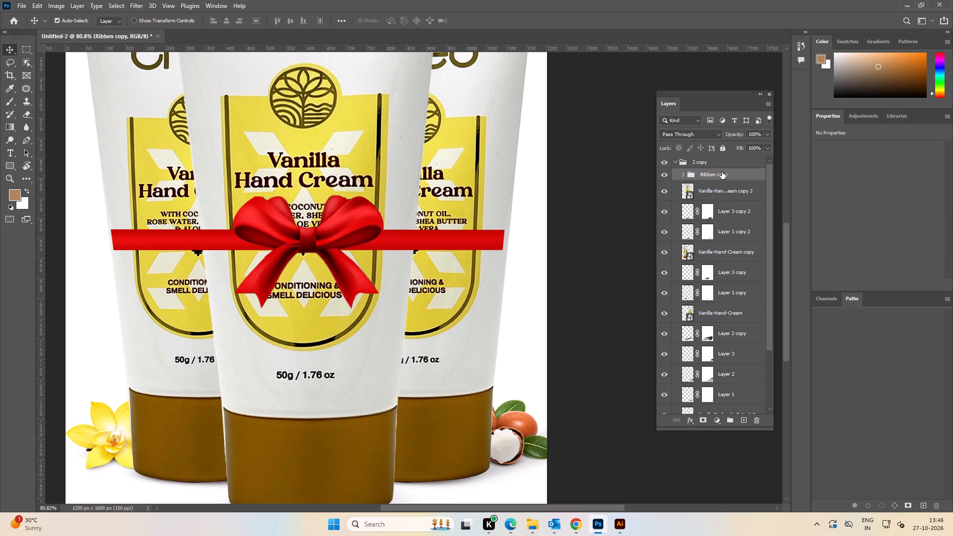
key("Left")
key("Left")
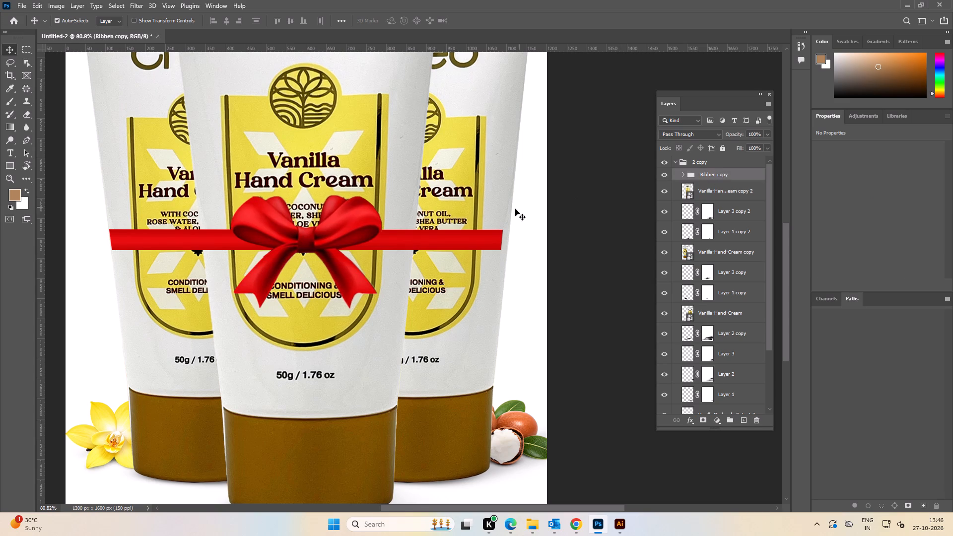
left_click(605, 191)
Widen Rectangle 1 and Rectangle 1 copy 2 to 101.63%, extending the ribbon band's right end to the right tube's edge.
left_click(682, 175)
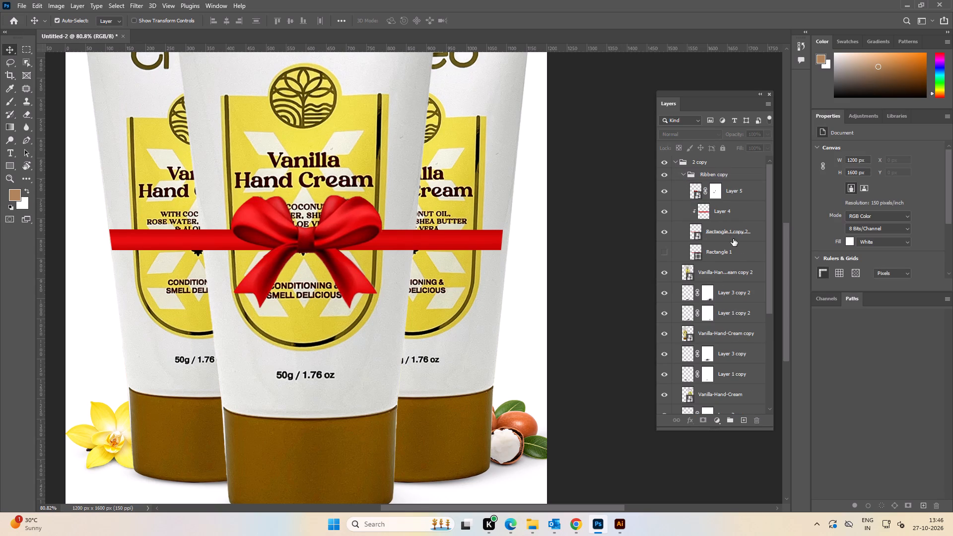
left_click(734, 249)
left_click(737, 232, "shift")
key("ctrl+t")
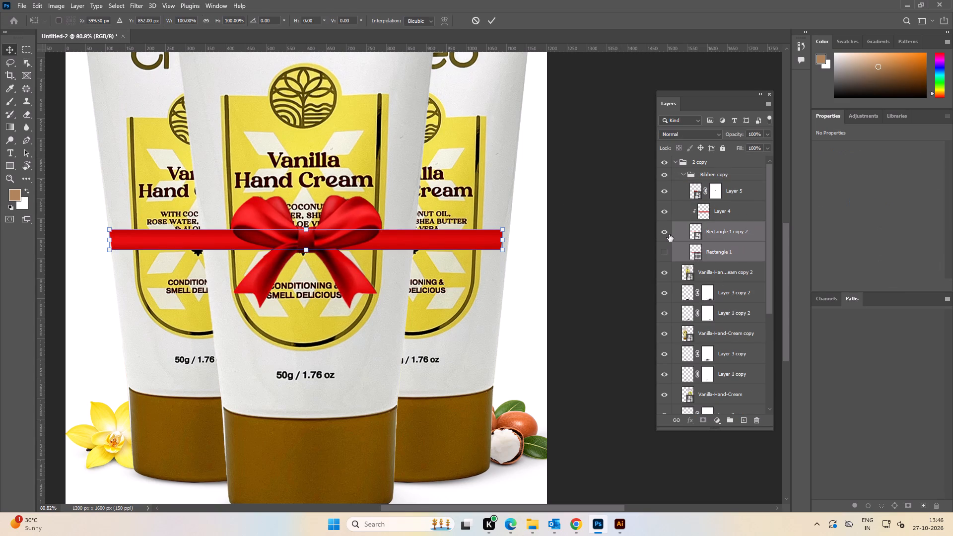
key("space")
key("space")
key("space")
key("space")
left_click_drag(546, 248, 435, 244)
scroll(411, 234, "up", 16, "alt")
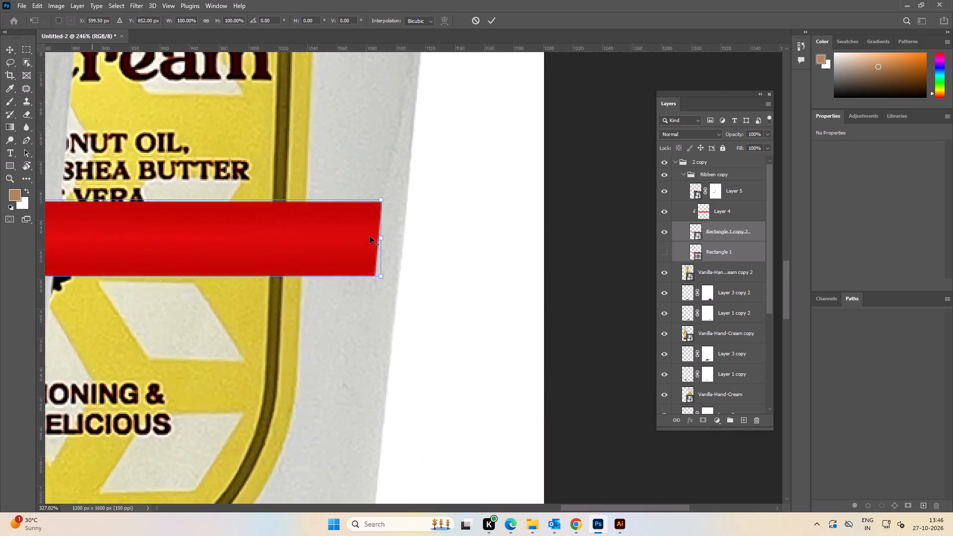
scroll(370, 236, "up", 5, "alt")
left_click(389, 240)
left_click_drag(391, 240, 438, 248)
scroll(416, 231, "down", 4, "alt")
scroll(440, 194, "up", 10, "alt")
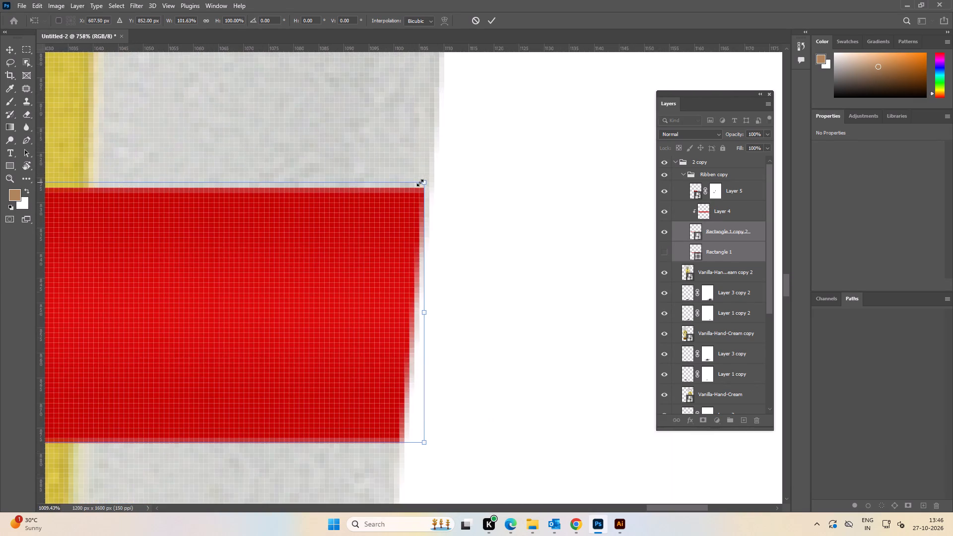
Distort the ribbon band's upper-right corner slightly outwards to follow the right tube's slanted edge, and apply the transform.
left_click_drag(425, 182, 433, 184, "ctrl")
key("space")
key("space")
key("space")
key("space")
key("space")
key("space")
key("space")
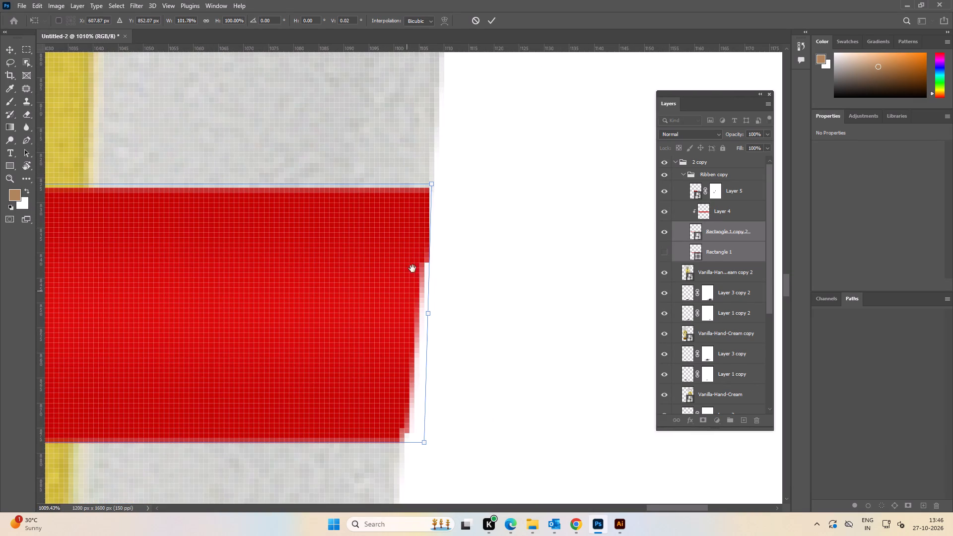
left_click_drag(408, 290, 440, 180)
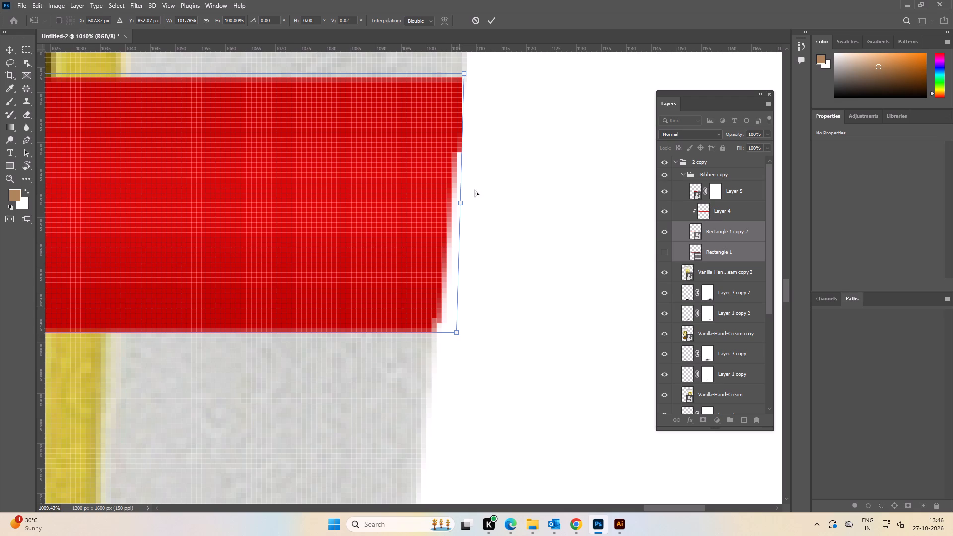
left_click(491, 19)
left_click(620, 233)
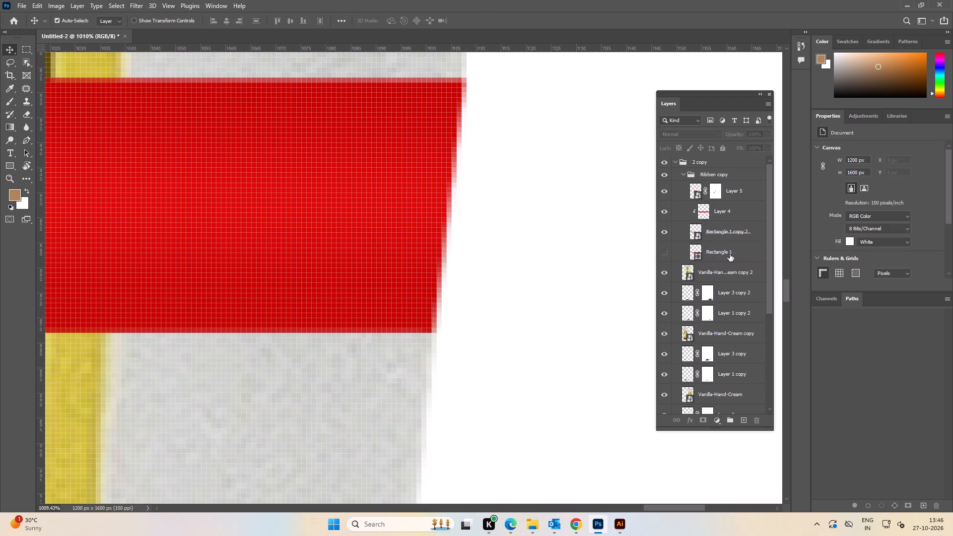
Align the bow on Layer 5 with Rectangle 1 by their horizontal centres.
left_click(730, 253)
left_click(737, 196, "ctrl")
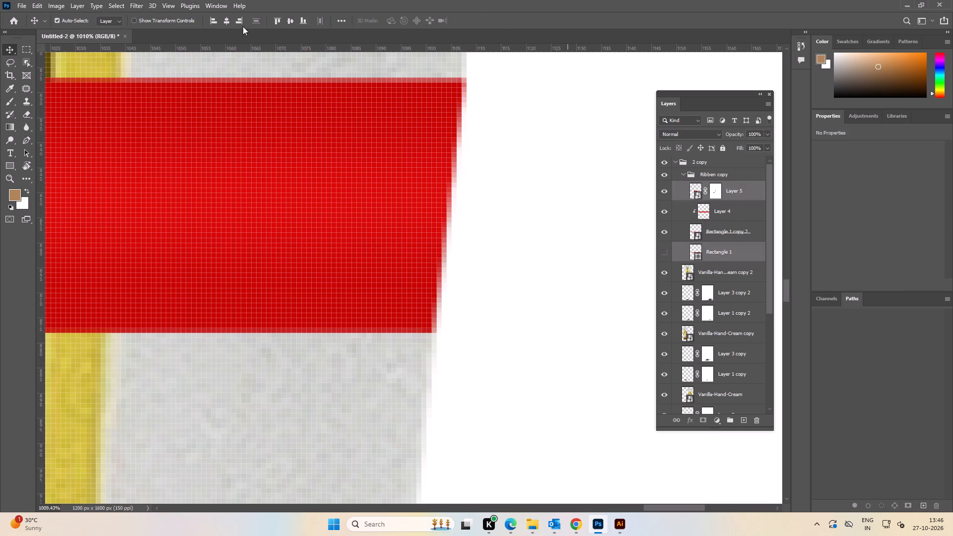
left_click(226, 19)
key("ctrl+0")
scroll(326, 225, "down", 3, "alt")
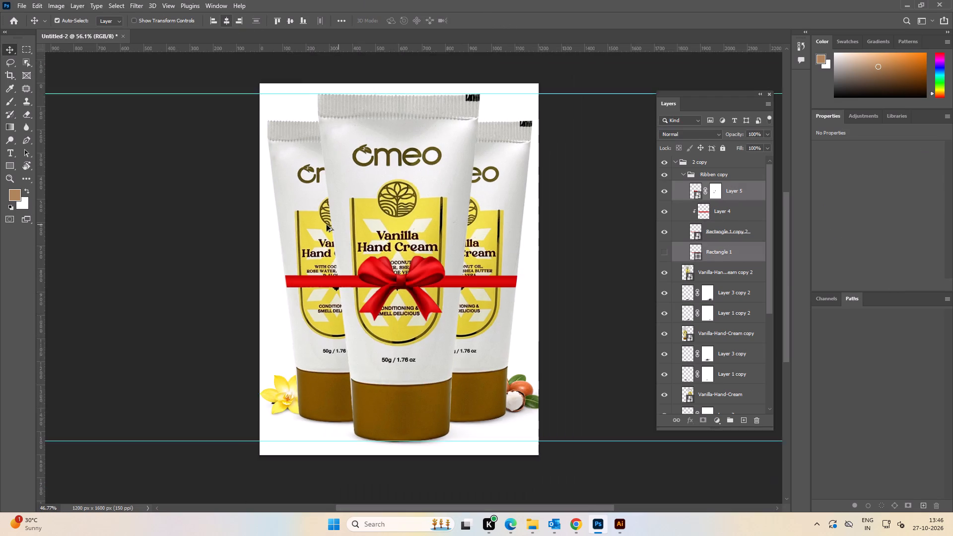
Examine the ribbon and bow across the three tubes up close and in the whole composition.
key("space")
key("space")
key("space")
key("space")
key("space")
key("space")
left_click_drag(348, 244, 284, 185)
left_click(581, 245)
left_click(578, 245)
scroll(519, 196, "down", 4, "alt")
key("space")
key("space")
key("space")
key("space")
left_click_drag(514, 192, 530, 196)
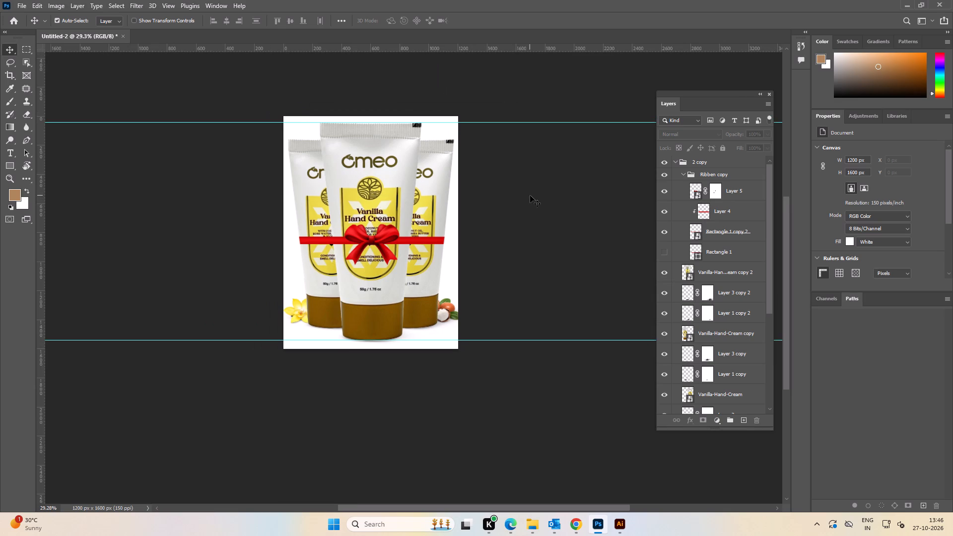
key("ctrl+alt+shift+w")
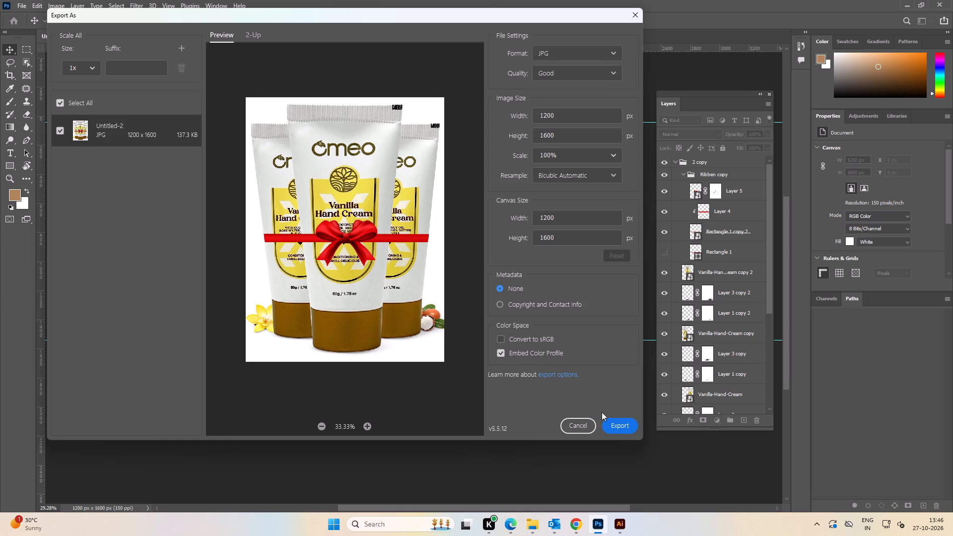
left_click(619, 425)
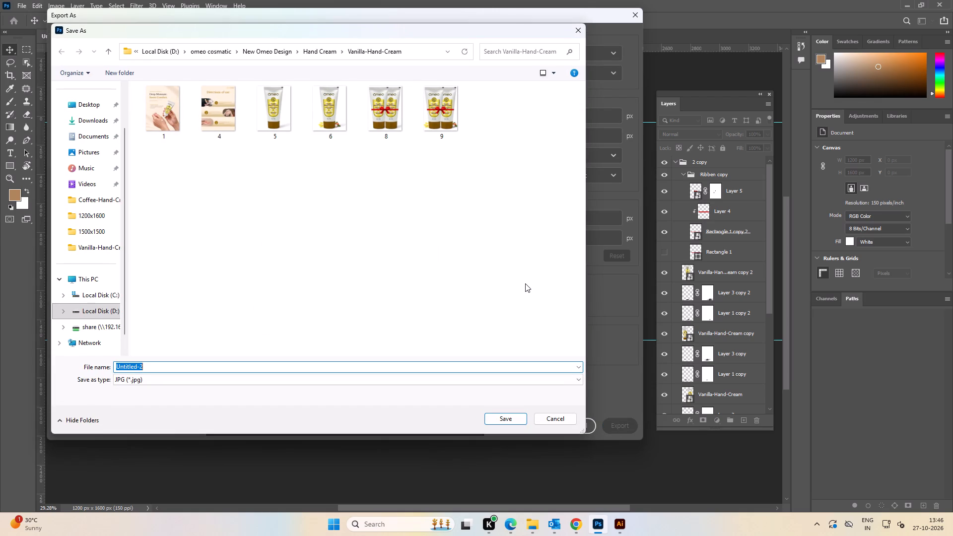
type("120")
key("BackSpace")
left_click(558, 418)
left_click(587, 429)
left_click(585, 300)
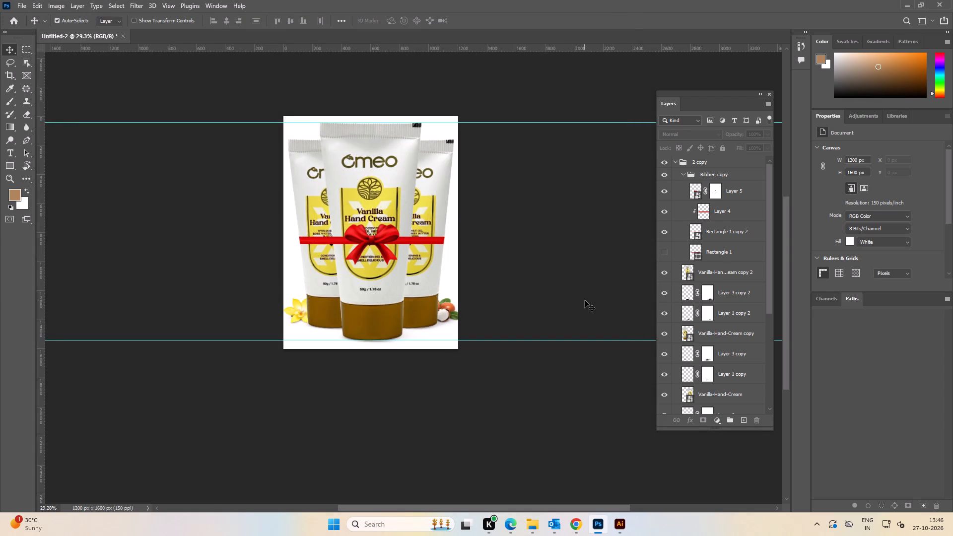
Compare the ribbon band with the Rectangle 1 layer shown and hidden.
scroll(713, 297, "down", 5)
scroll(714, 297, "up", 3)
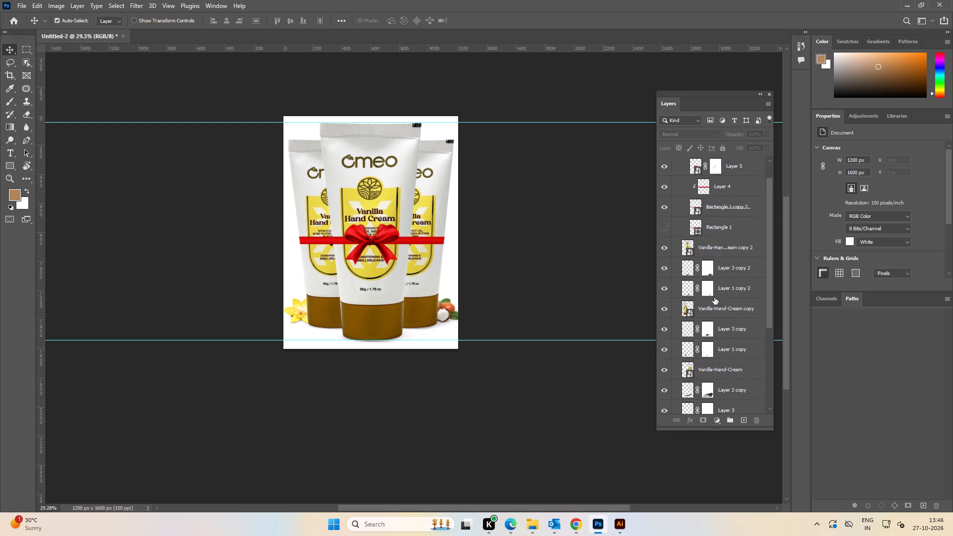
left_click(665, 230)
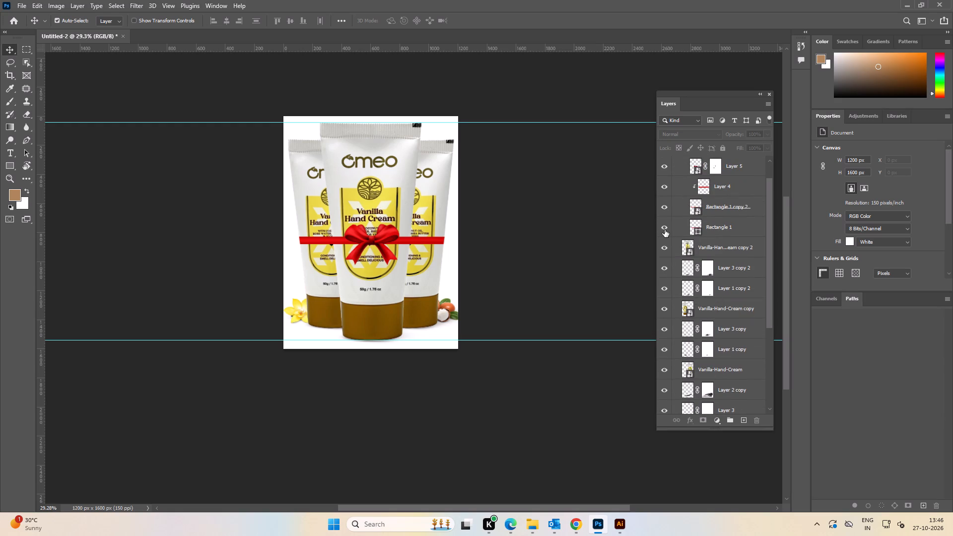
left_click(665, 230)
left_click(665, 230)
left_click(665, 230)
triple_click(665, 230)
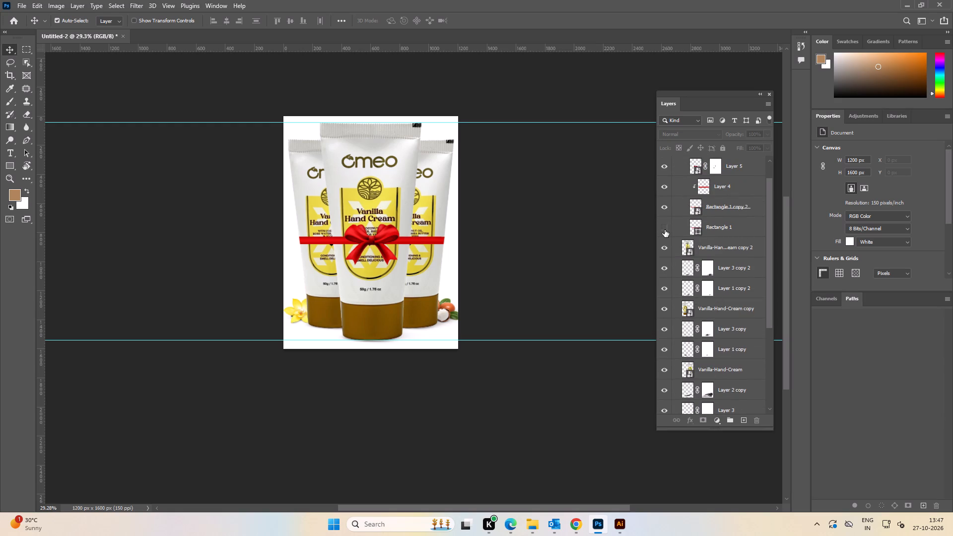
left_click(724, 229)
left_click(668, 227)
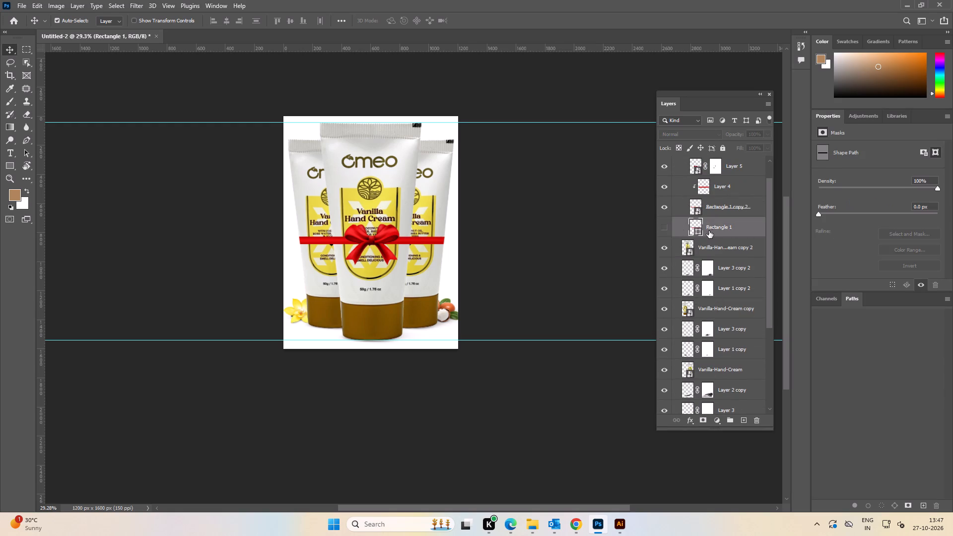
key("ctrl+t")
double_click(606, 228)
Hide the vanilla orchid and shea nut cutout layers in the three-tube group.
scroll(706, 343, "down", 11)
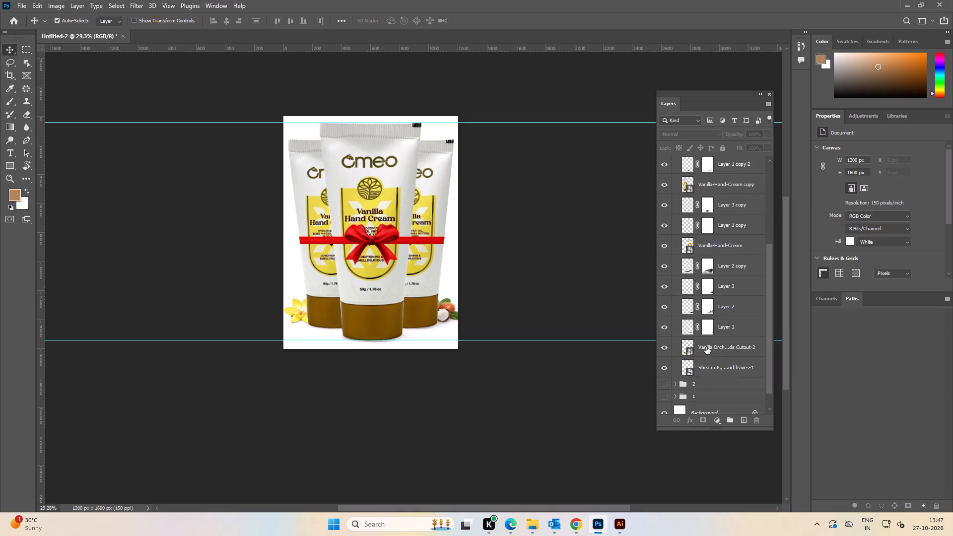
triple_click(663, 356)
left_click(668, 337)
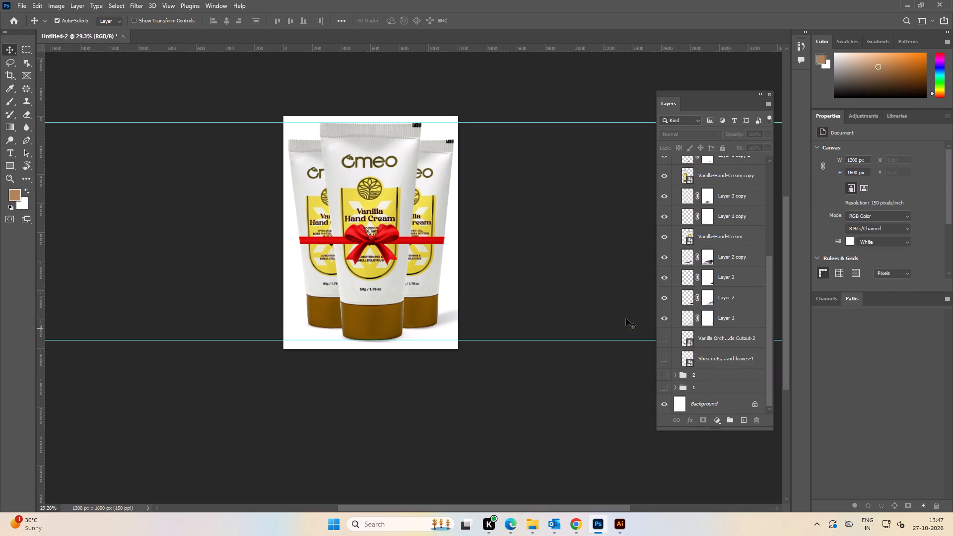
Export the three-tube image without ingredients as a 1200 x 1600 JPG named 11 in the Vanilla-Hand-Cream folder.
key("ctrl+alt+shift+w")
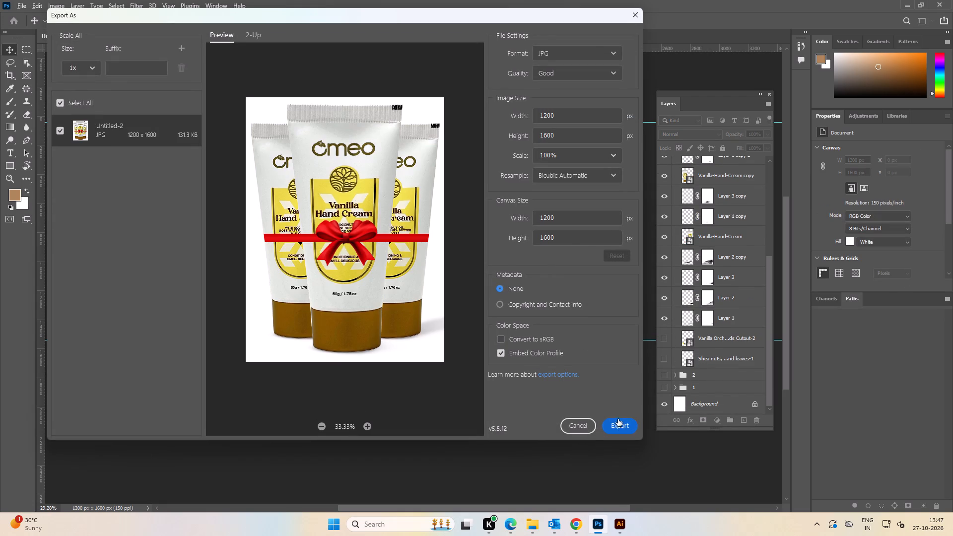
left_click(618, 419)
type("11")
key("Return")
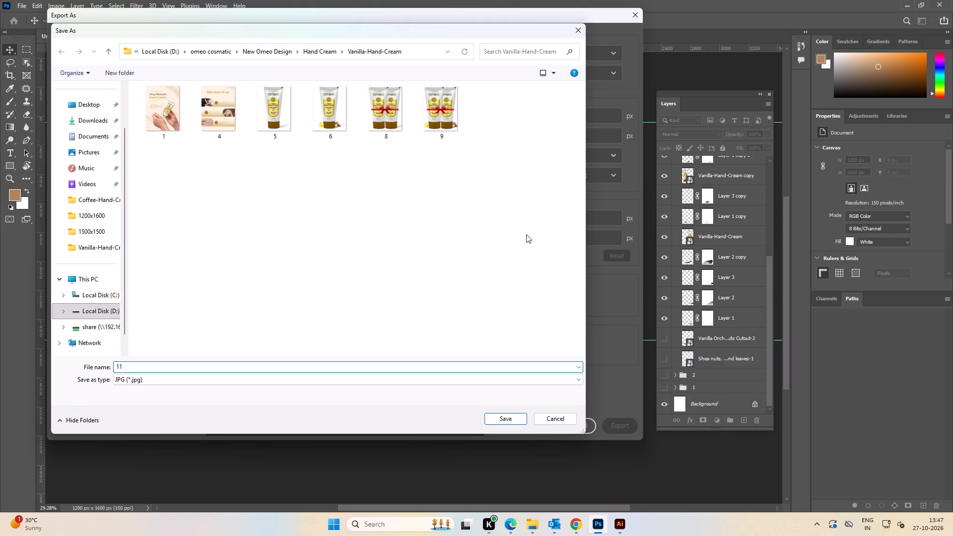
Undo the hiding of the vanilla orchid and shea nut layers.
key("ctrl+z")
key("ctrl+z")
left_click(541, 243)
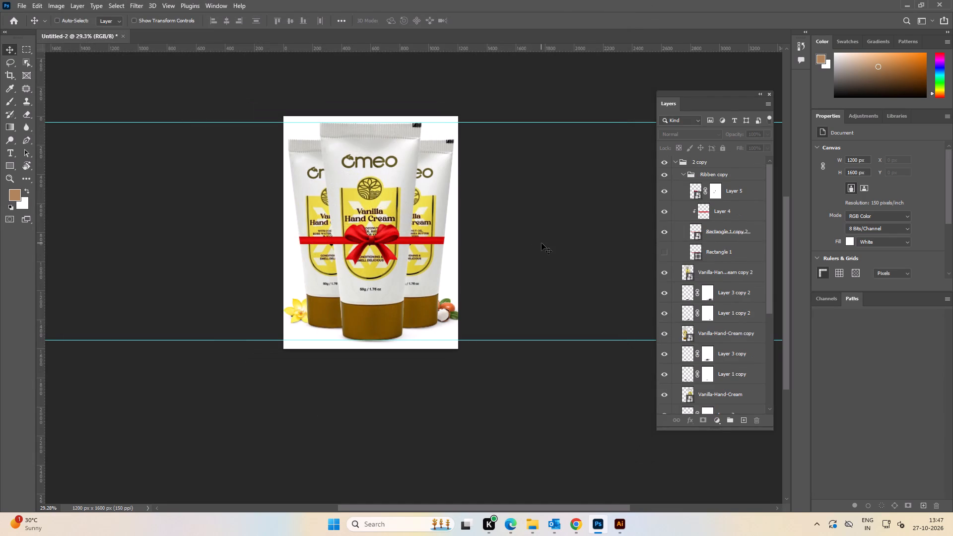
Export the three-tube image with ingredients as a JPG named 12 in the Vanilla-Hand-Cream folder.
key("ctrl+alt+shift+w")
left_click(619, 431)
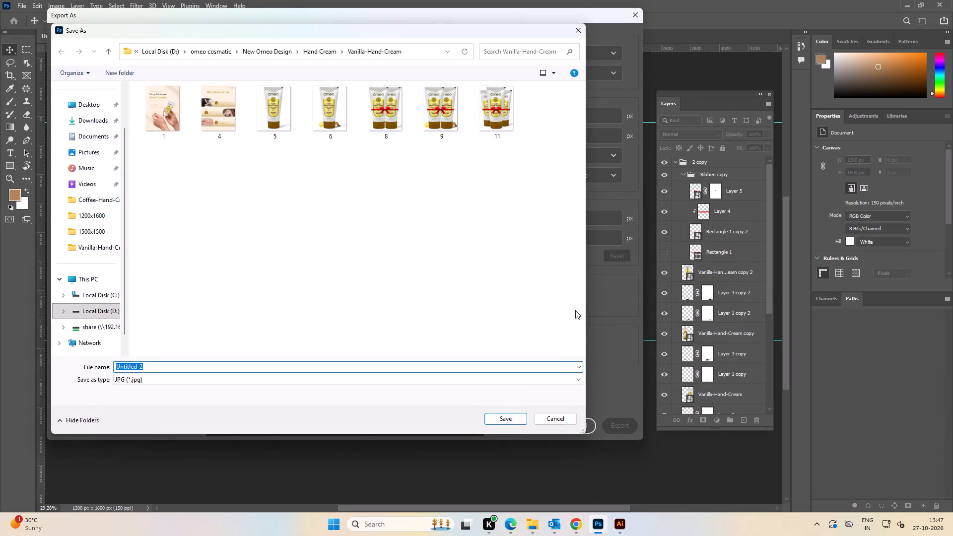
type("12")
key("Return")
left_click(563, 231)
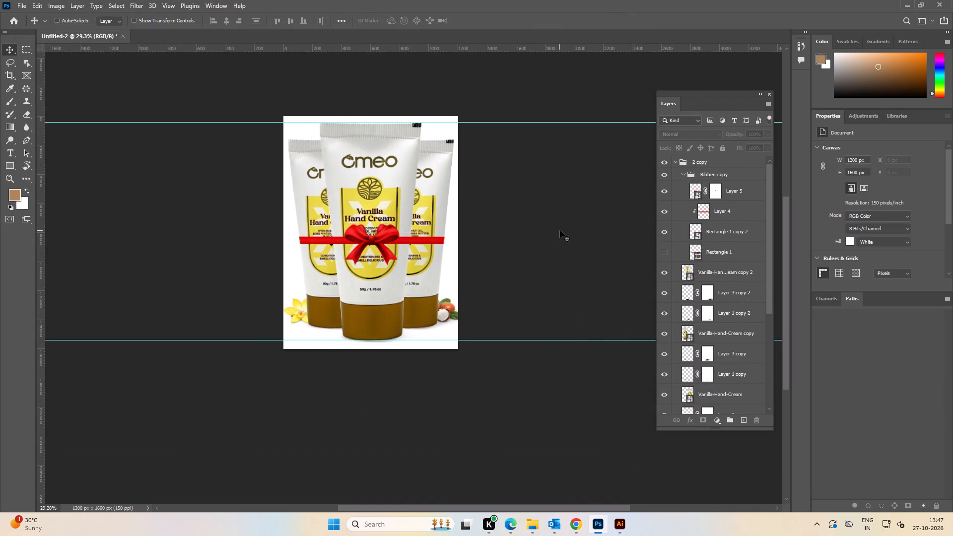
Save the document as a Photoshop file named All packs in the Vanilla-Hand-Cream folder with Maximize Compatibility, and close it.
key("ctrl+s")
left_click(224, 29)
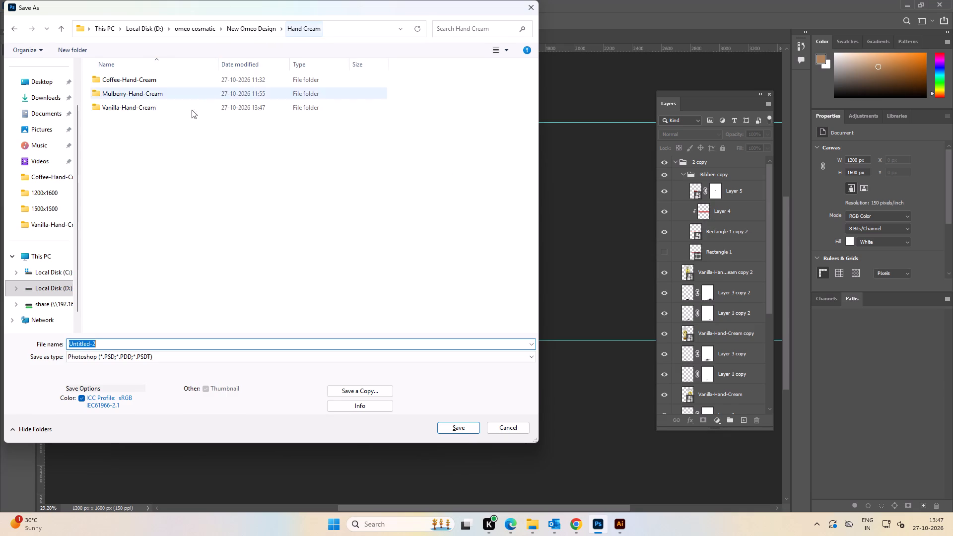
double_click(151, 109)
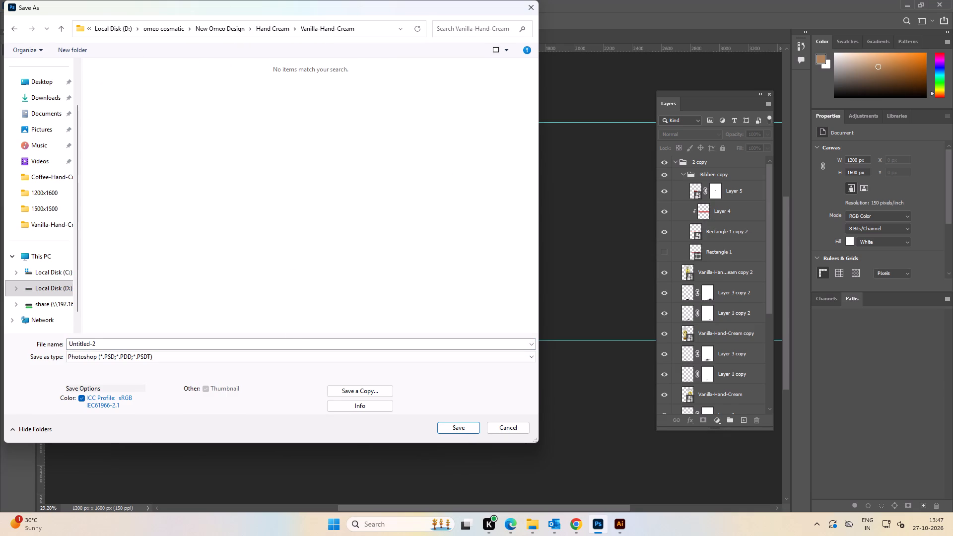
left_click(299, 345)
type("All packs")
key("Return")
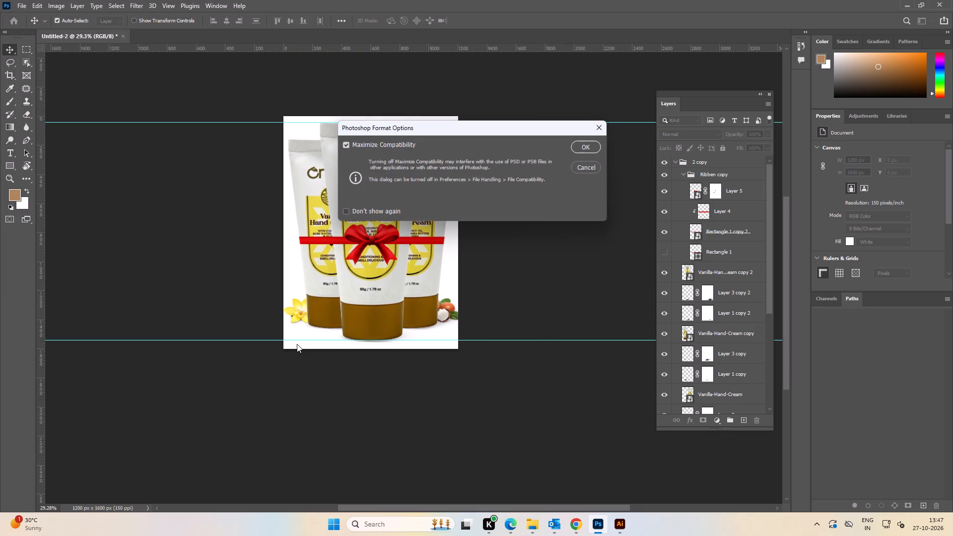
left_click(584, 144)
key("ctrl+s")
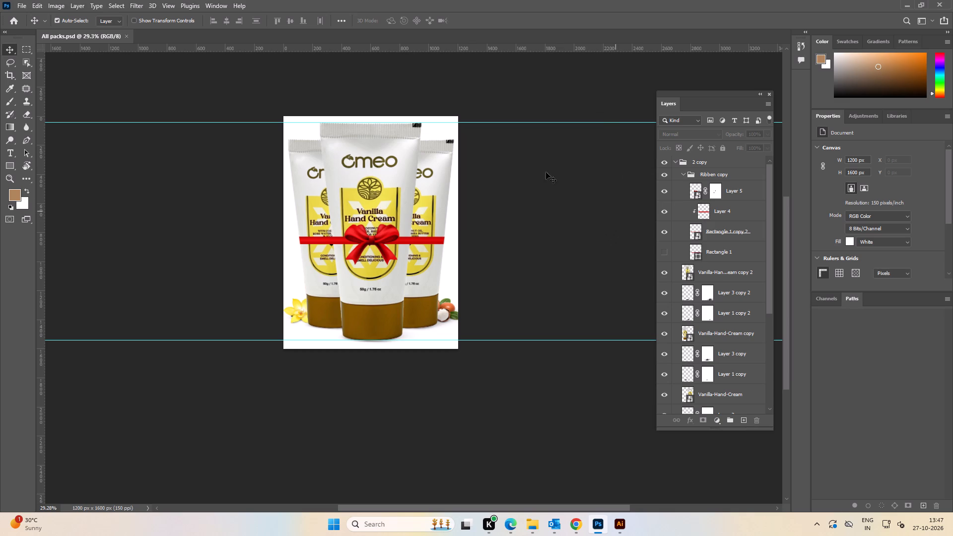
left_click(128, 36)
Switch to File Explorer, closing the New folder window, and check Mulberry-Hand-Cream's 1200x1600 and 1500x1500 folders for reference.
key("alt+Tab")
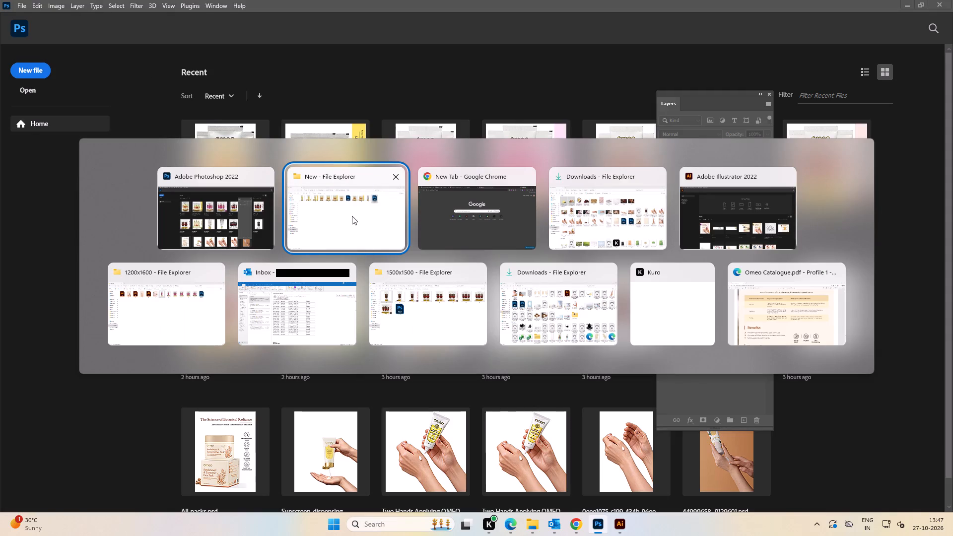
left_click(396, 181, "alt")
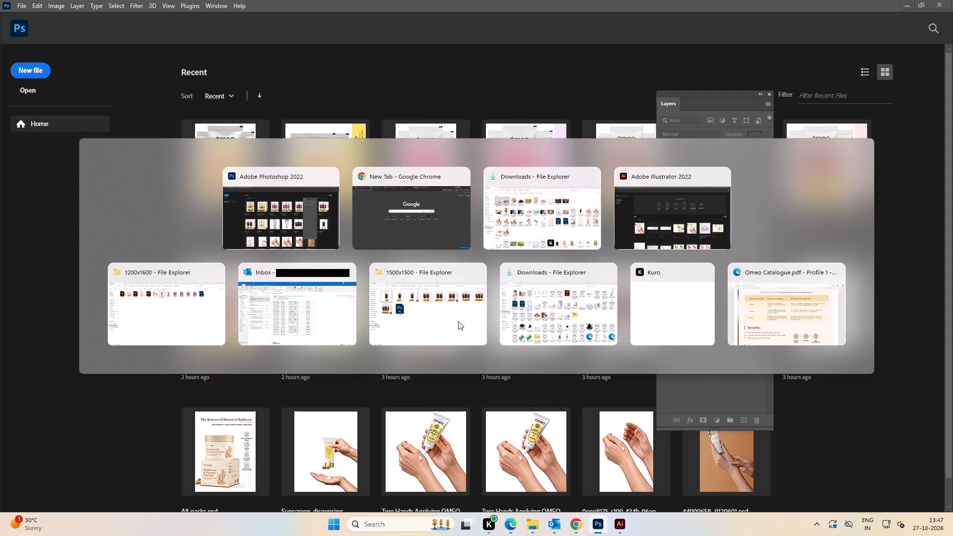
left_click(169, 302, "alt")
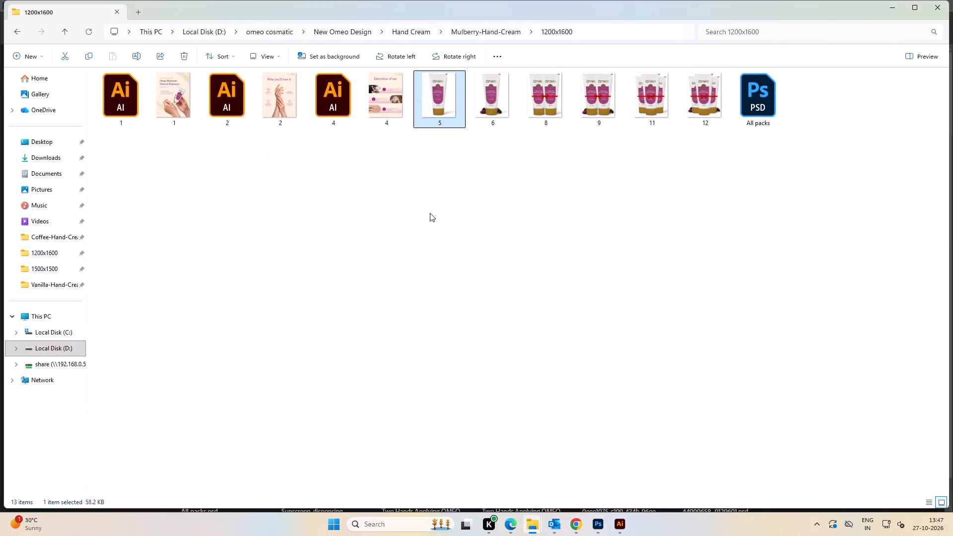
left_click(19, 31)
double_click(152, 103)
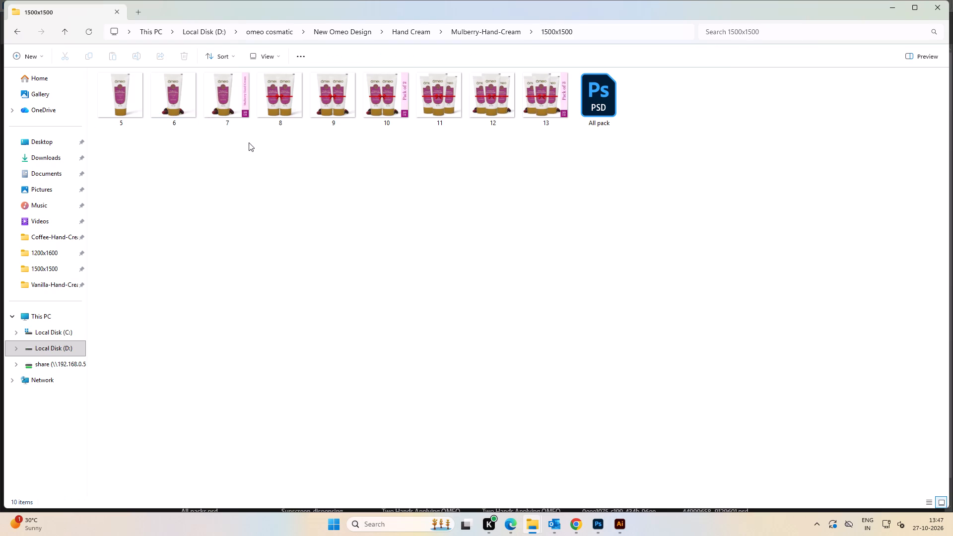
Create a subfolder named 1200x1600 in the Vanilla-Hand-Cream folder.
double_click(19, 32)
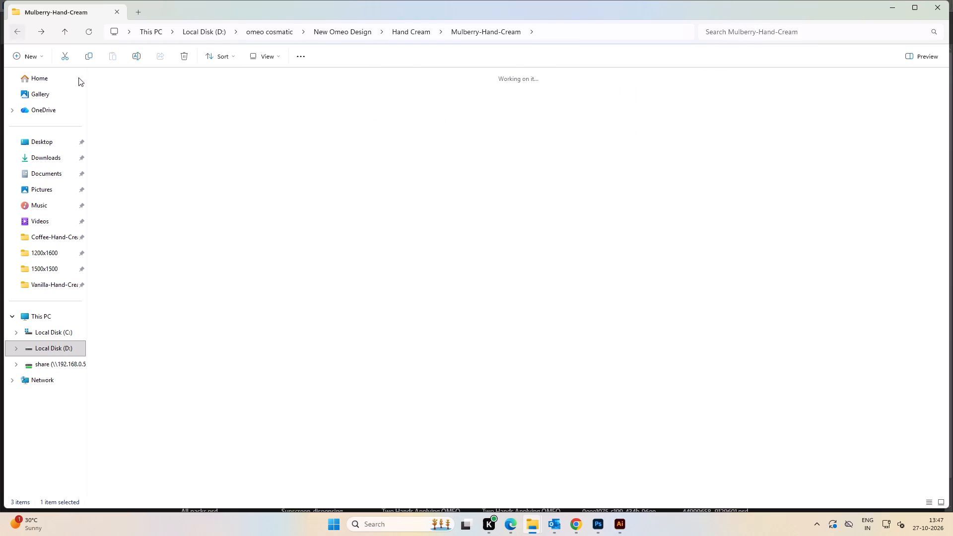
double_click(408, 134)
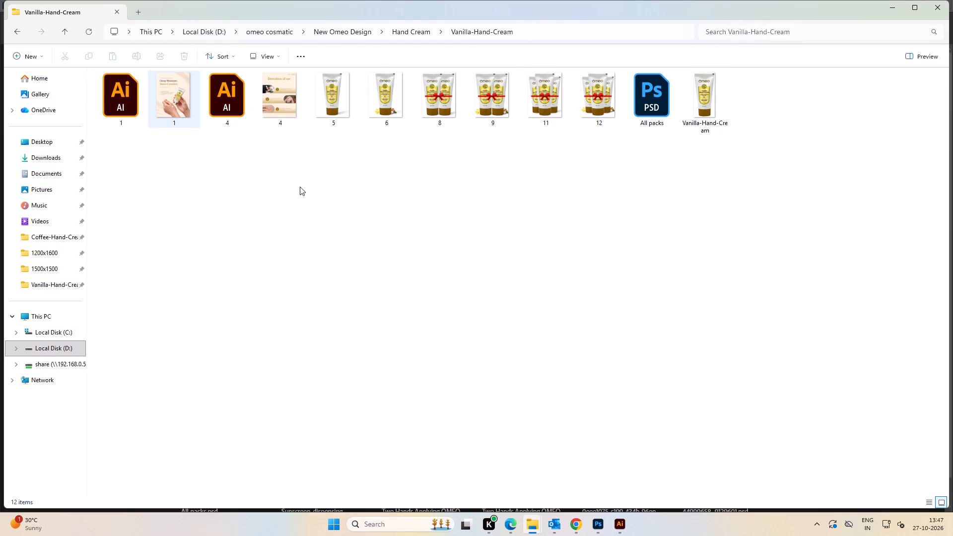
key("ctrl+shift+n")
type("1200x15")
key("BackSpace")
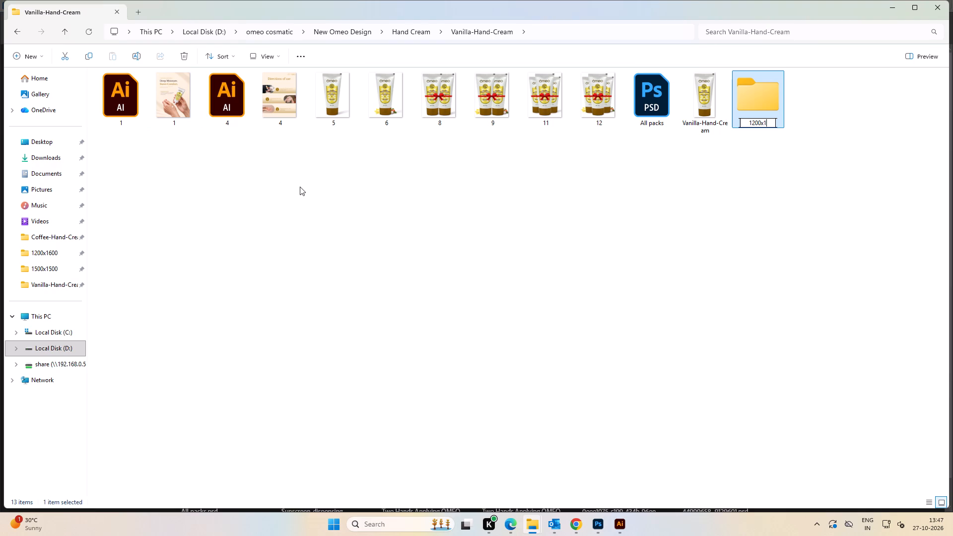
type("600")
key("Return")
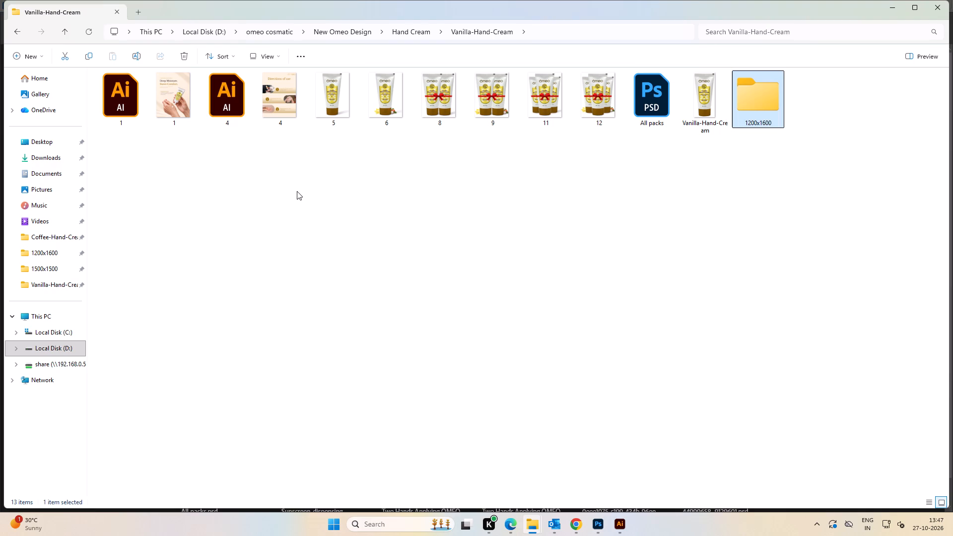
Move the numbered AI files, numbered images and the All packs PSD into the 1200x1600 folder.
left_click(638, 272)
left_click(638, 115)
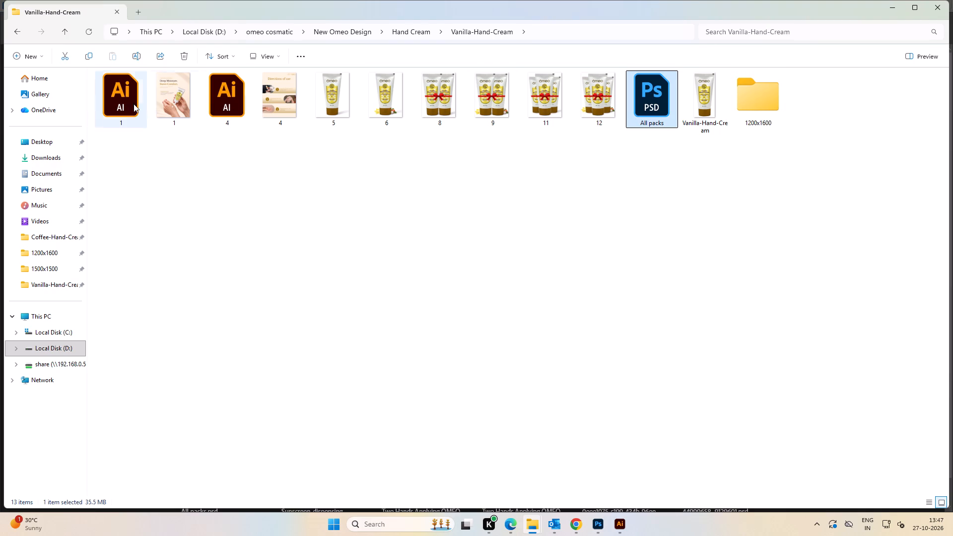
left_click(117, 103, "shift")
left_click_drag(657, 111, 748, 102)
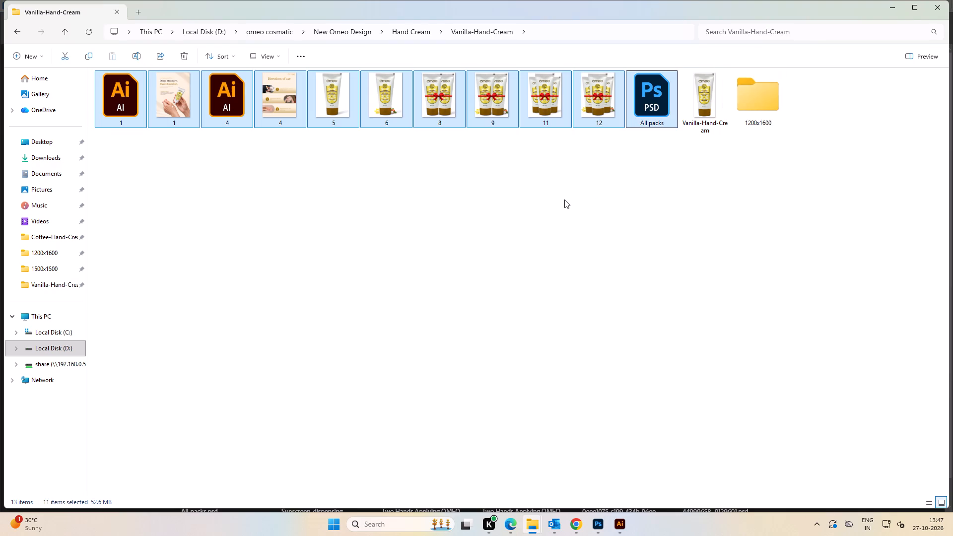
Create a second subfolder named 1500x1500 in the Vanilla-Hand-Cream folder.
key("ctrl+shift+n")
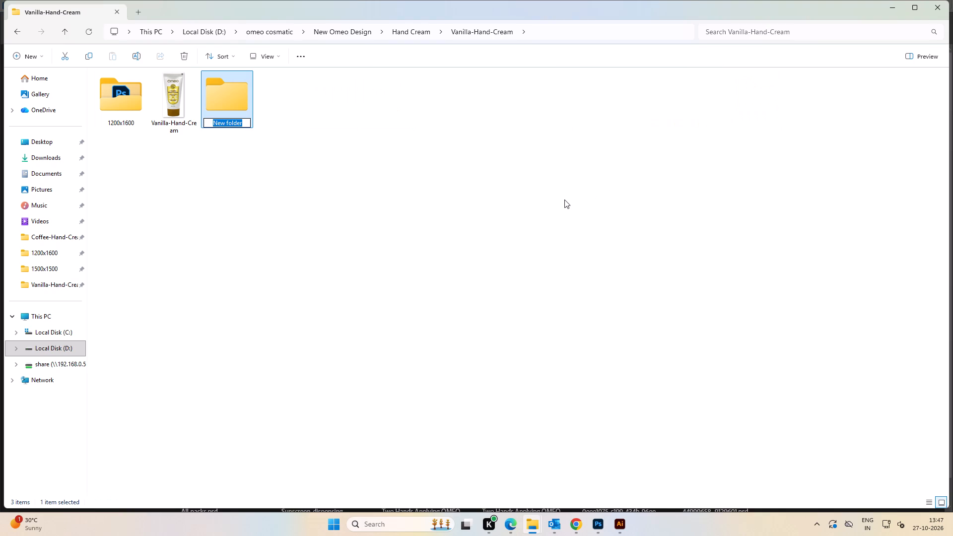
type("1500z")
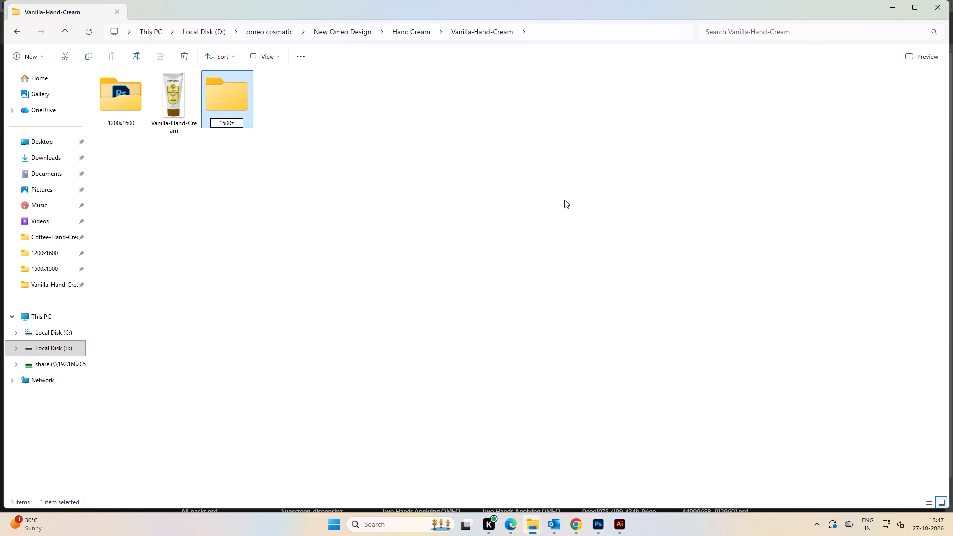
key("BackSpace")
type("x1500")
key("Return")
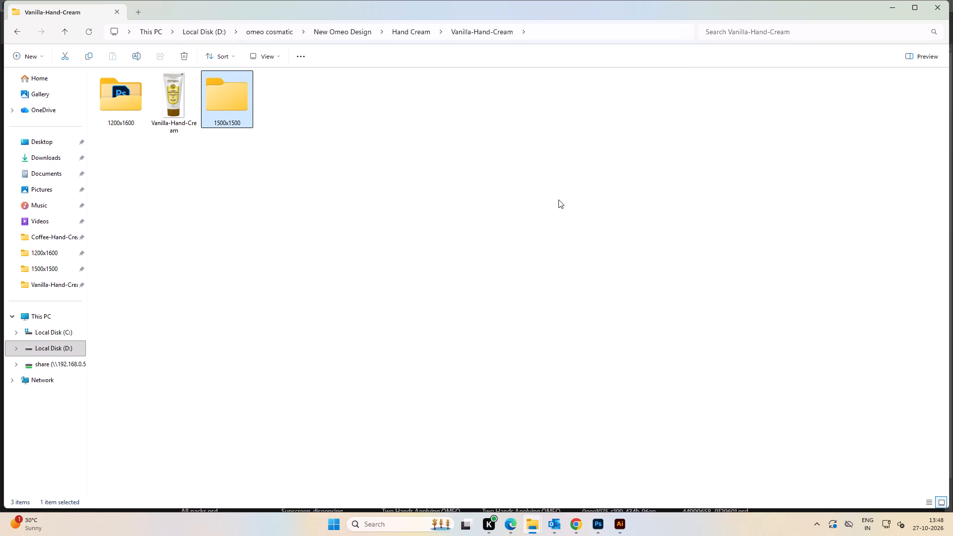
Open the All packs PSD from the Vanilla-Hand-Cream 1200x1600 folder in Photoshop, leaving File Explorer at the 1500x1500 folder.
left_click(558, 200)
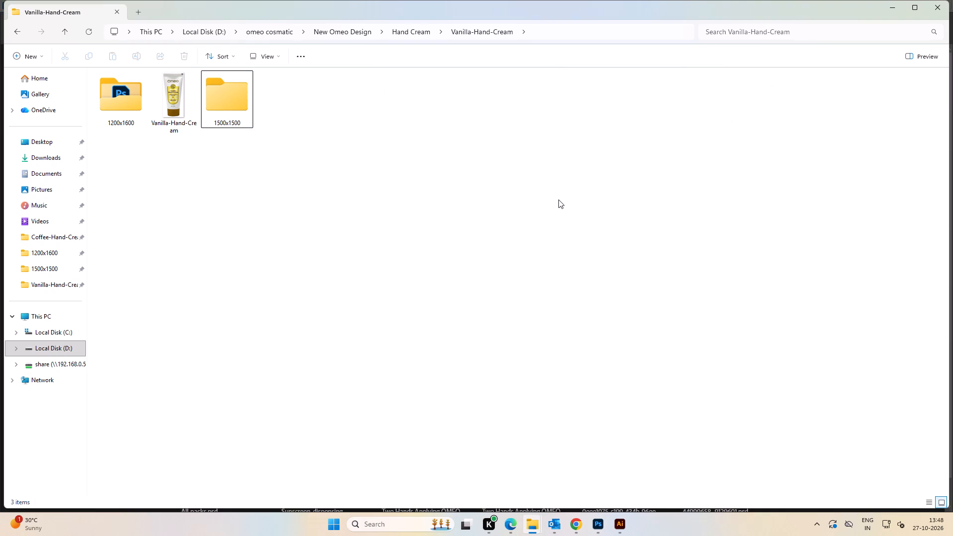
left_click(600, 529)
key("alt+Tab")
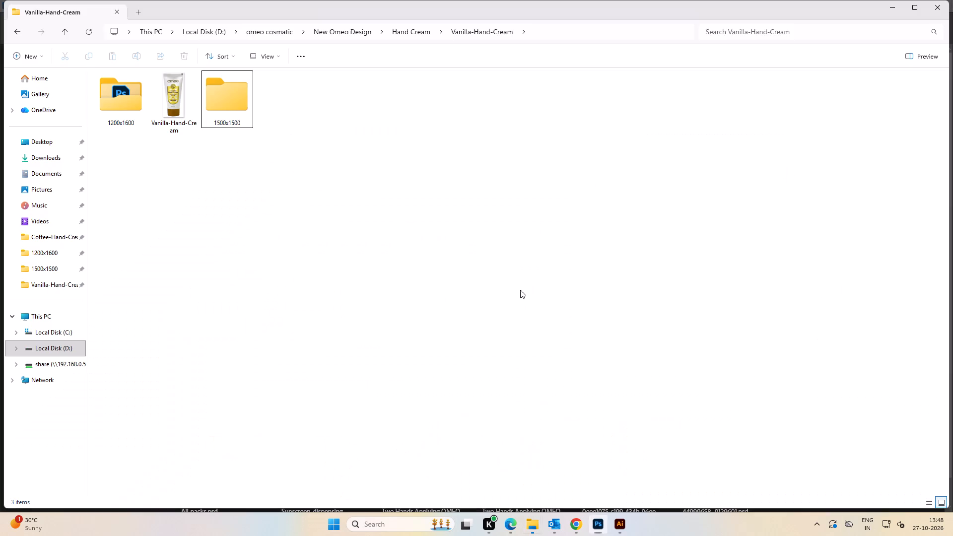
double_click(136, 88)
double_click(650, 112)
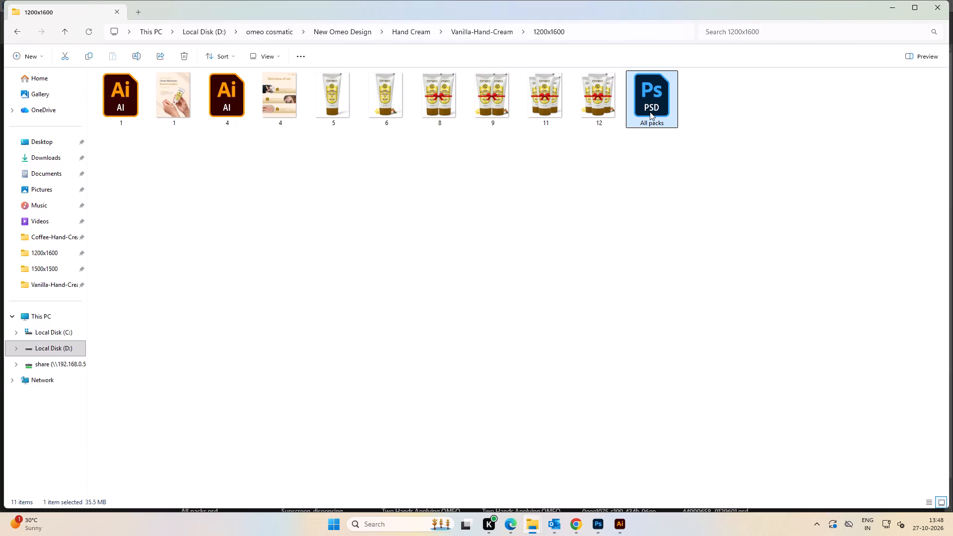
key("alt+Tab")
left_click(424, 182)
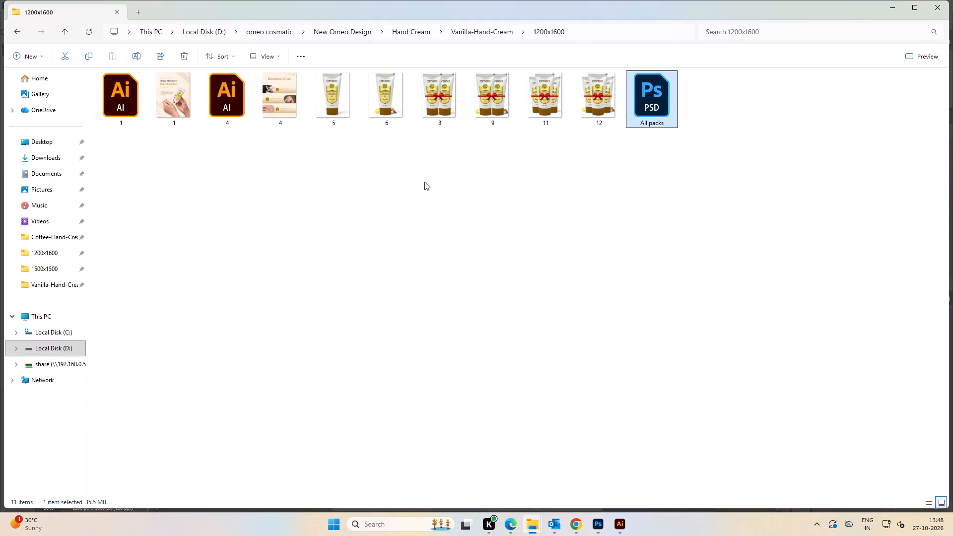
key("BackSpace")
double_click(184, 108)
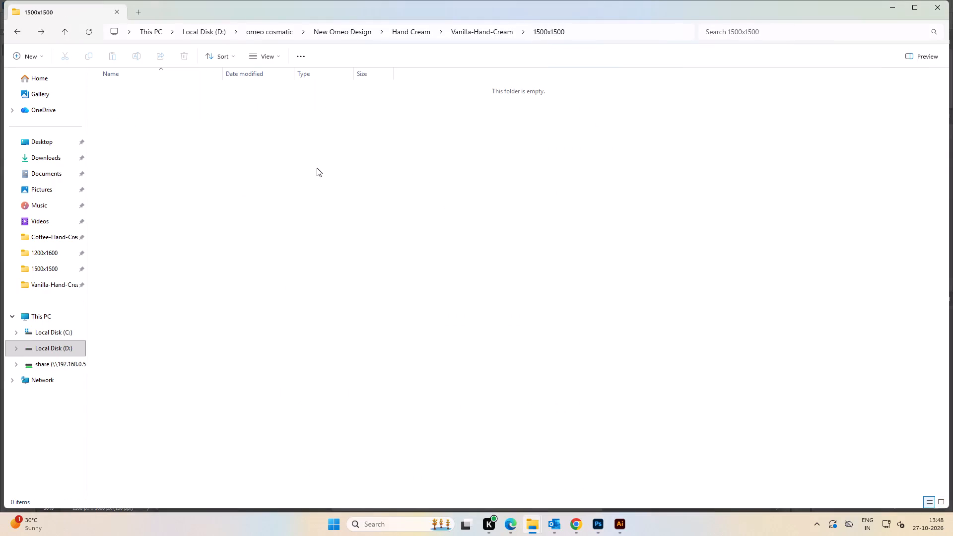
key("alt+Tab")
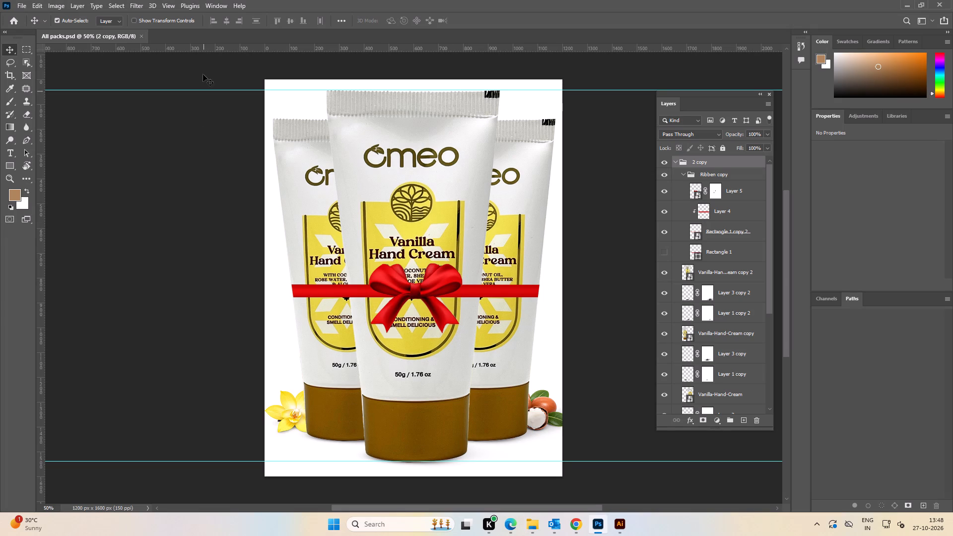
Create a new blank document from the recent 1500 x 1500 px, 150 ppi preset with a white background.
right_click(195, 32)
left_click(220, 84)
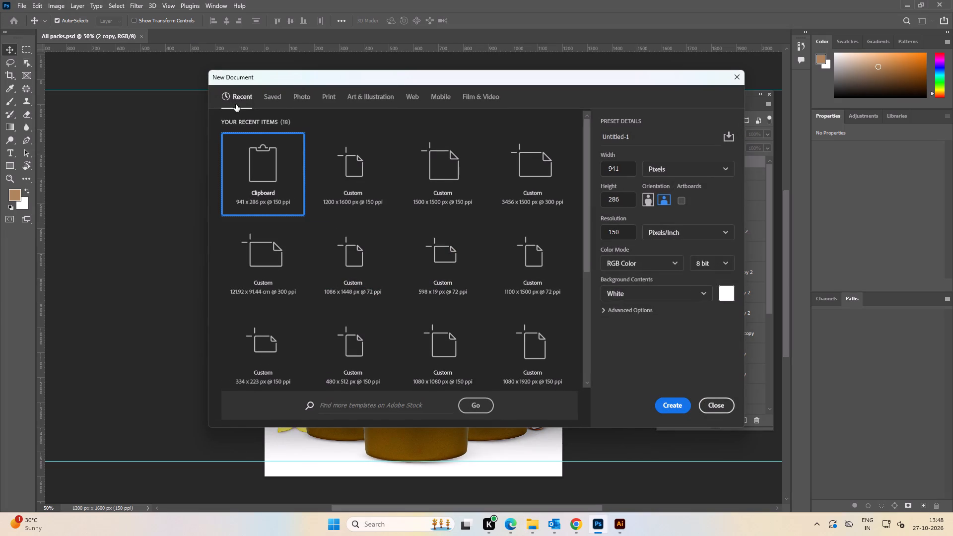
left_click(422, 181)
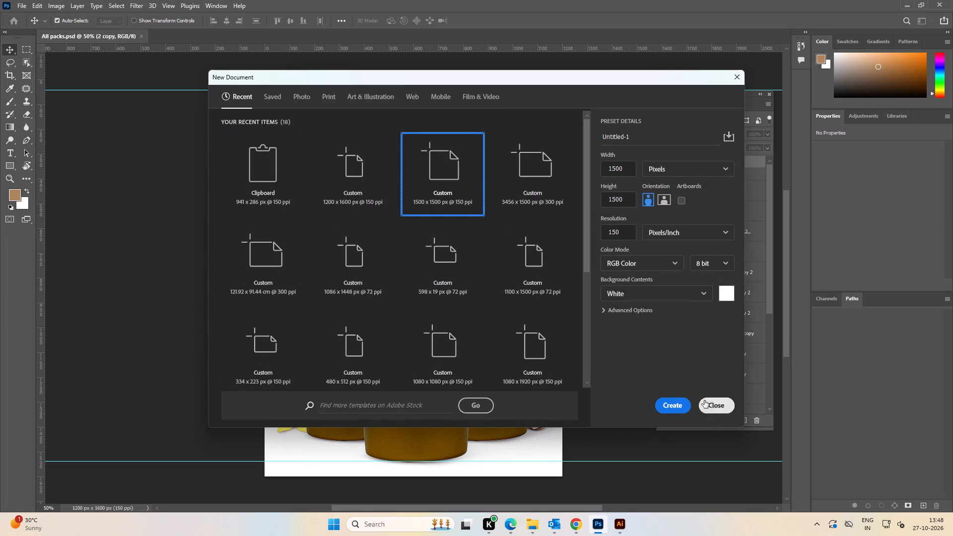
left_click(681, 410)
scroll(416, 247, "down", 4, "alt")
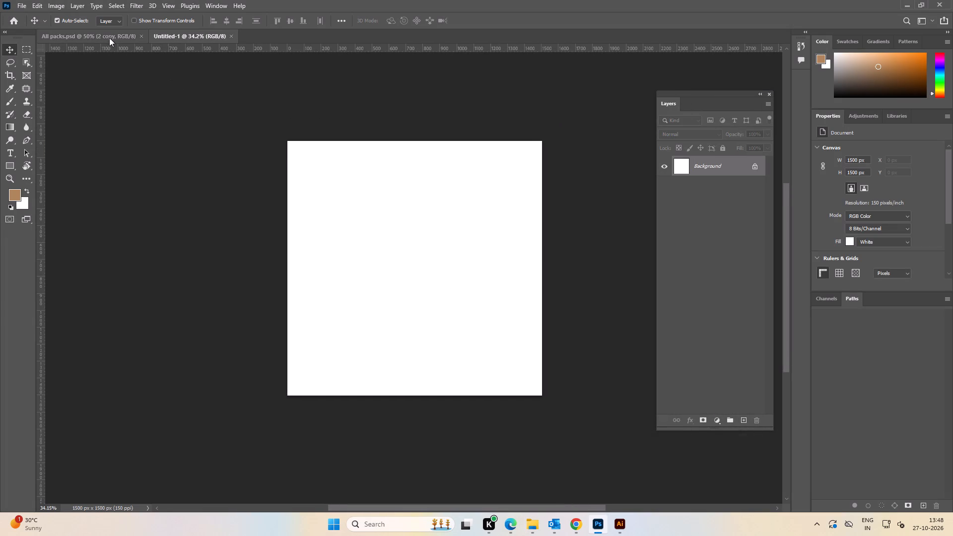
Copy the layer group 1 from All packs.psd into the new 1500 x 1500 document and make it visible.
left_click(109, 37)
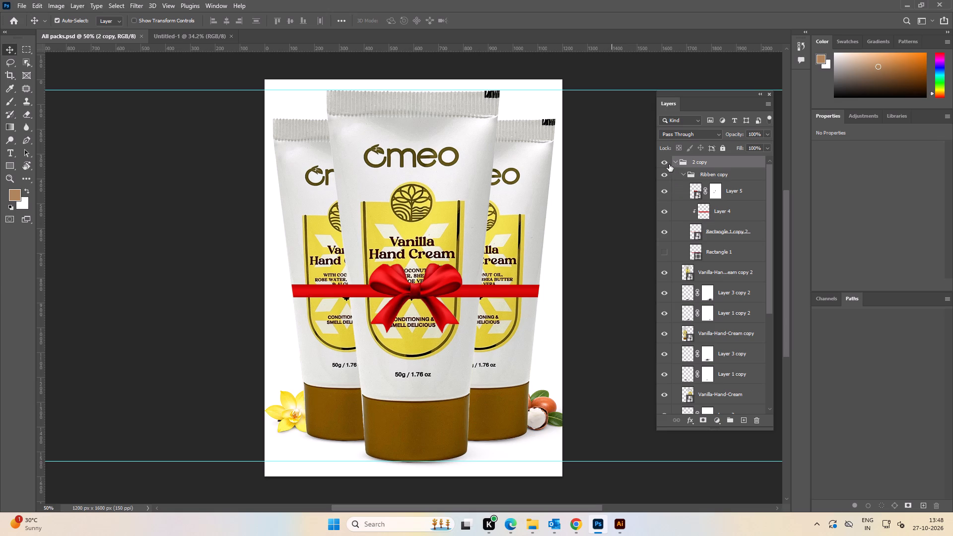
left_click(674, 161)
left_click(636, 168)
left_click(699, 187)
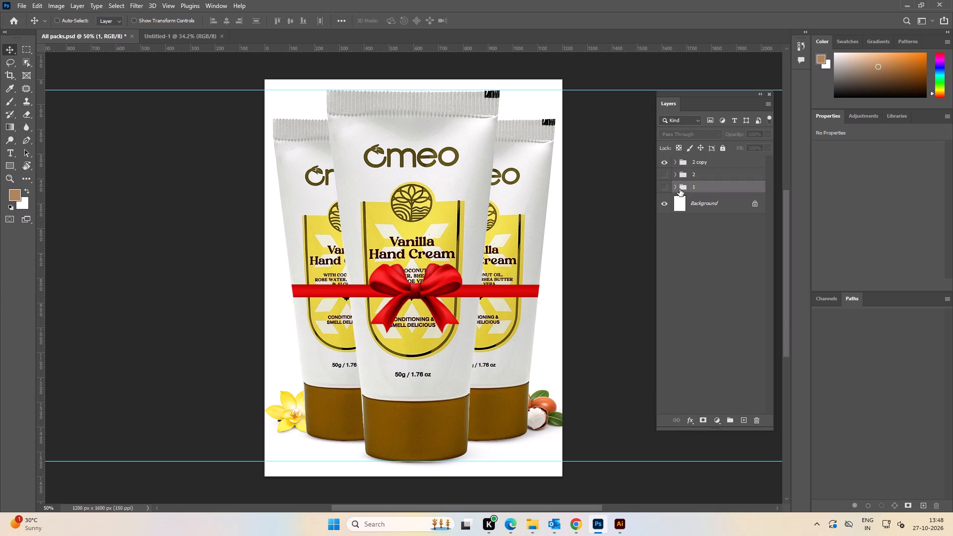
key("ctrl+c")
left_click(187, 37)
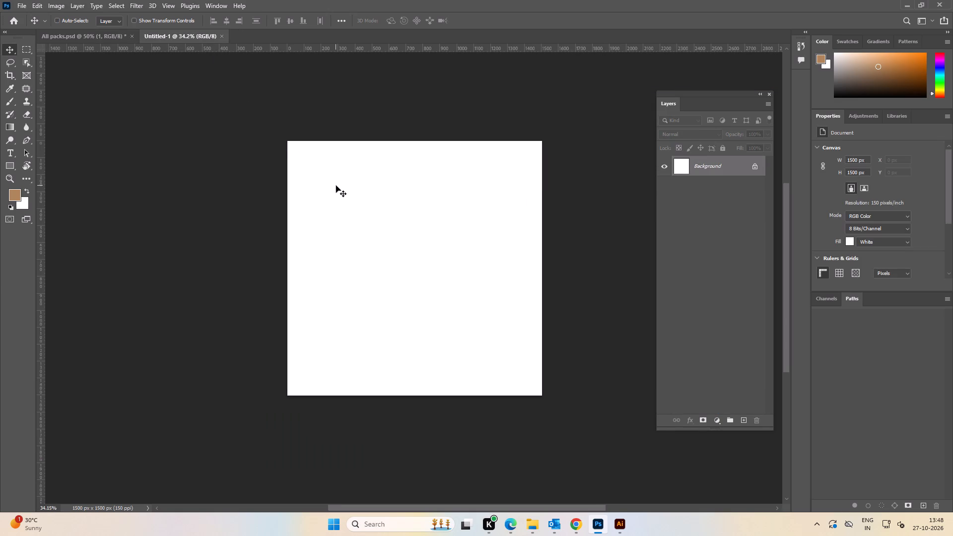
key("ctrl+v")
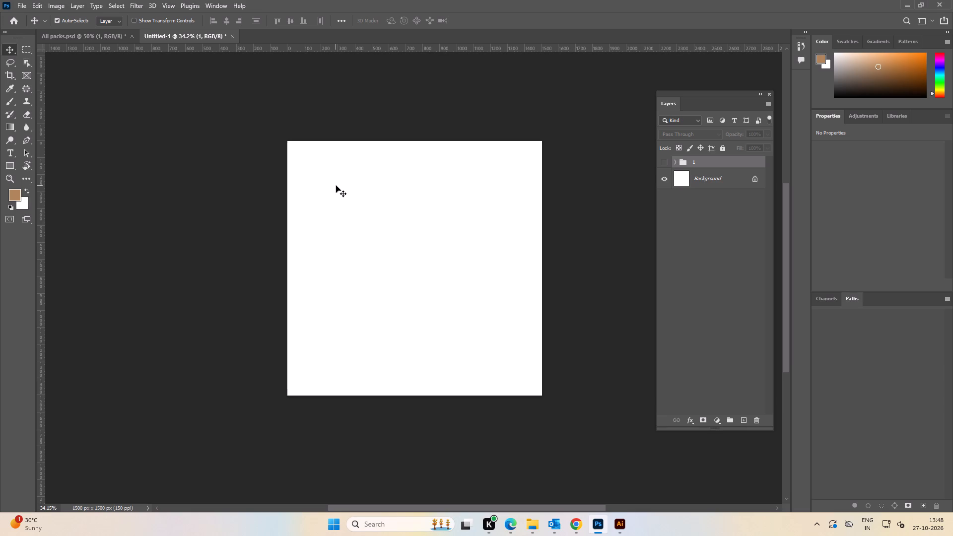
key("space")
key("space")
key("space")
left_click_drag(416, 251, 435, 268)
left_click(592, 273)
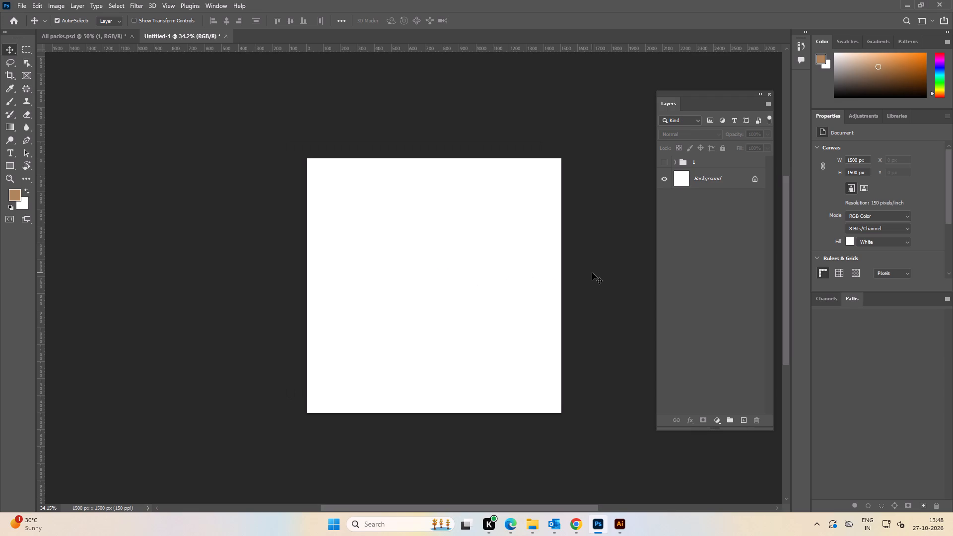
left_click(662, 162)
scroll(531, 246, "down", 2, "alt")
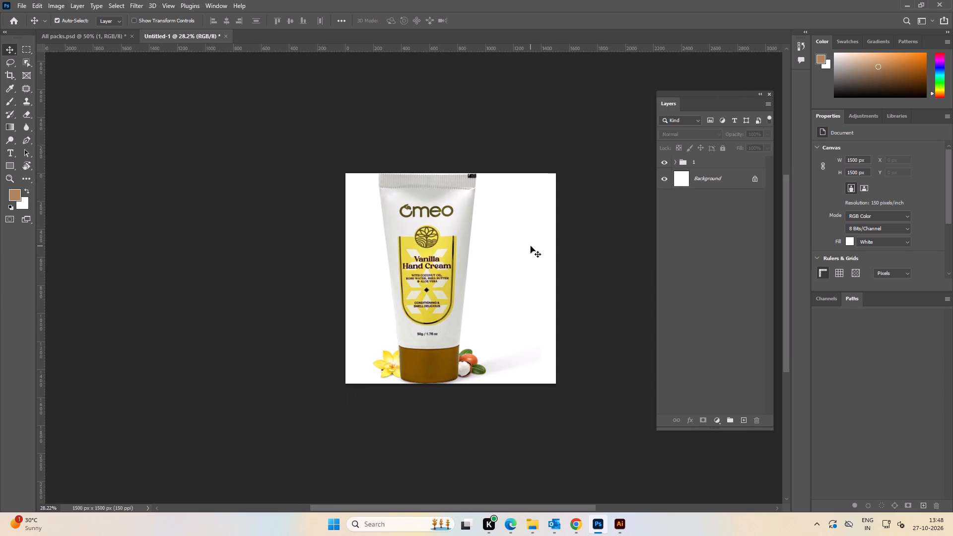
Select all layers inside group 1 and move them about 160 px horizontally to centre the tube on the canvas.
key("space")
key("space")
left_click_drag(531, 249, 510, 244)
left_click(579, 382)
left_click_drag(559, 423, 174, 79)
scroll(458, 223, "up", 3, "alt")
left_click_drag(413, 238, 443, 241)
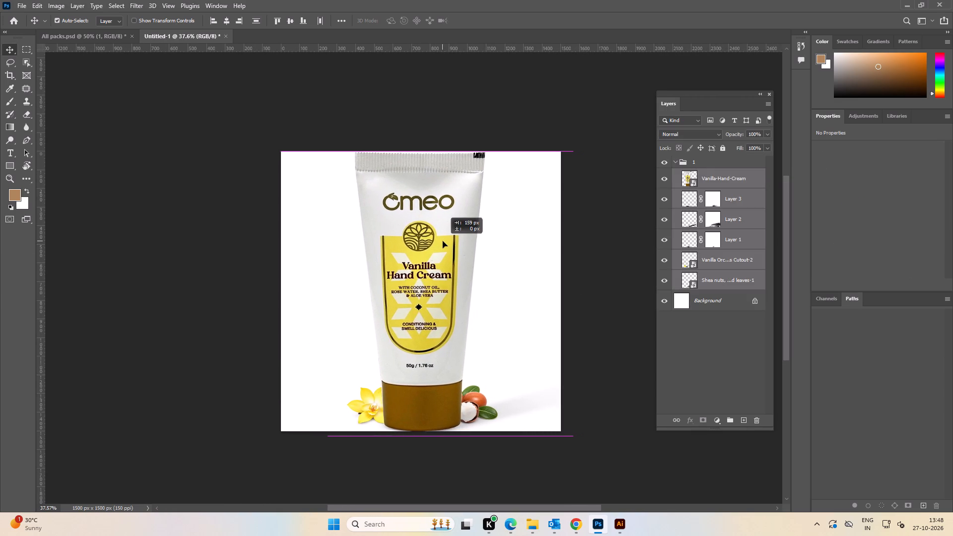
left_click_drag(443, 241, 444, 241)
key("ctrl+t")
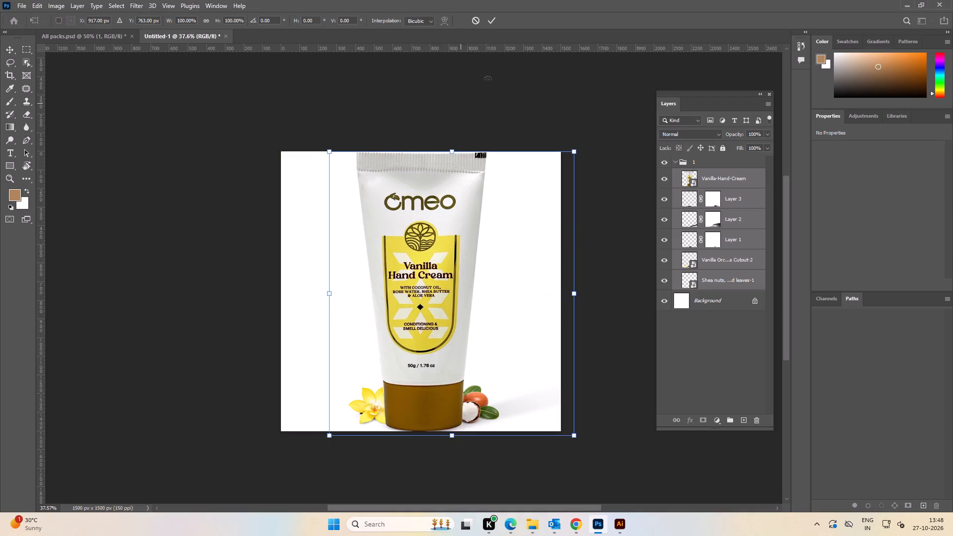
left_click(494, 19)
Hide group 1 and place image 5 from Mulberry-Hand-Cream's 1500x1500 folder into the document as a size reference.
left_click(676, 161)
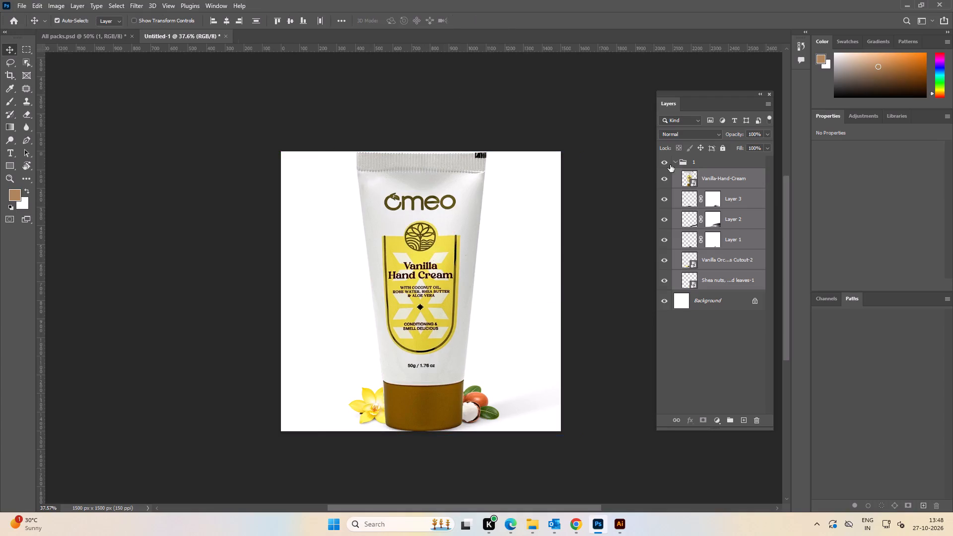
left_click(664, 164)
key("alt+Tab")
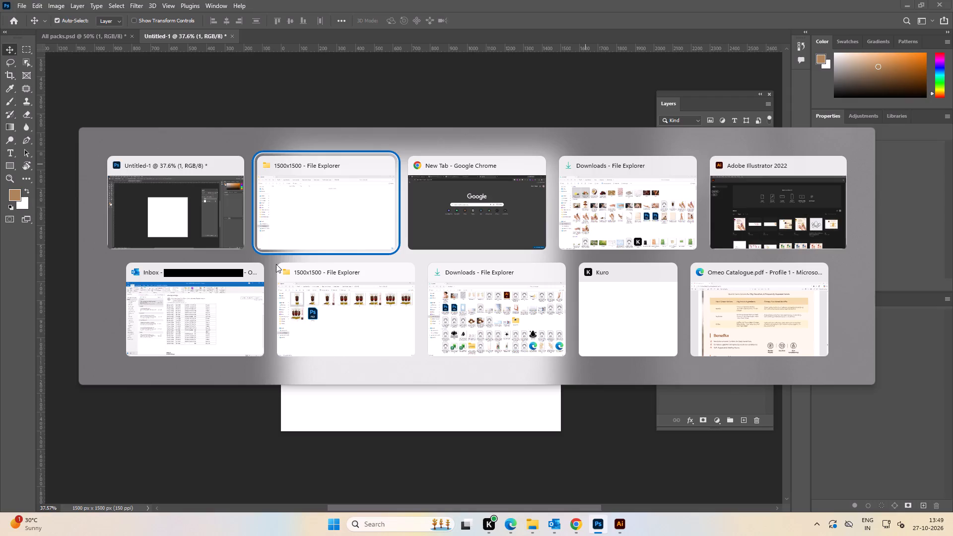
left_click(19, 31)
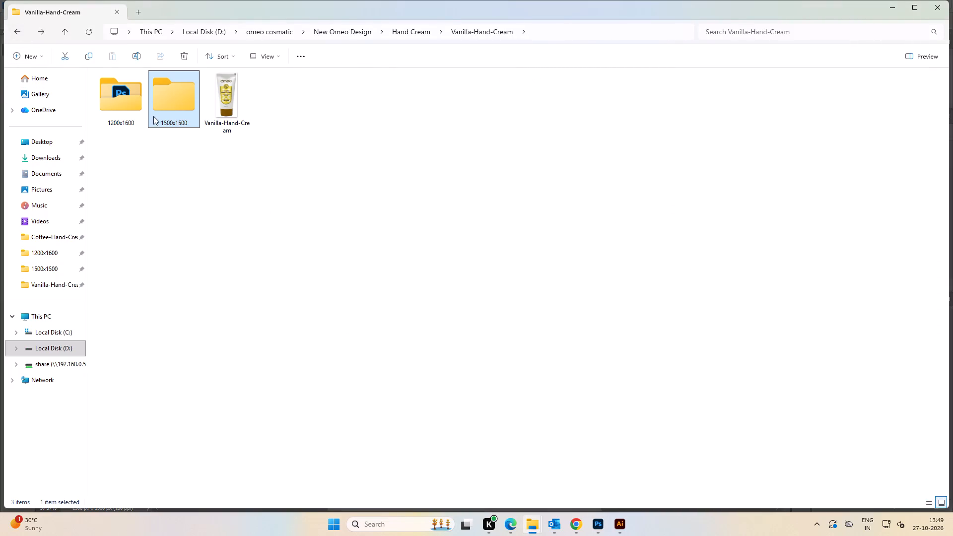
left_click_drag(222, 115, 484, 347)
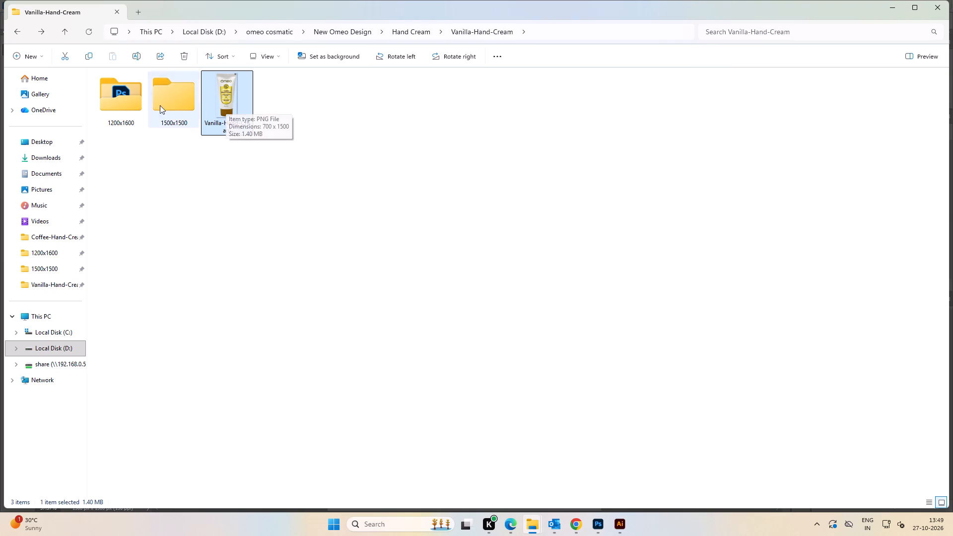
left_click(118, 104)
key("BackSpace")
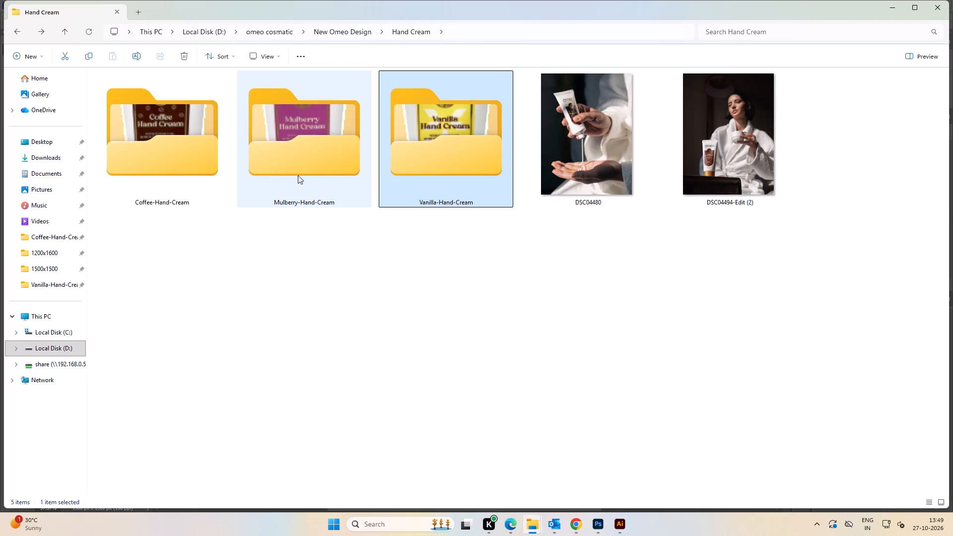
double_click(309, 155)
double_click(176, 102)
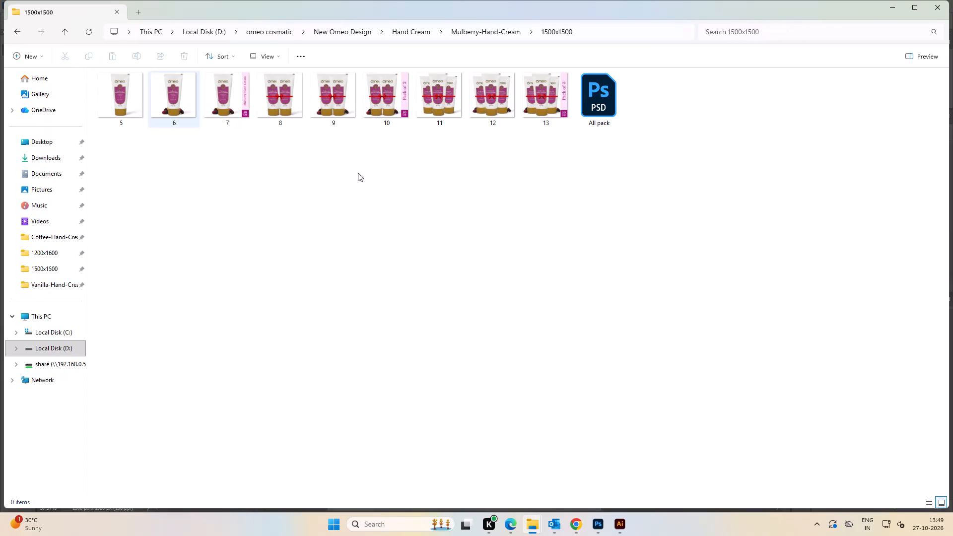
left_click_drag(127, 103, 601, 523)
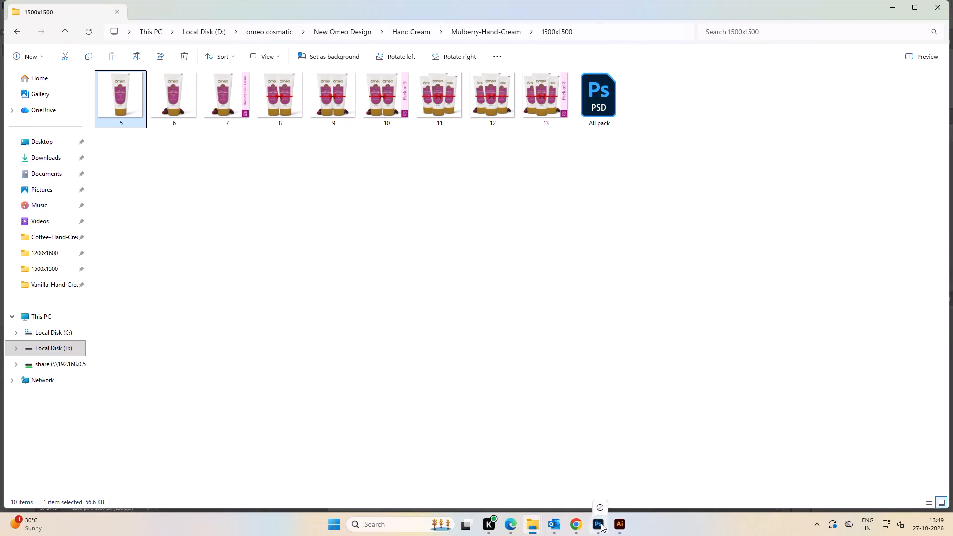
left_click_drag(601, 523, 396, 237)
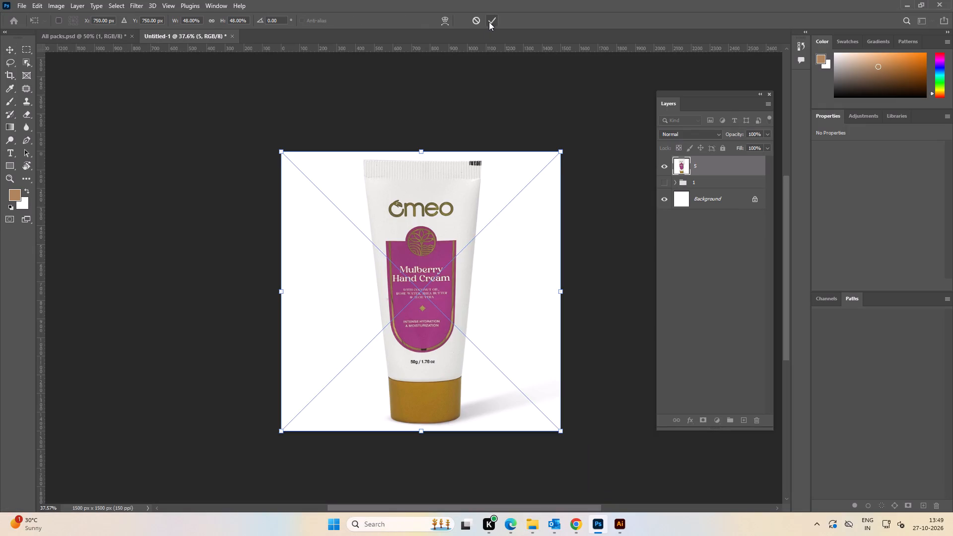
left_click(489, 22)
Add horizontal guides at the top and bottom edges of the Mulberry tube, and delete the placed reference image.
left_click_drag(470, 49, 496, 159)
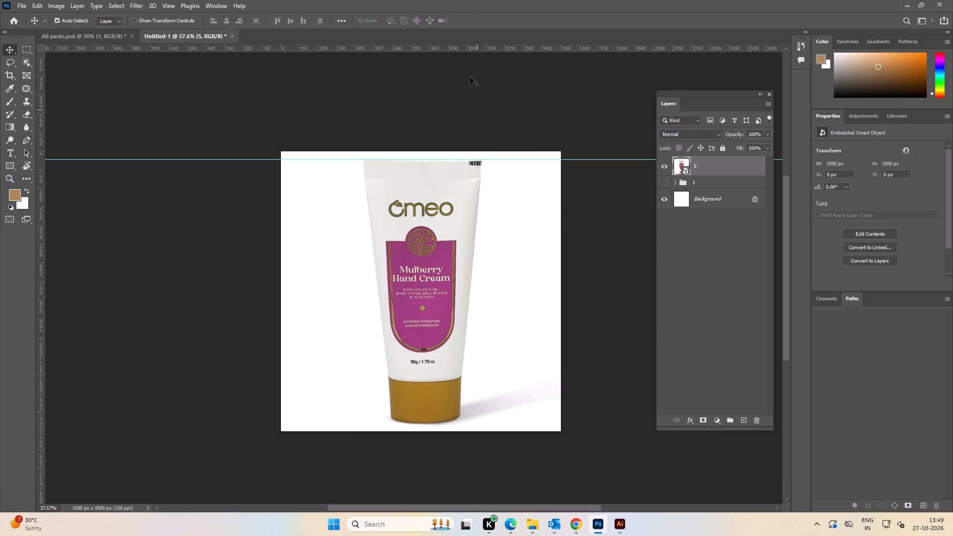
left_click_drag(464, 50, 522, 425)
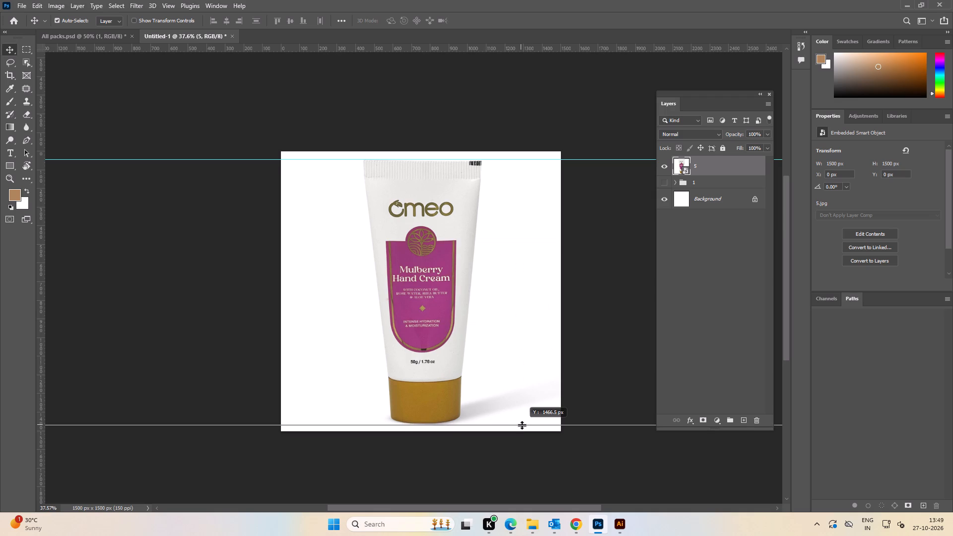
left_click_drag(522, 425, 519, 424)
left_click(433, 317)
key("Delete")
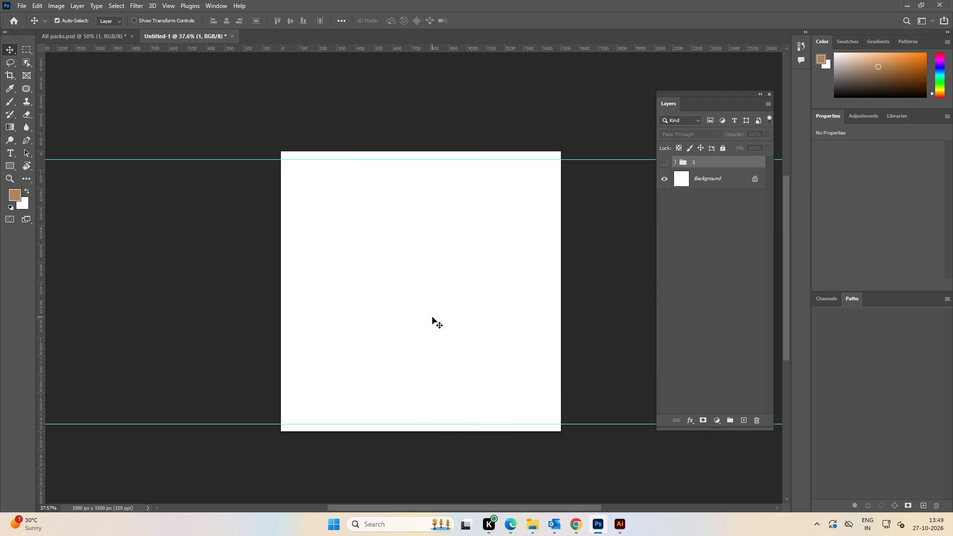
Show group 1 and scale it proportionally to about 95.19% so the Vanilla tube fits between the two guides.
left_click(667, 164)
key("space")
key("space")
key("space")
key("space")
left_click_drag(523, 228, 495, 220)
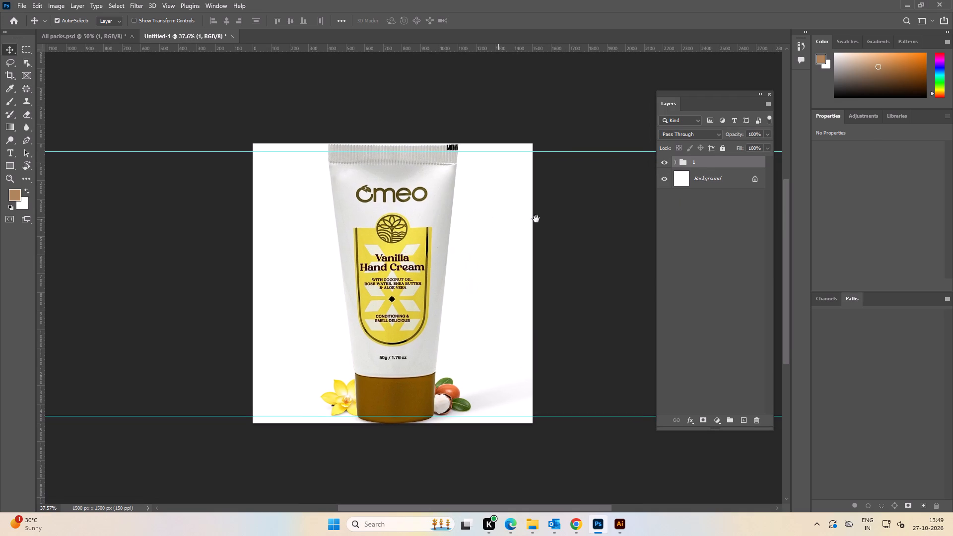
key("ctrl+t")
left_click_drag(423, 143, 424, 148, "shift")
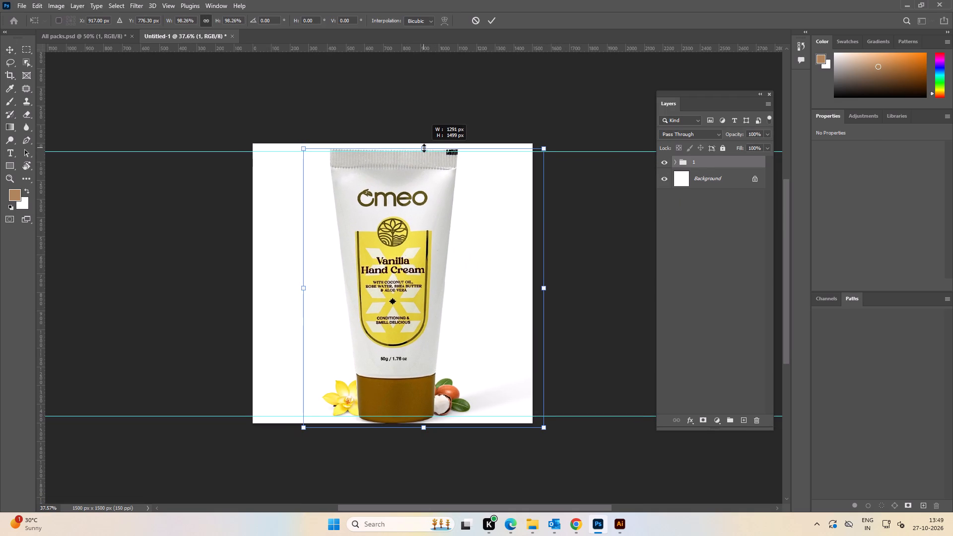
left_click_drag(424, 148, 424, 150, "shift")
key("space")
key("space")
key("space")
left_click_drag(394, 311, 386, 202)
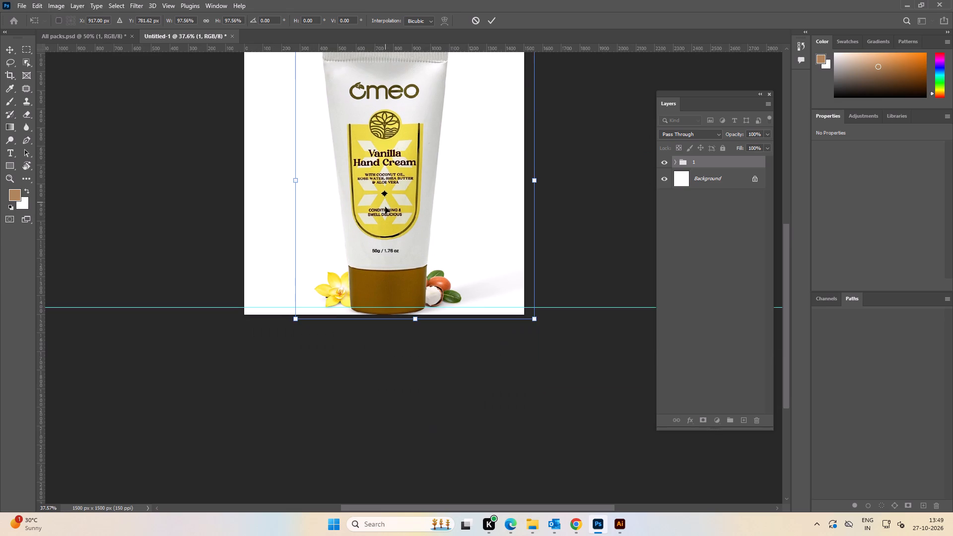
scroll(381, 351, "up", 12, "alt")
left_click(402, 362)
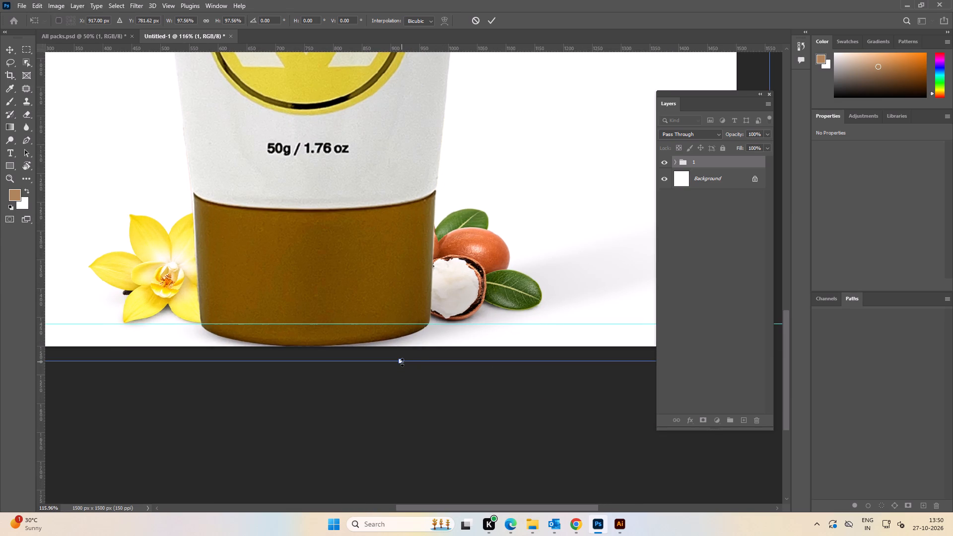
left_click_drag(402, 362, 403, 341, "shift")
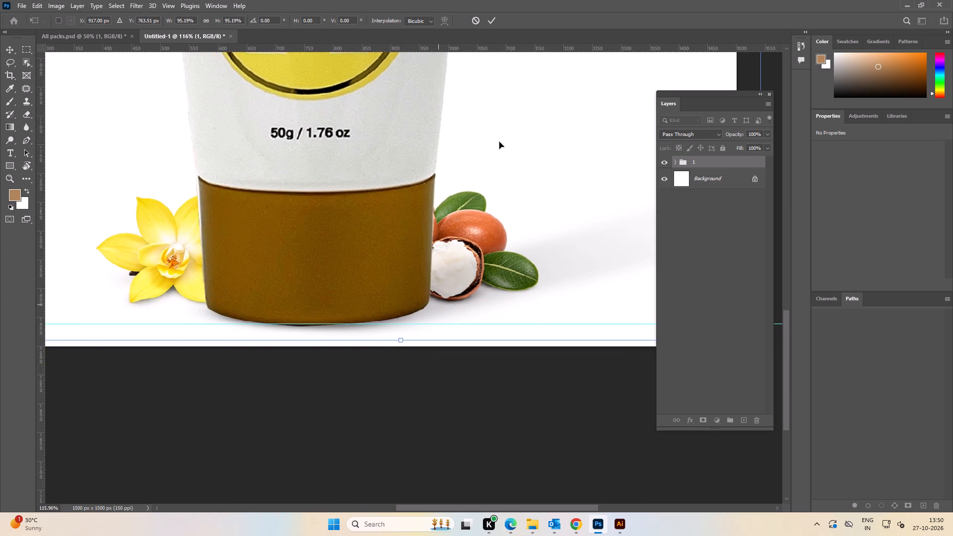
left_click(494, 21)
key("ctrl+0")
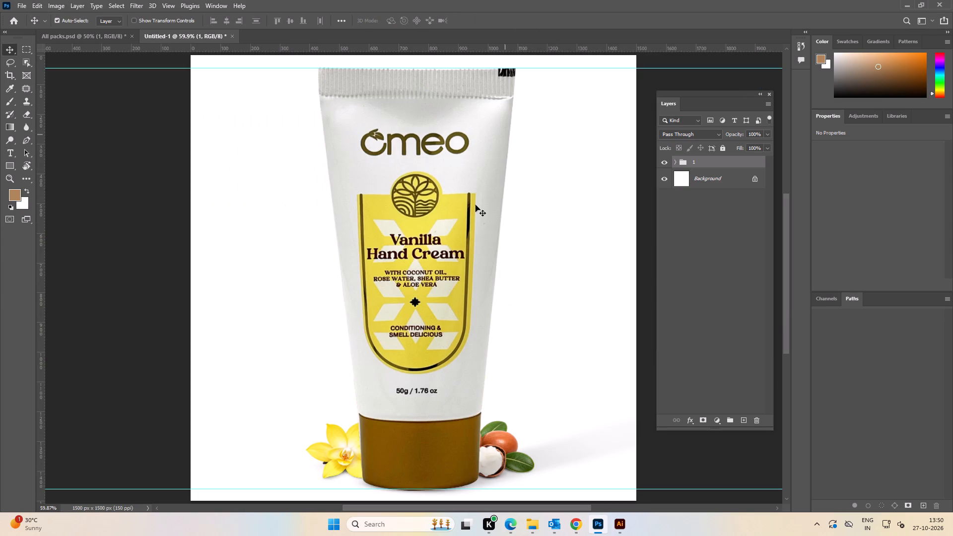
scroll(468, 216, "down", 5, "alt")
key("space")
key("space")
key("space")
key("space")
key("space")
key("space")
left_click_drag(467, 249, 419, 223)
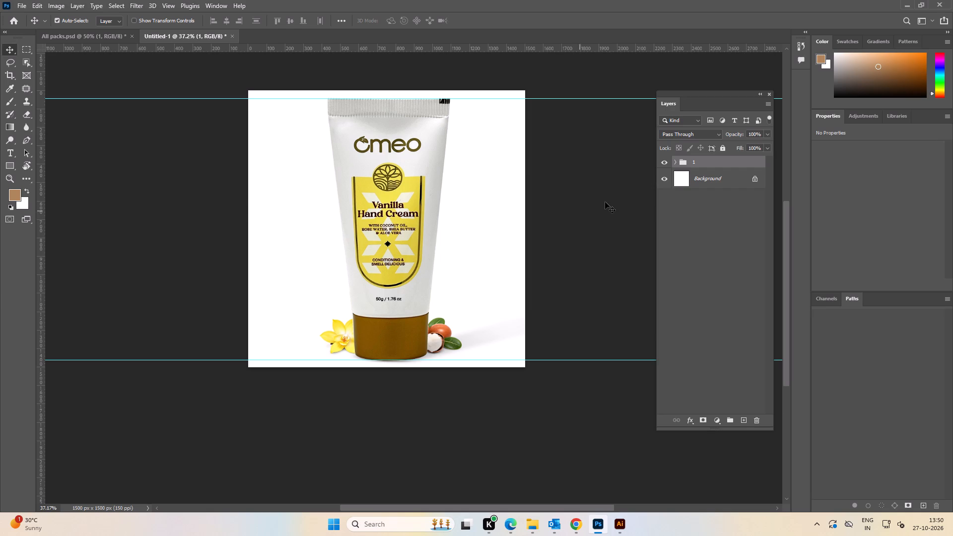
Nudge group 1 slightly to the left so the Vanilla tube sits centred on the canvas.
double_click(606, 201)
left_click(682, 162)
key("Left")
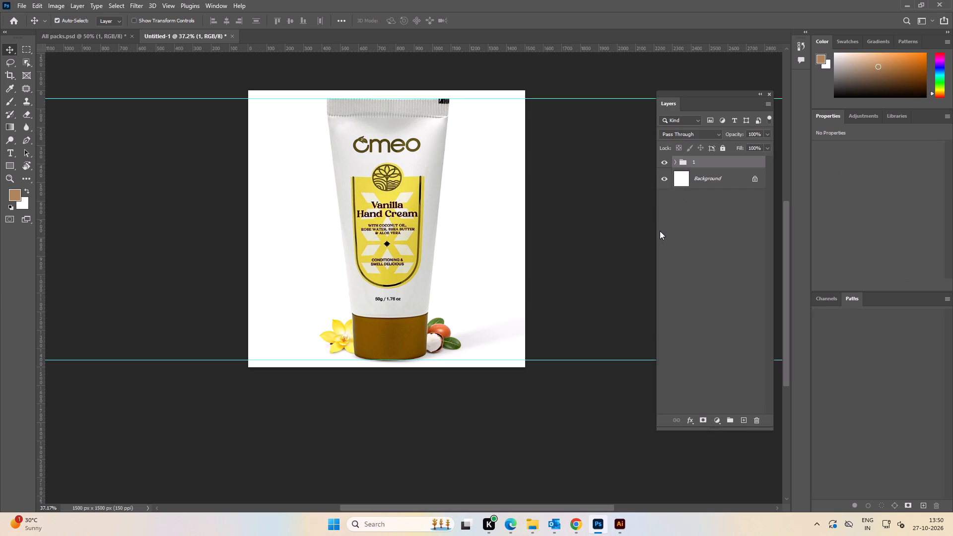
double_click(572, 221)
scroll(572, 221, "down", 2, "alt")
key("space")
left_click(574, 220)
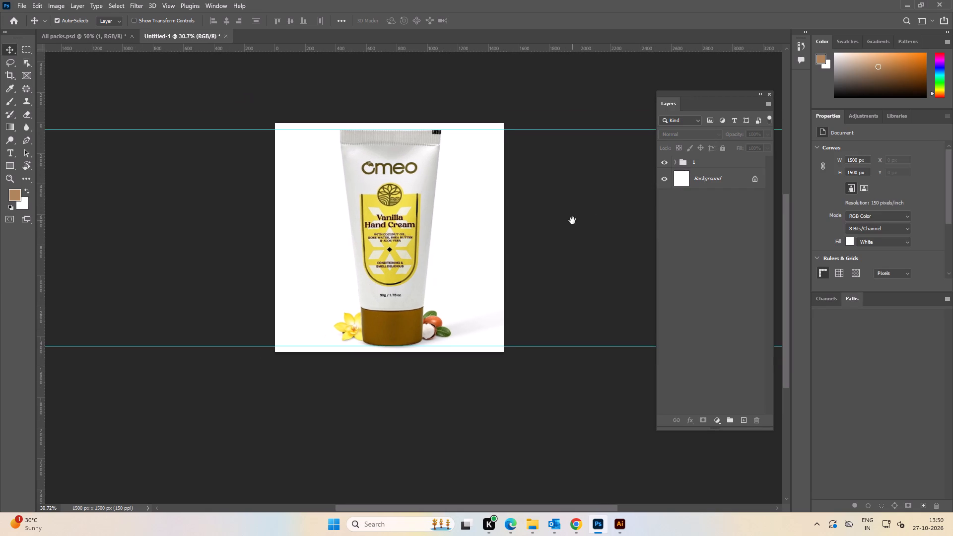
double_click(572, 220)
left_click(590, 212)
left_click(430, 311)
Hide the shea nuts and vanilla orchid layers in group 1 and export the image as JPG 5 into Vanilla-Hand-Cream's 1500x1500 folder.
left_click(674, 162)
left_click(666, 279)
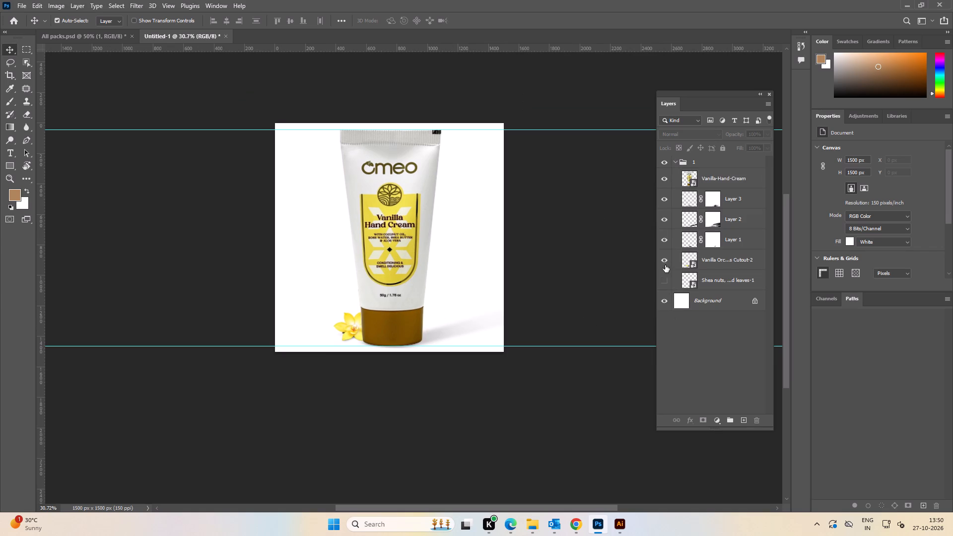
left_click(666, 261)
key("ctrl+alt+shift+w")
left_click(622, 419)
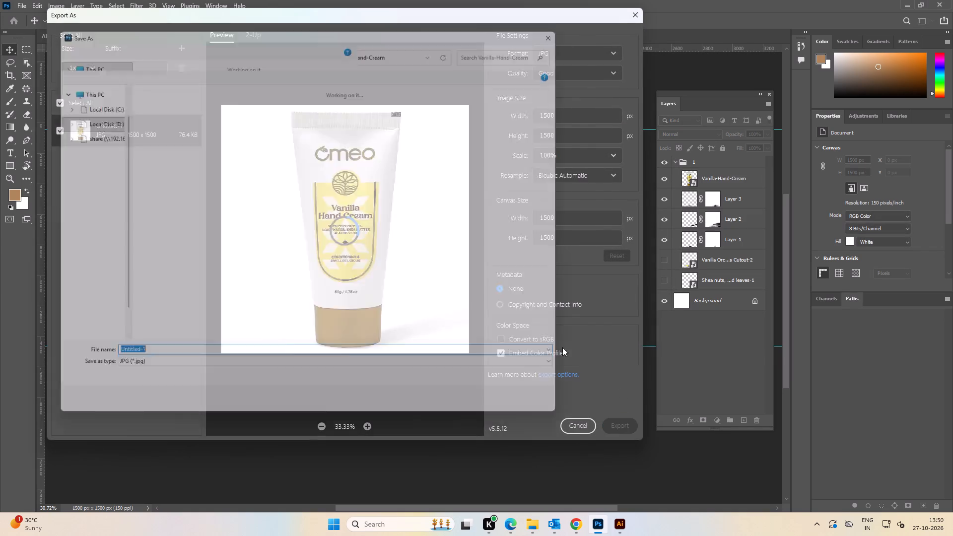
double_click(211, 111)
left_click(246, 366)
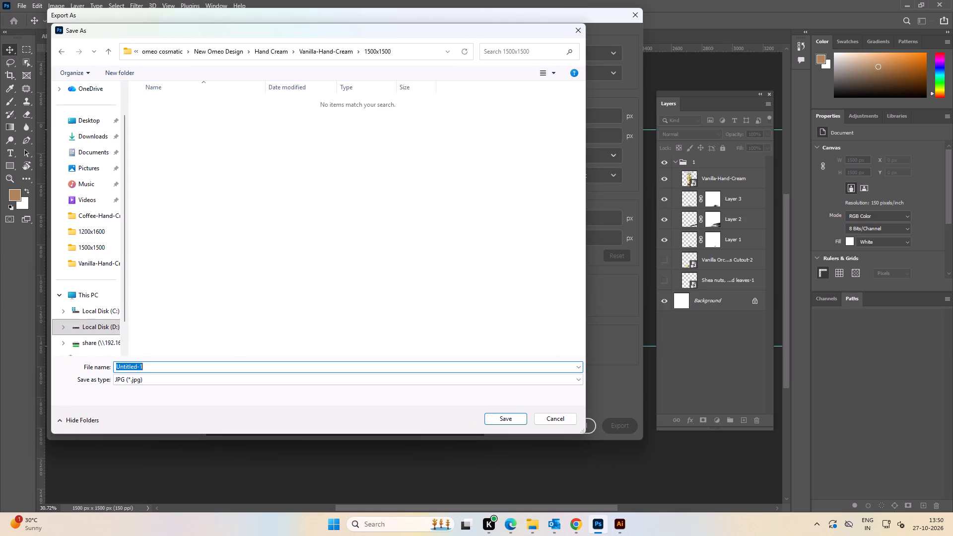
key("5")
key("Return")
Restore the visibility of both ingredient layers and export the image as JPG 6 into the same 1500x1500 folder.
key("ctrl+z")
key("ctrl+z")
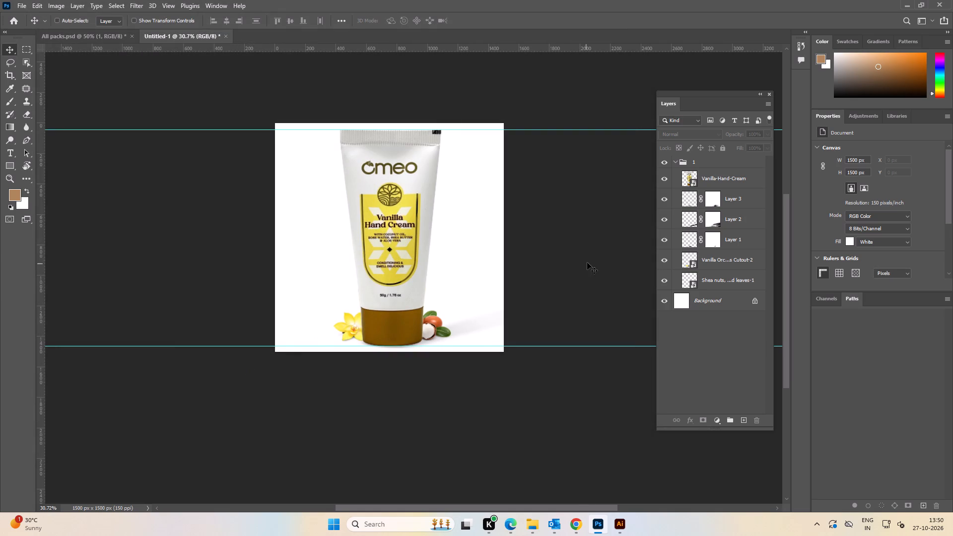
left_click(587, 263)
key("ctrl+alt+shift+w")
left_click(616, 426)
key("6")
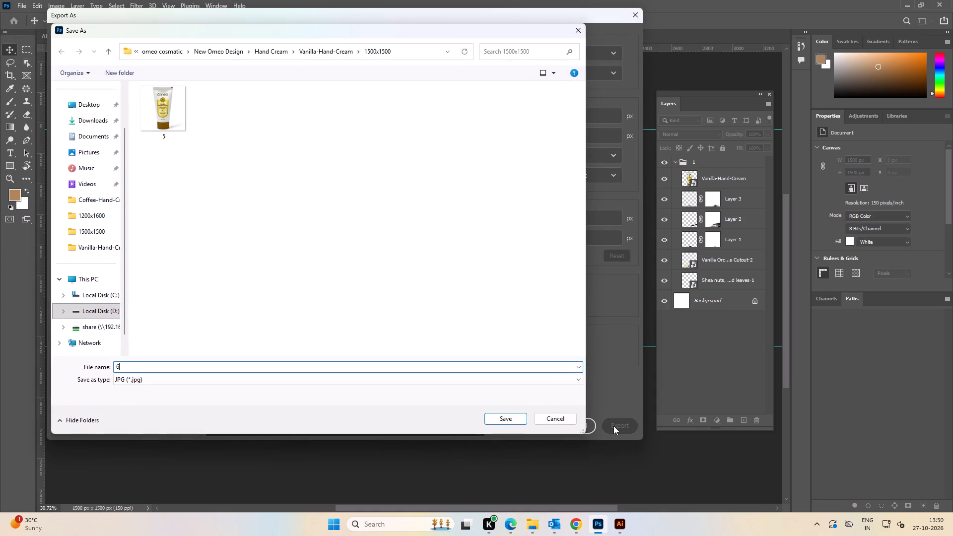
key("Return")
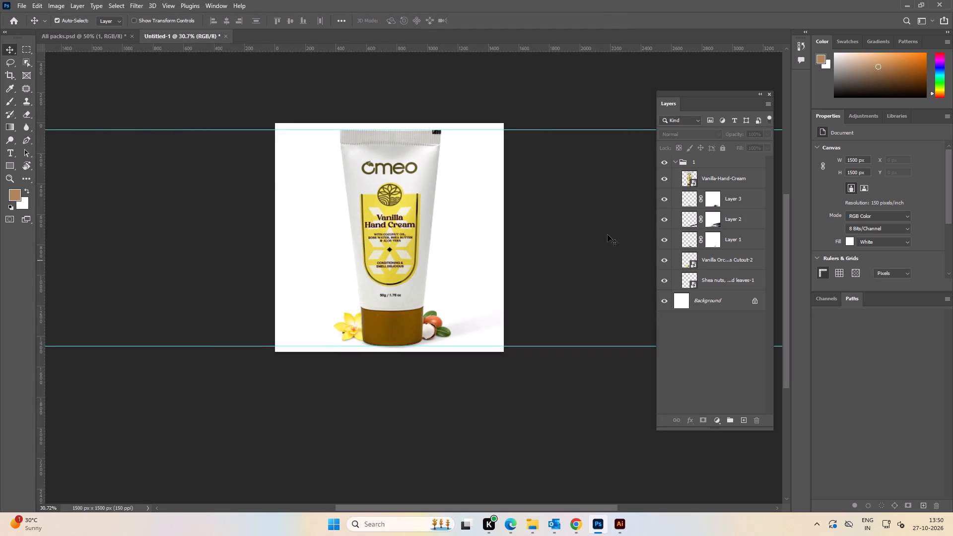
Hide group 1, duplicate it, and make the duplicate group visible.
left_click(677, 161)
left_click(621, 176)
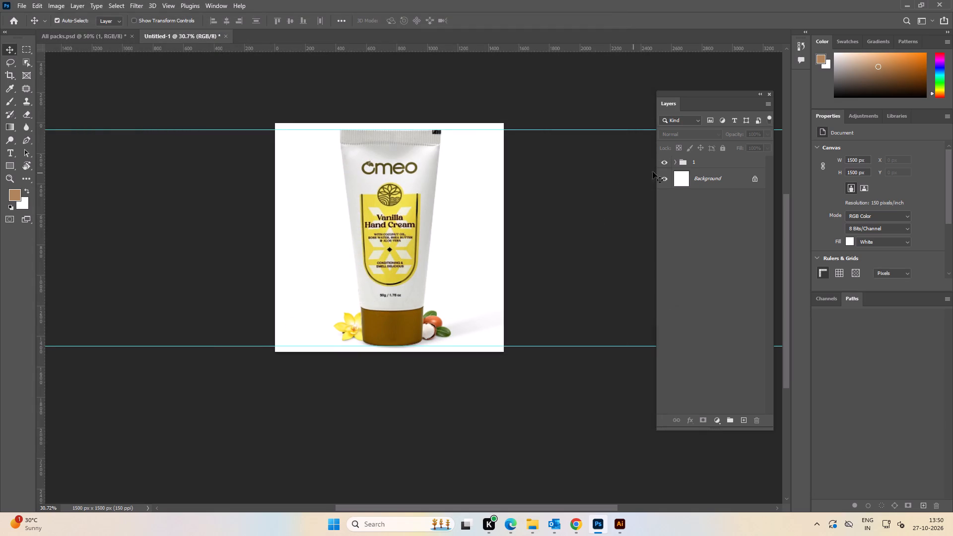
double_click(664, 164)
left_click(662, 165)
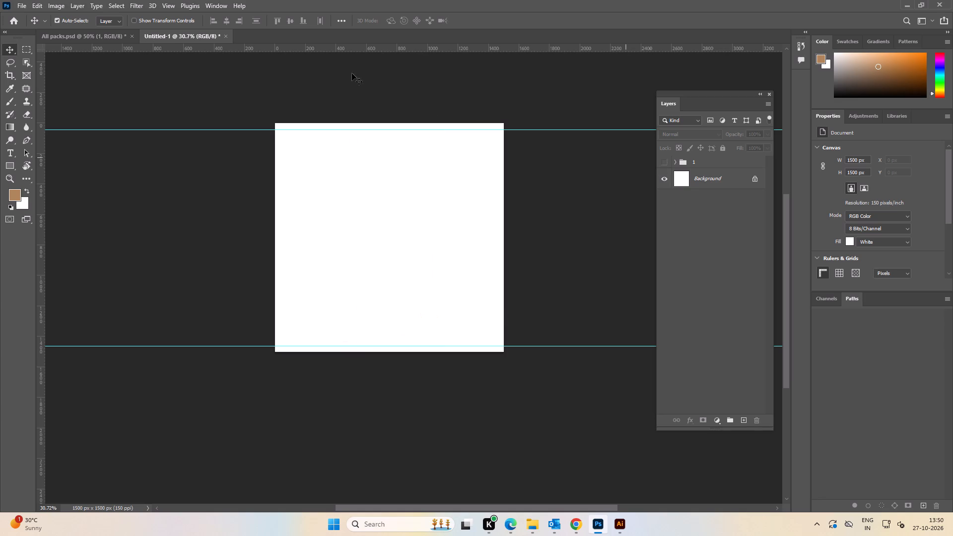
left_click(90, 39)
left_click(176, 33)
left_click(701, 163)
key("ctrl+j")
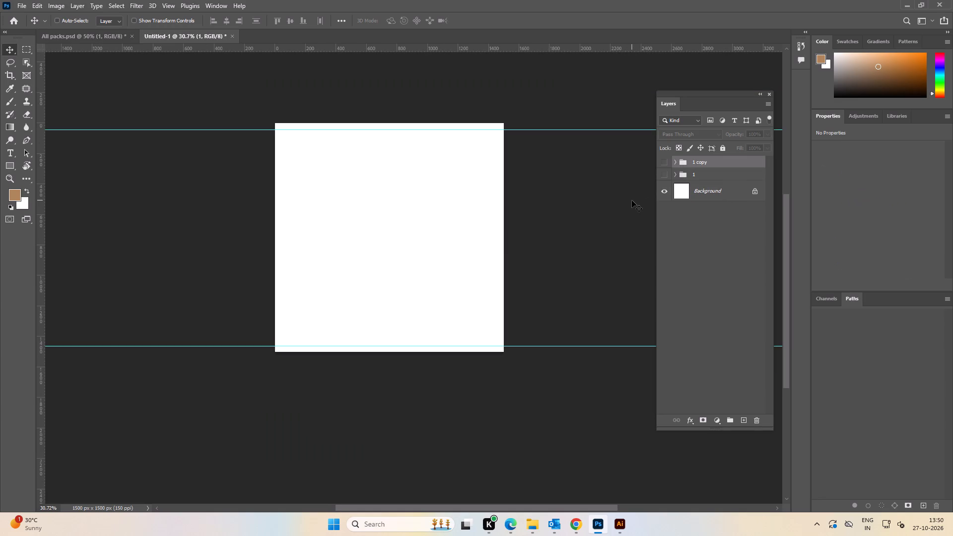
left_click(665, 163)
Select all layers inside group 1 copy and move them 120 px to the left to make room for a side strip.
key("space")
left_click(564, 211)
left_click_drag(550, 364, 261, 116)
key("shift+Left")
key("shift+Left")
key("shift+Left")
key("shift+Left")
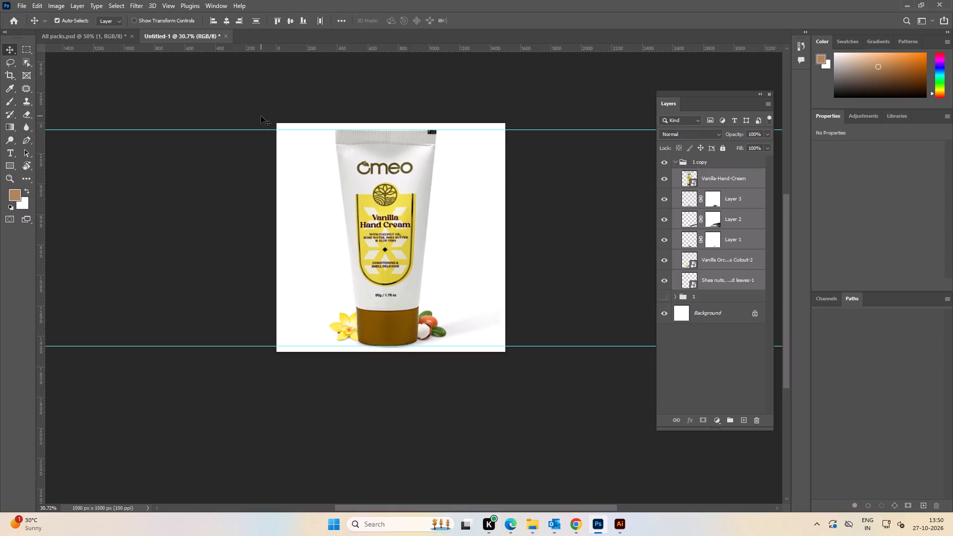
key("shift+Left")
key("shift+Left")
key("shift+Left")
key("shift+Left")
key("shift+Left")
key("shift+Left")
key("shift+Left")
key("shift+Left")
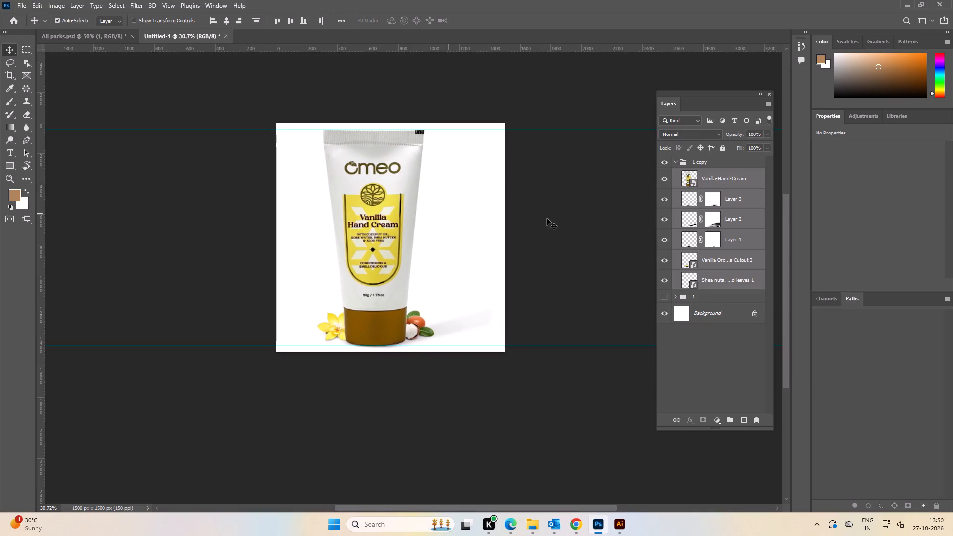
left_click(575, 216)
Open the Mulberry Hand Cream document All pack.psd from its 1500x1500 folder.
key("alt+Tab")
left_click(490, 216)
double_click(610, 94)
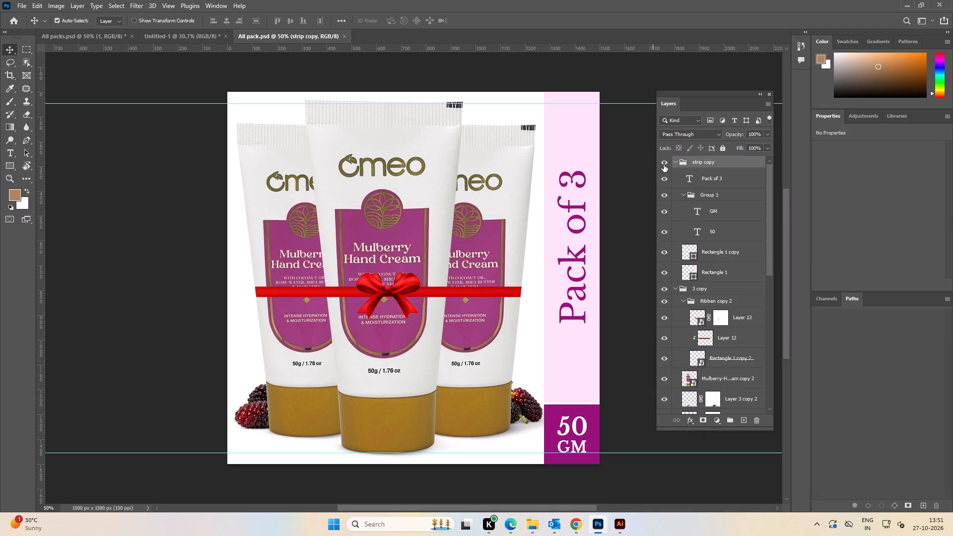
Move the strip copy group into the 3 copy group in All pack.psd.
left_click(675, 162)
left_click(667, 162)
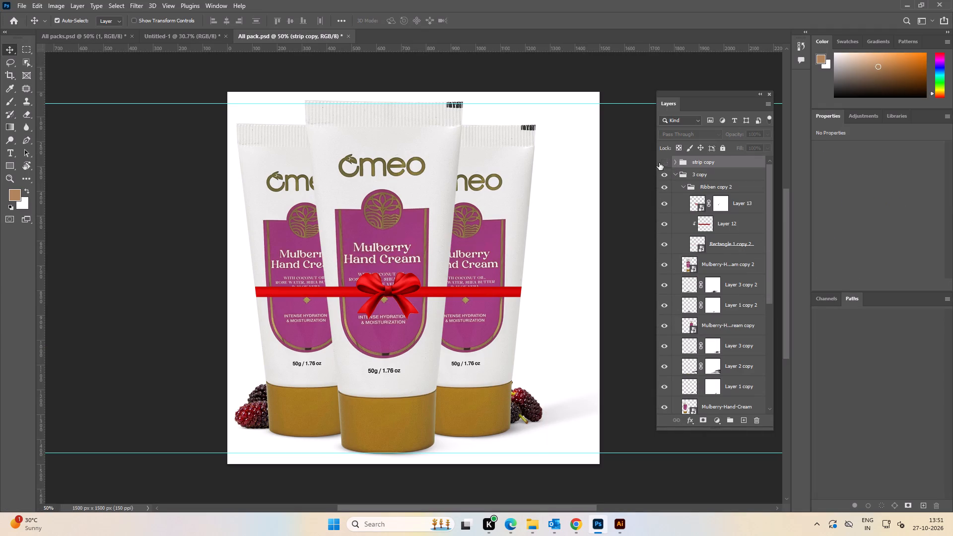
left_click(659, 163)
left_click(677, 175)
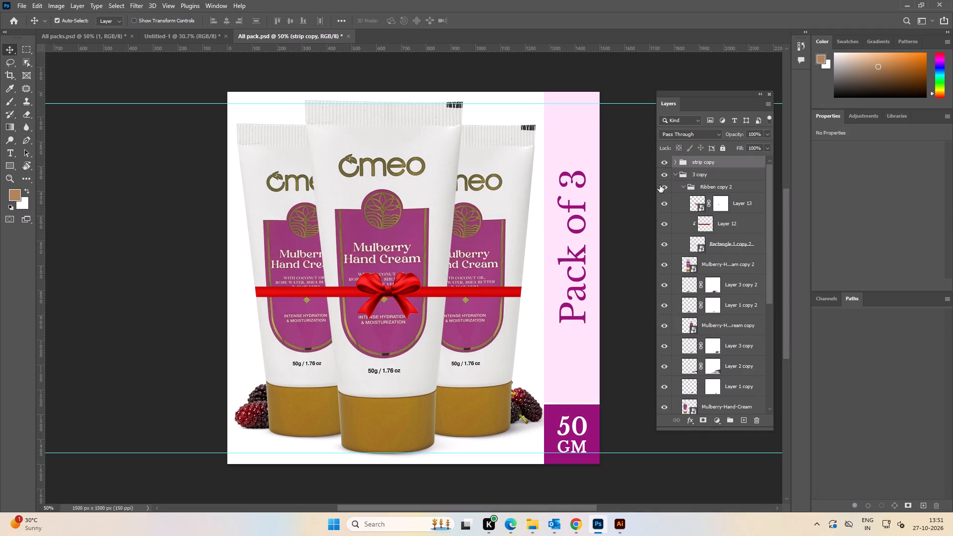
left_click(644, 177)
left_click_drag(697, 158, 702, 171)
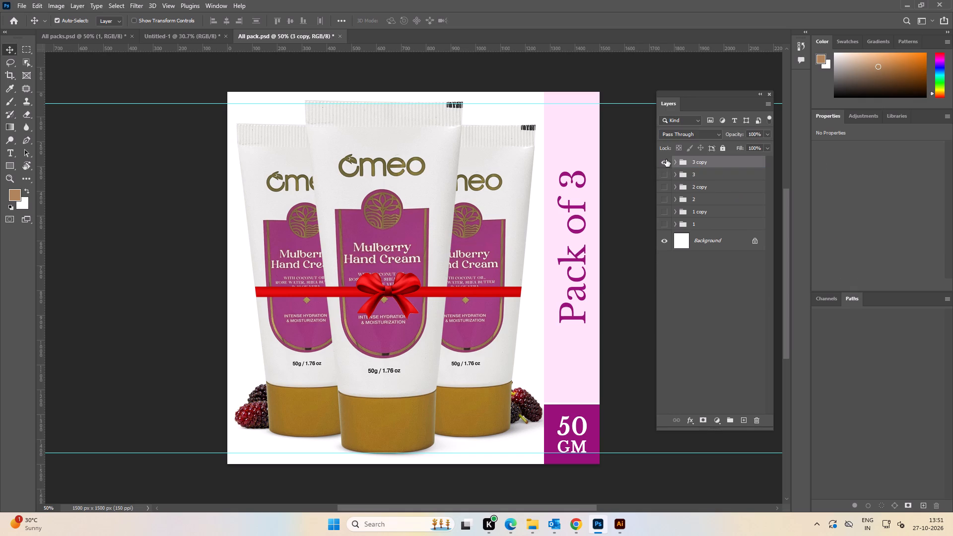
Hide group 3 copy, show group 1 copy, and copy its strip group into the Untitled-1 document.
left_click(666, 159)
left_click(666, 212)
left_click(676, 212)
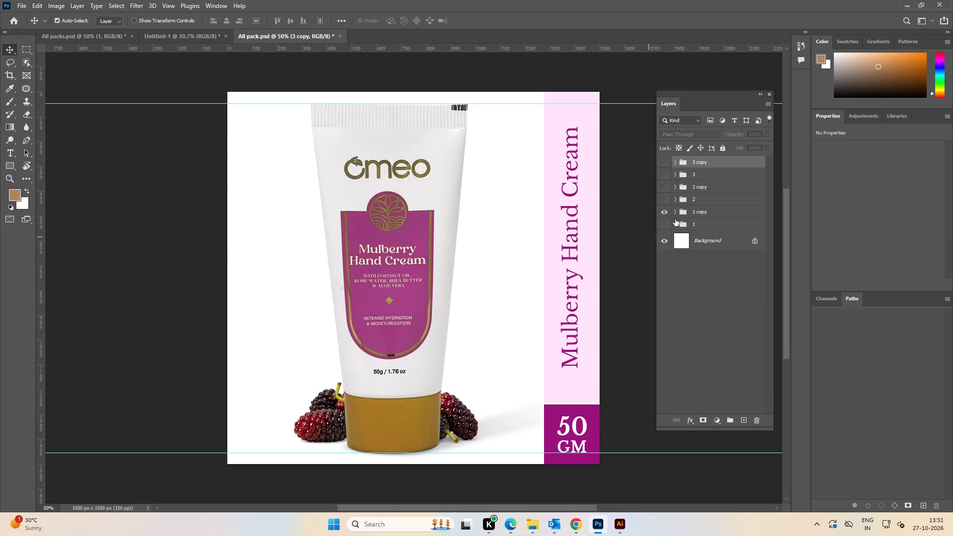
left_click(706, 227)
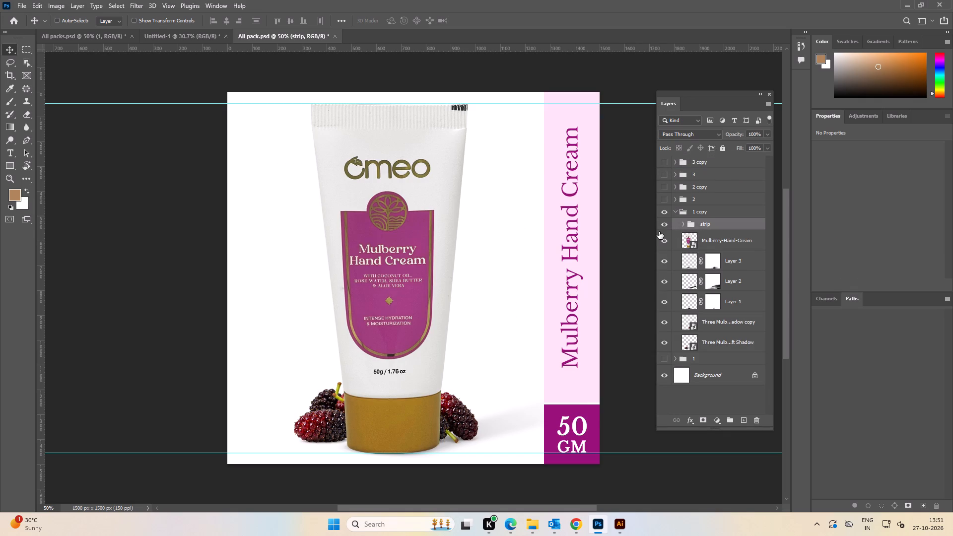
key("ctrl+c")
key("ctrl+c")
key("ctrl+c")
key("ctrl+c")
key("ctrl+c")
key("ctrl+c")
key("ctrl+c")
left_click(630, 184)
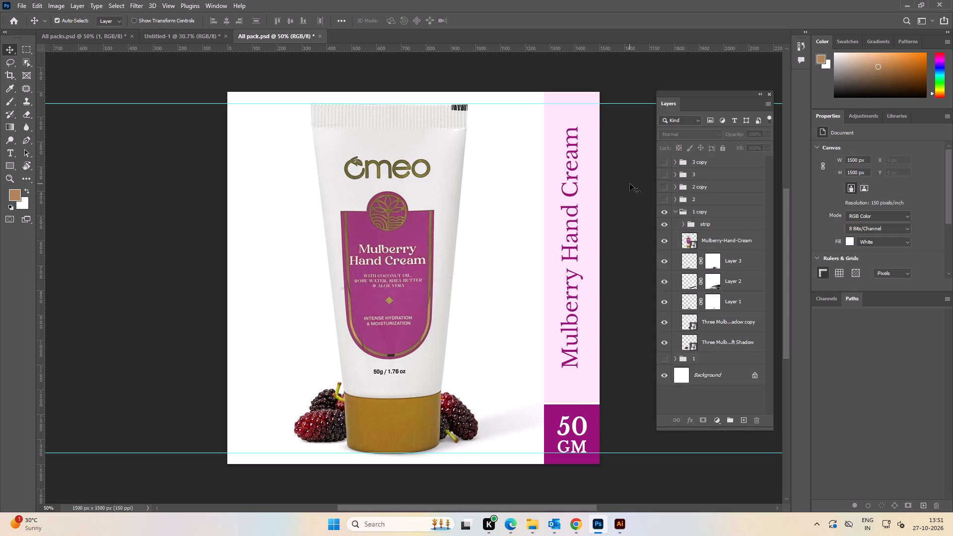
left_click(183, 29)
scroll(357, 170, "down", 2, "alt")
key("ctrl+v")
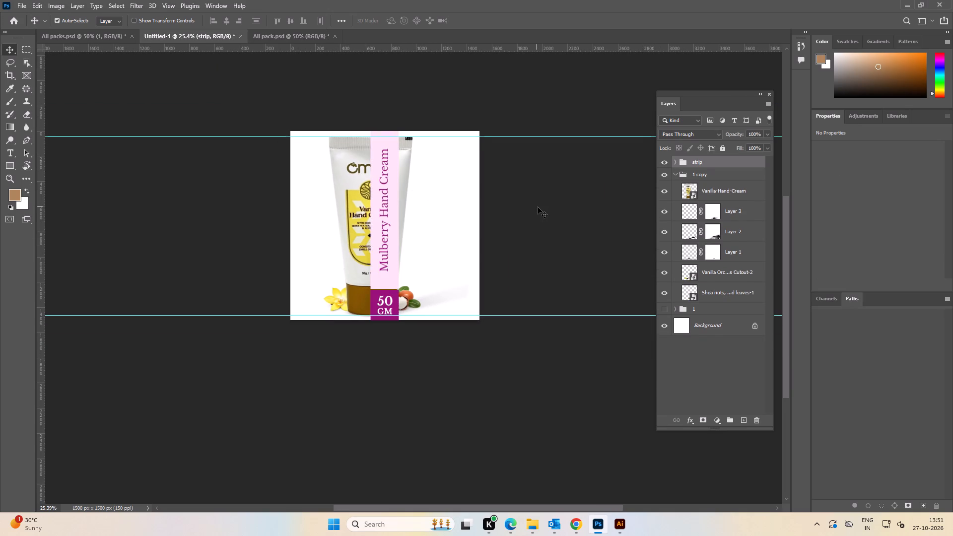
Align the strip group to the Background layer so it sits flush along the canvas's right edge.
left_click(713, 328, "ctrl")
left_click(232, 20)
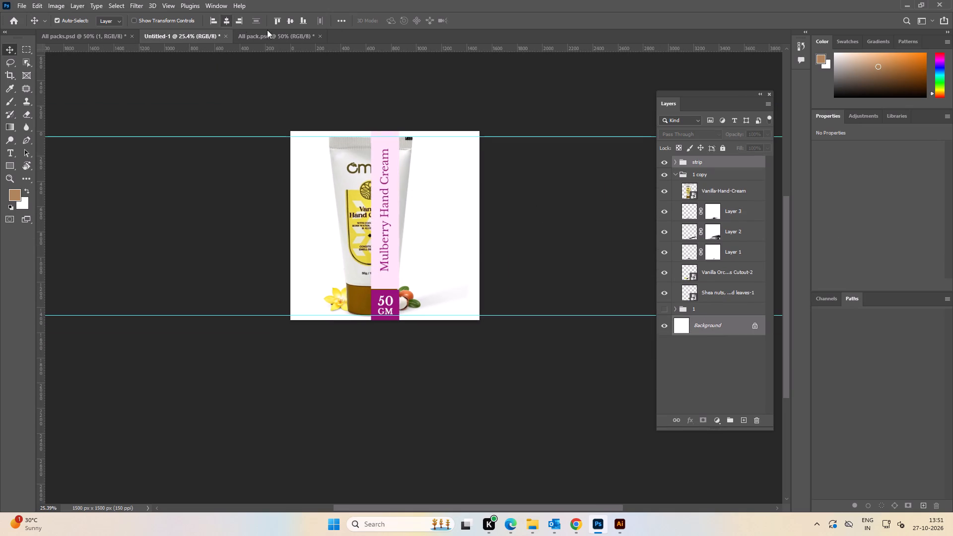
left_click(291, 20)
left_click(306, 22)
left_click(563, 195)
left_click(555, 225)
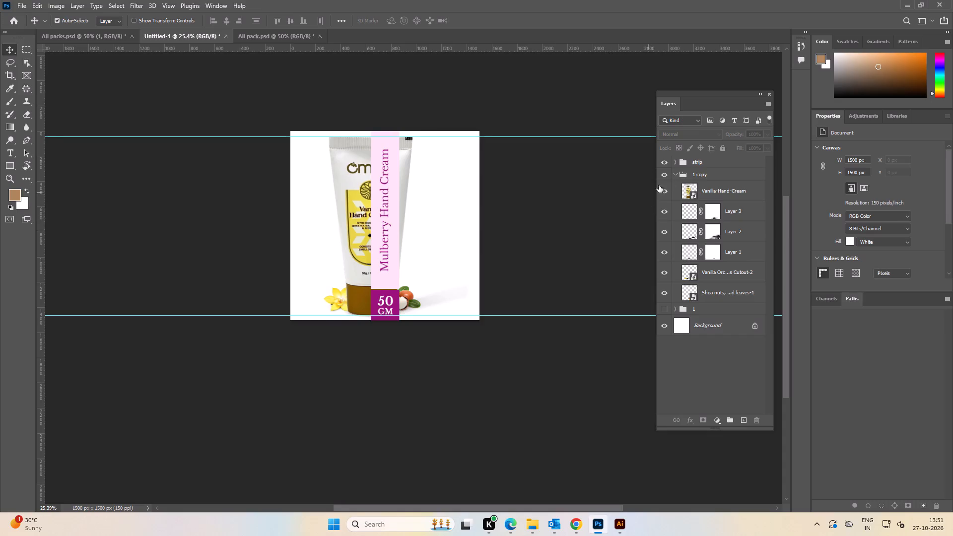
left_click(689, 167)
left_click(706, 324, "ctrl")
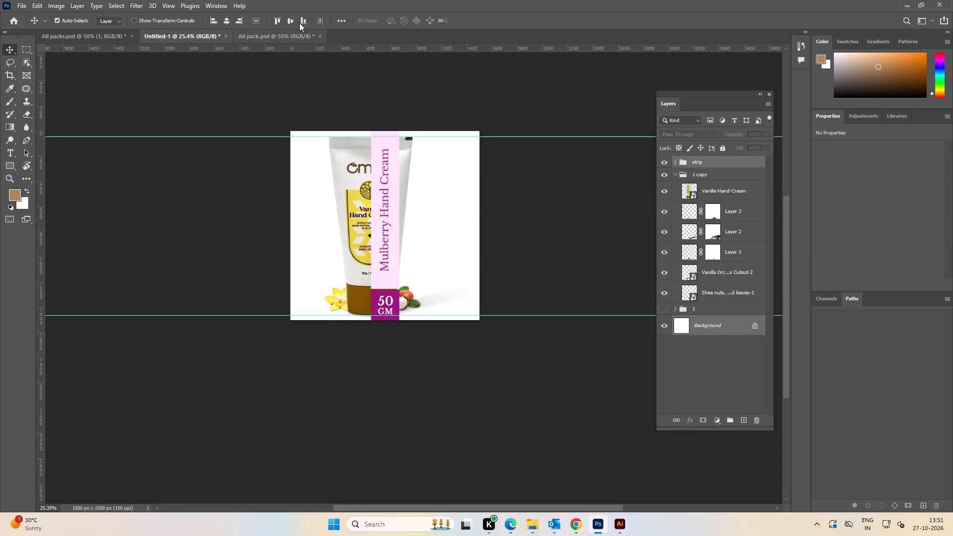
left_click(236, 19)
double_click(202, 164)
scroll(521, 240, "up", 3, "alt")
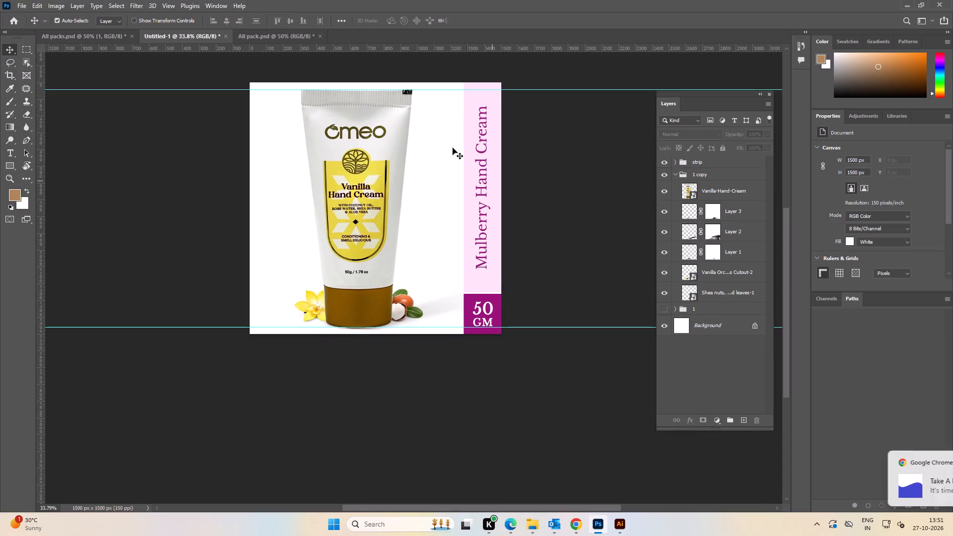
Open the Illustrator file 1 from the Vanilla-Hand-Cream 1200x1600 folder.
key("alt+Tab")
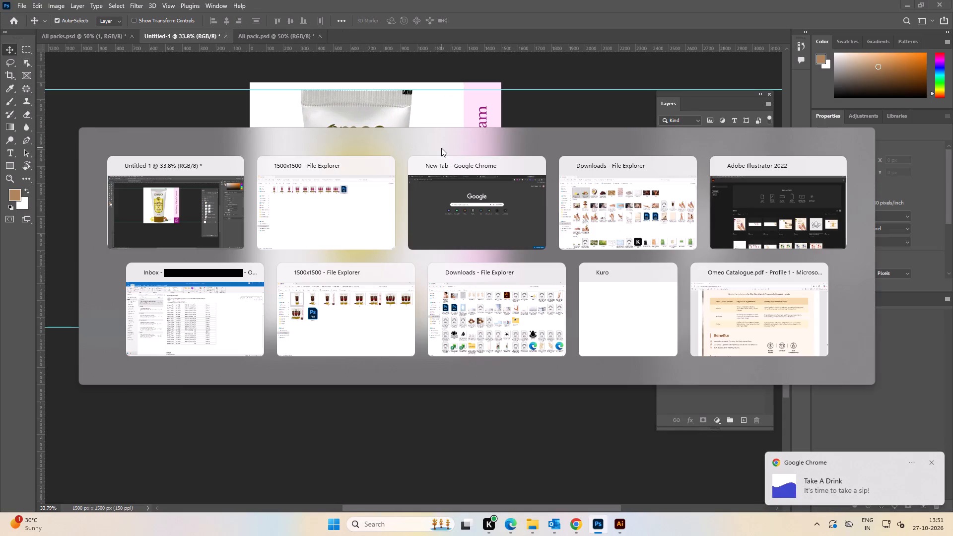
left_click(355, 339, "alt")
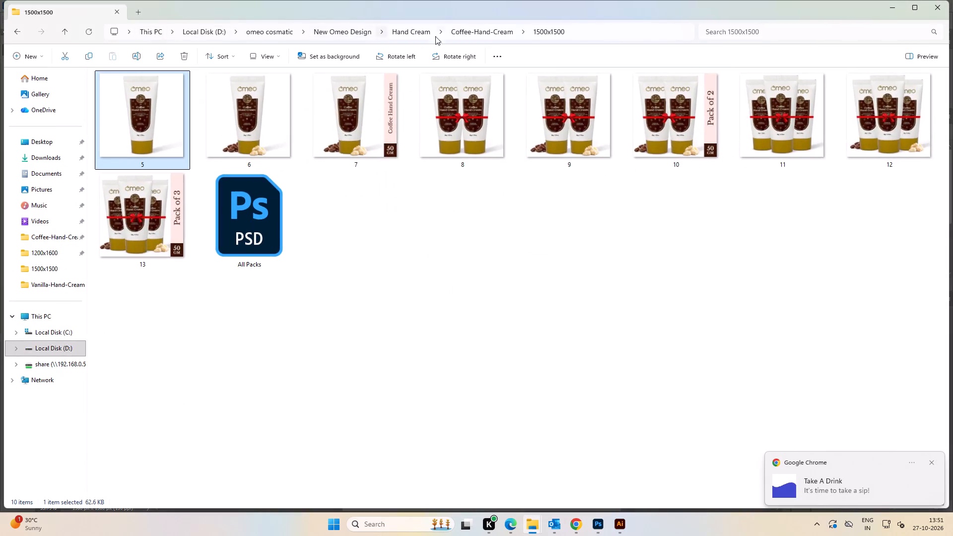
left_click(423, 36)
double_click(435, 146)
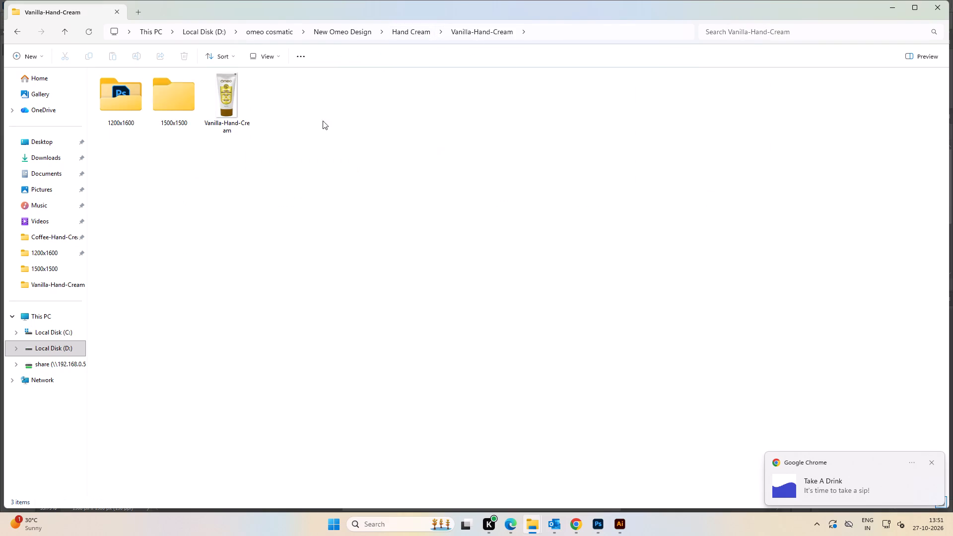
double_click(119, 94)
double_click(134, 104)
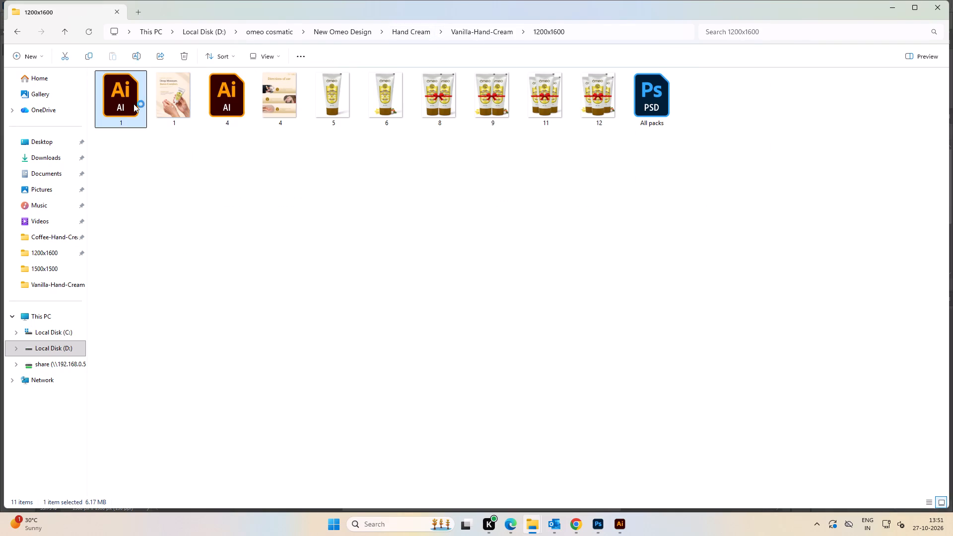
Copy the hex colour code of the larger brown swatch square beside the artboard, and close 1.ai without altering it.
left_click(282, 152)
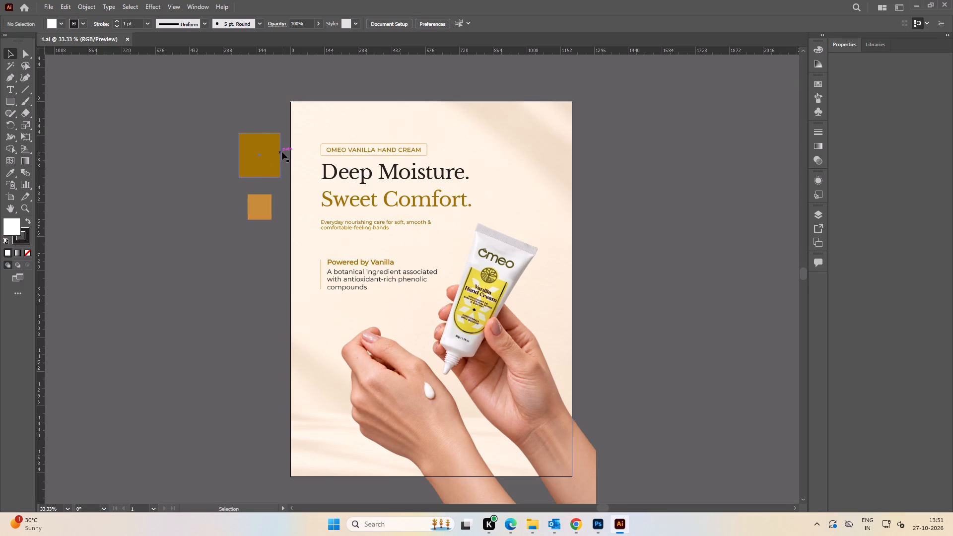
double_click(8, 230)
key("ctrl+c")
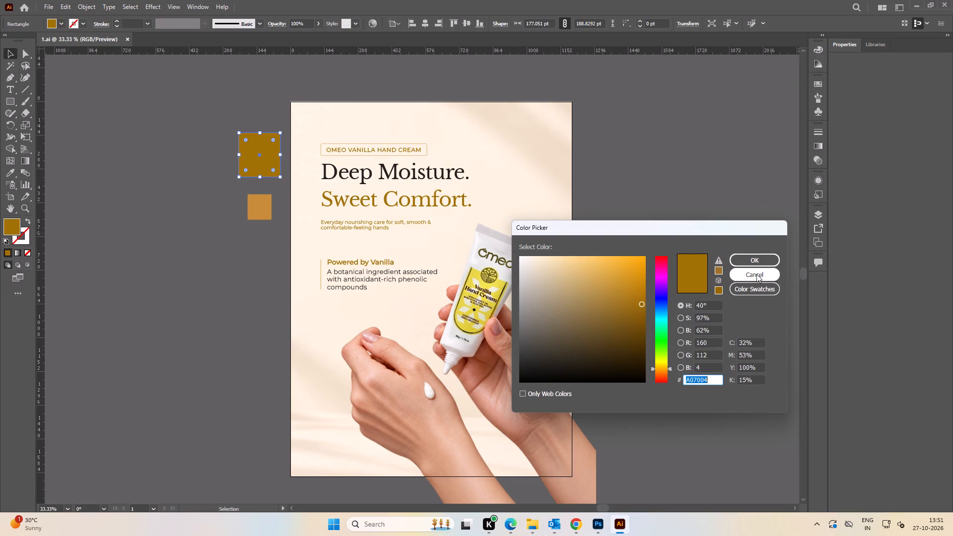
key("ctrl+c")
left_click(755, 274)
left_click(122, 66)
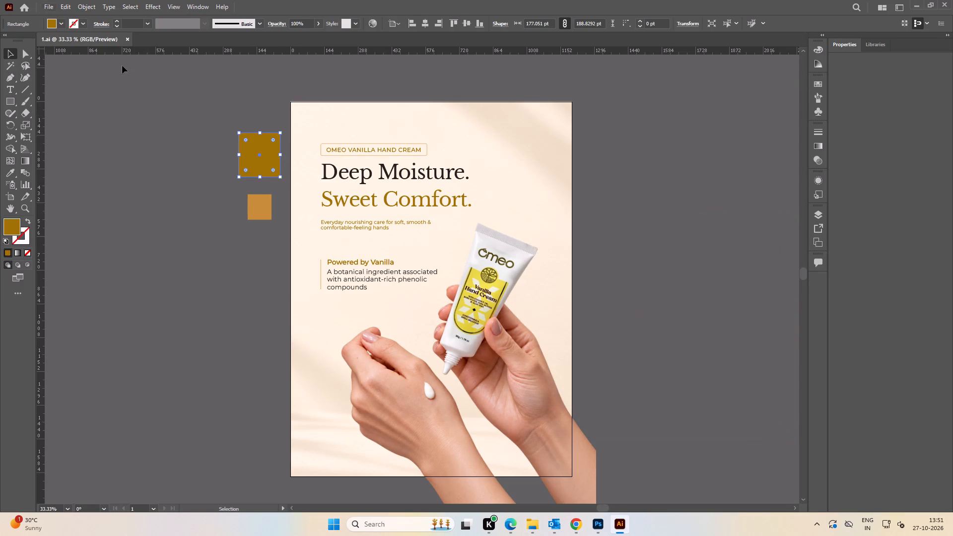
left_click(127, 40)
Switch to Photoshop and fill the 50 GM box, Rectangle 1 copy, with brown A07004 in Untitled-1.
key("alt+Tab")
key("alt+Tab")
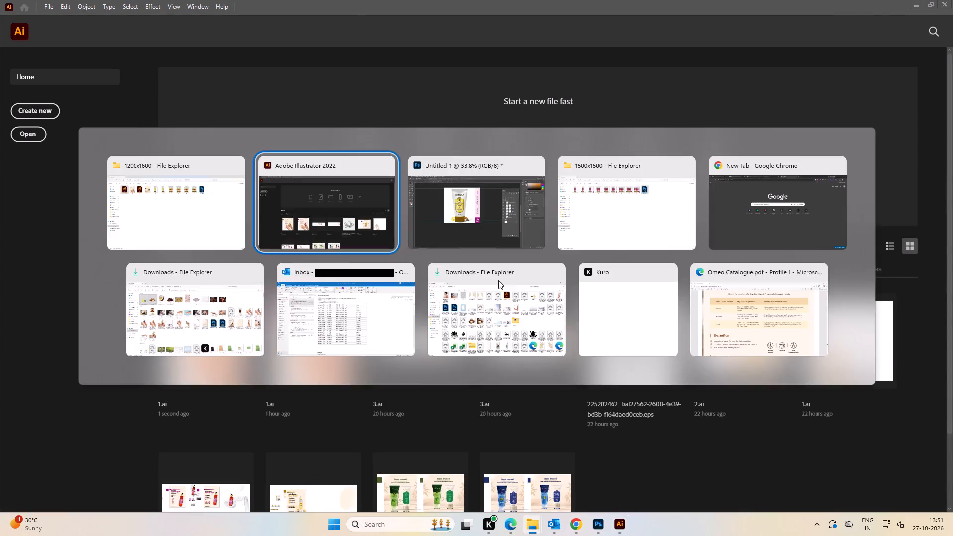
key("alt+Tab")
left_click(570, 249)
left_click(493, 300)
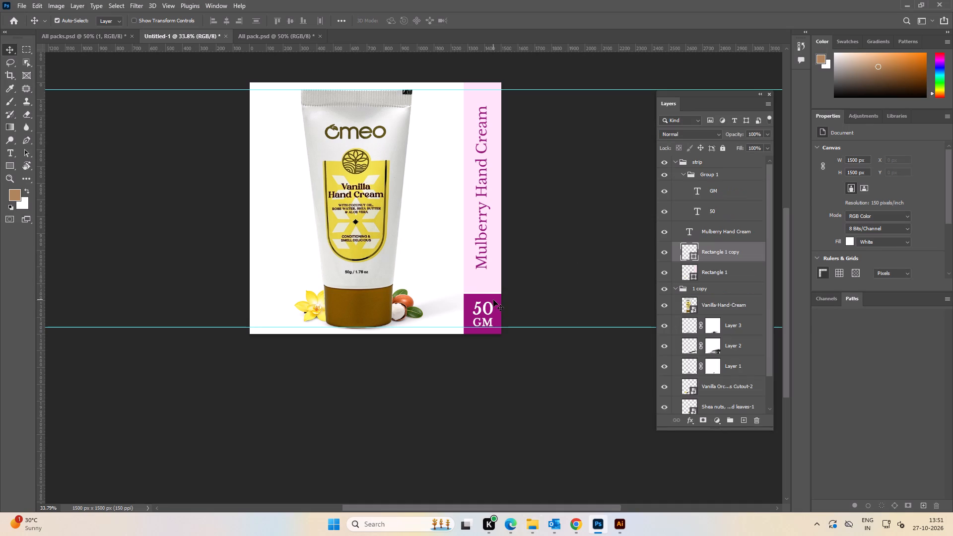
left_click(845, 221)
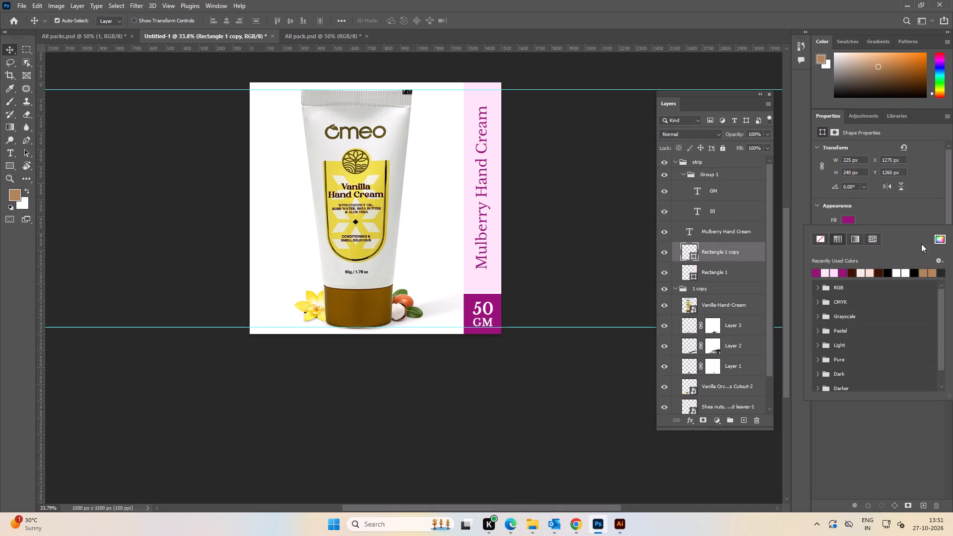
left_click(940, 237)
key("ctrl+v")
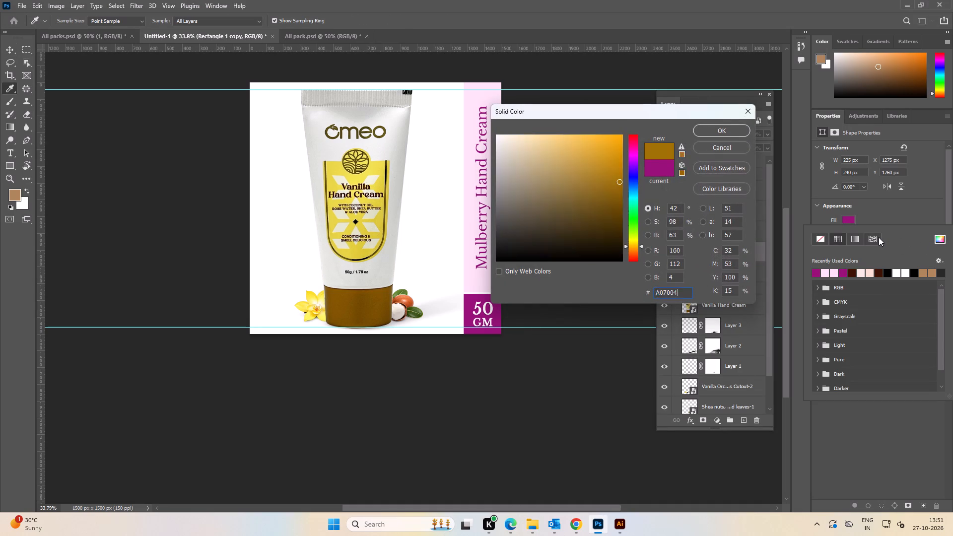
key("Return")
left_click(580, 256)
Recolour the vertical Mulberry Hand Cream strip text to brown a07004, sampled from the 50 GM box.
scroll(518, 275, "up", 7, "alt")
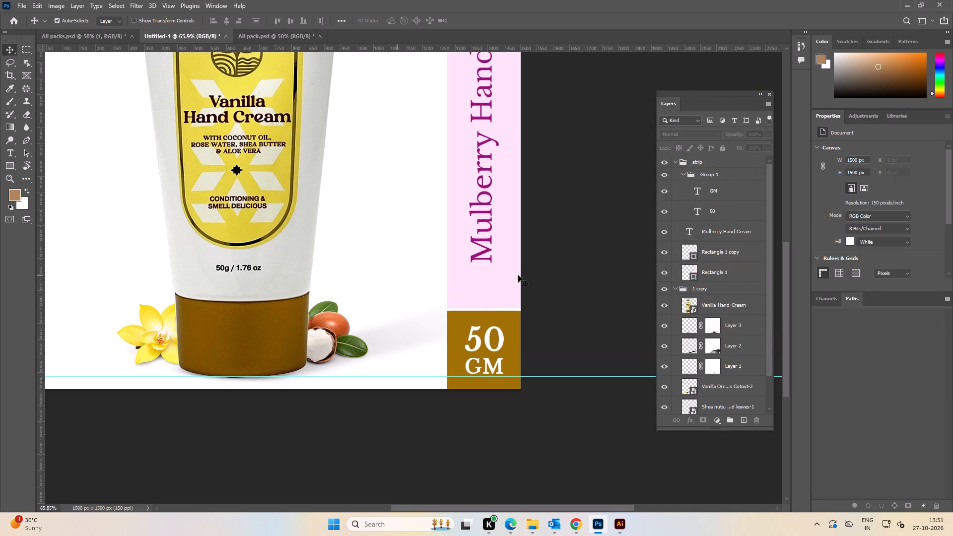
left_click(476, 257)
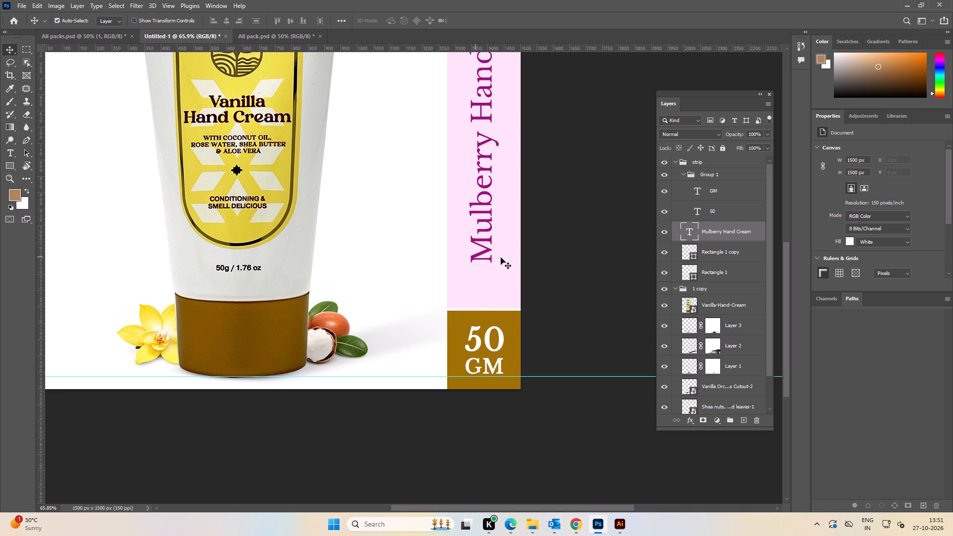
left_click(899, 225)
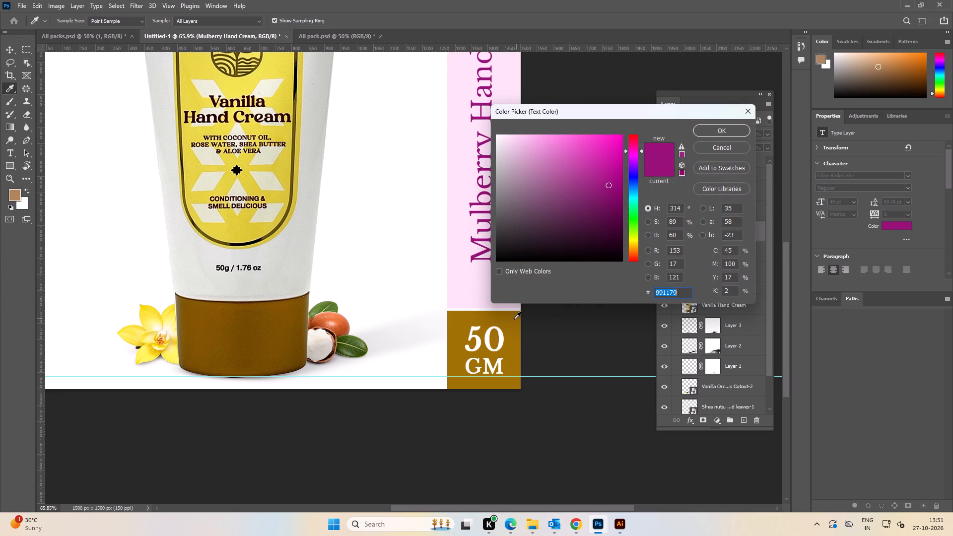
left_click(514, 319)
left_click(714, 132)
left_click(607, 224)
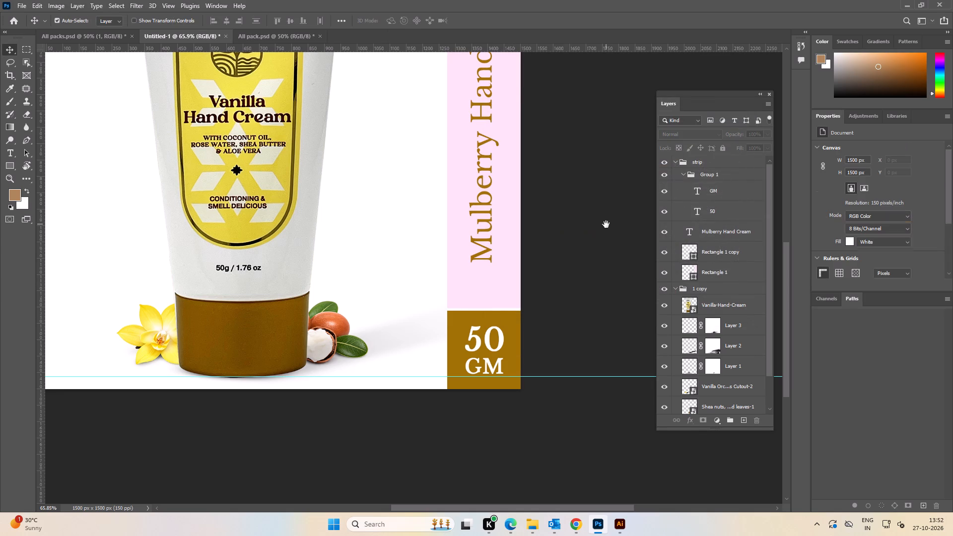
key("space")
key("space")
left_click(607, 221)
Fill the tall strip background, Rectangle 1, with a very pale cream tint of the 50 GM box's brown.
left_click(503, 282)
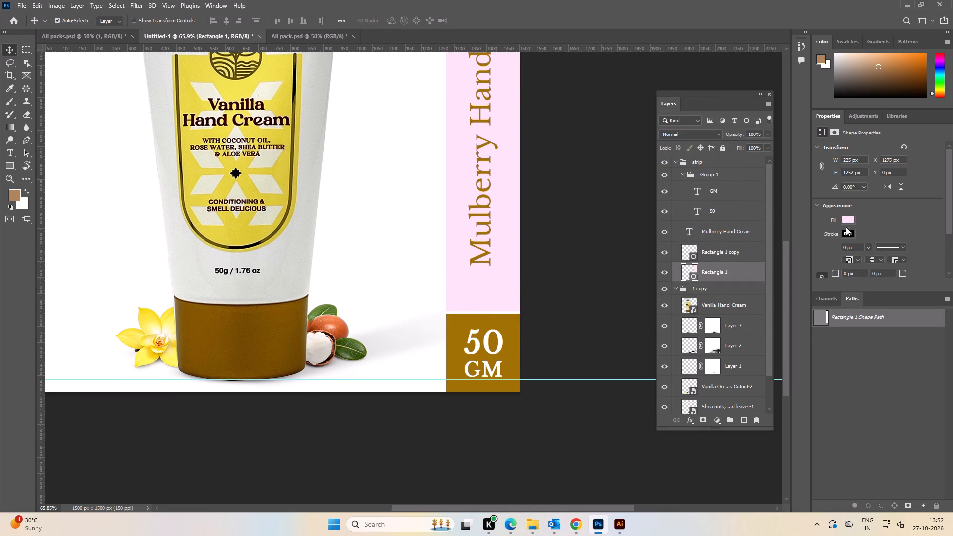
left_click(846, 221)
left_click(941, 240)
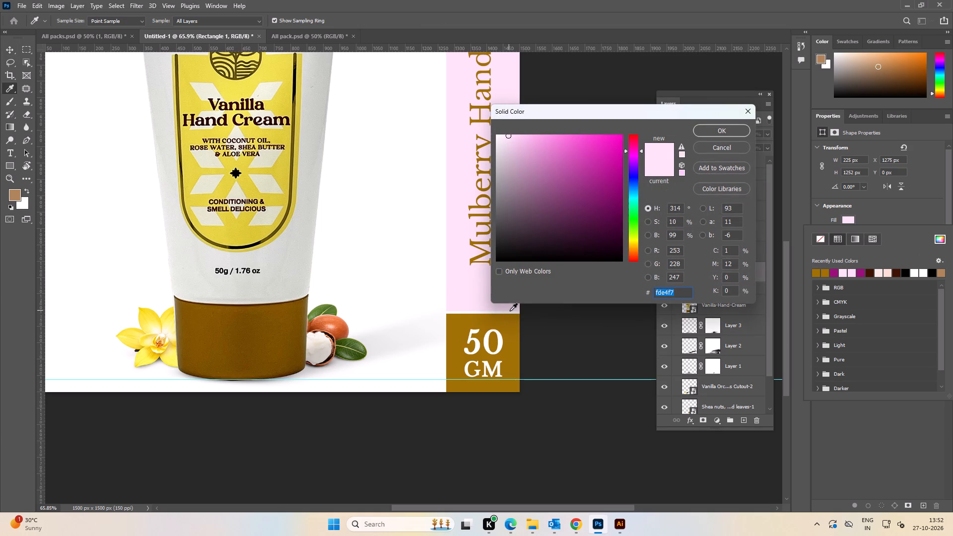
left_click(512, 320)
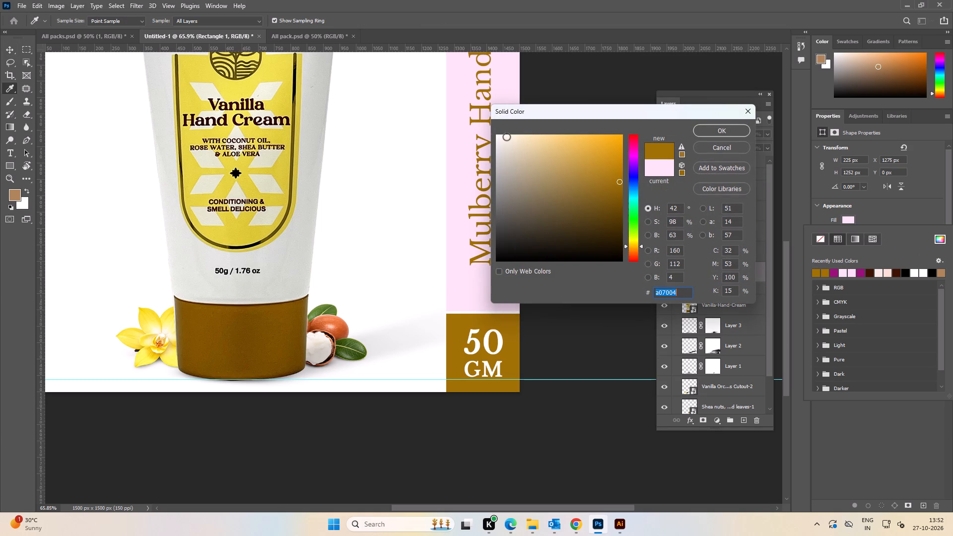
left_click(506, 136)
left_click(704, 135)
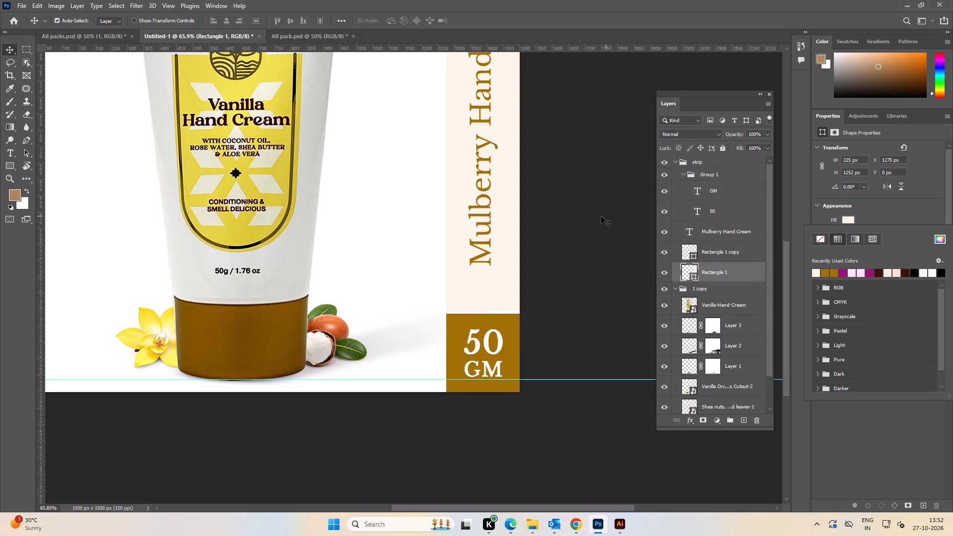
Replace the word Mulberry with Vanilla in the vertical strip text so it reads Vanilla Hand Cream.
scroll(578, 220, "down", 5, "alt")
key("space")
left_click_drag(578, 212, 579, 225)
left_click(579, 225)
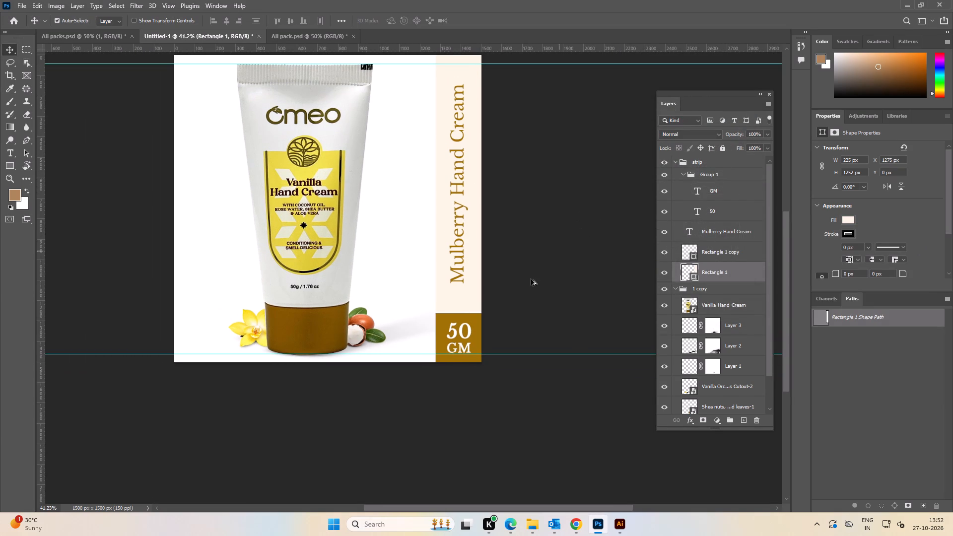
scroll(513, 290, "up", 4, "alt")
key("space")
left_click_drag(570, 244, 539, 255)
scroll(540, 255, "down", 4, "alt")
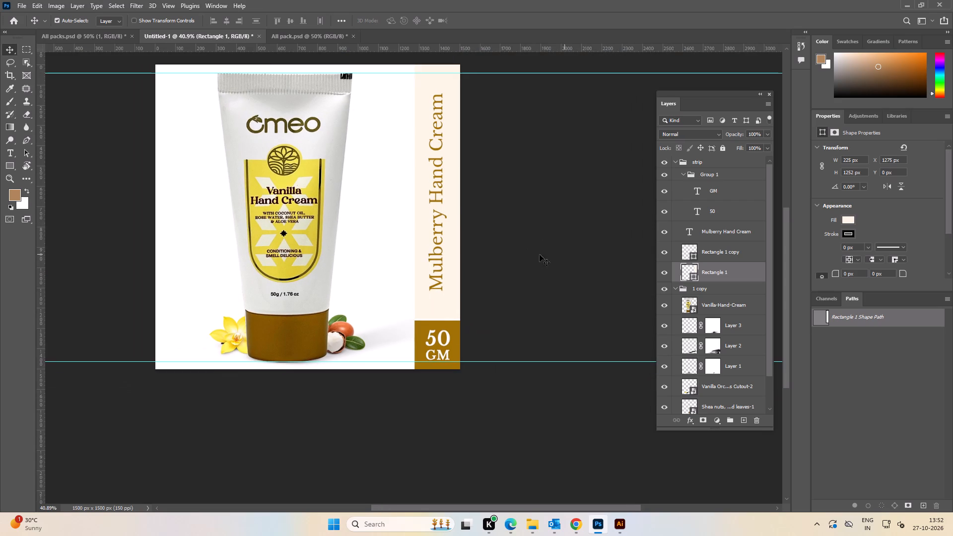
key("space")
left_click_drag(532, 215, 540, 227)
scroll(446, 280, "up", 4, "alt")
key("t")
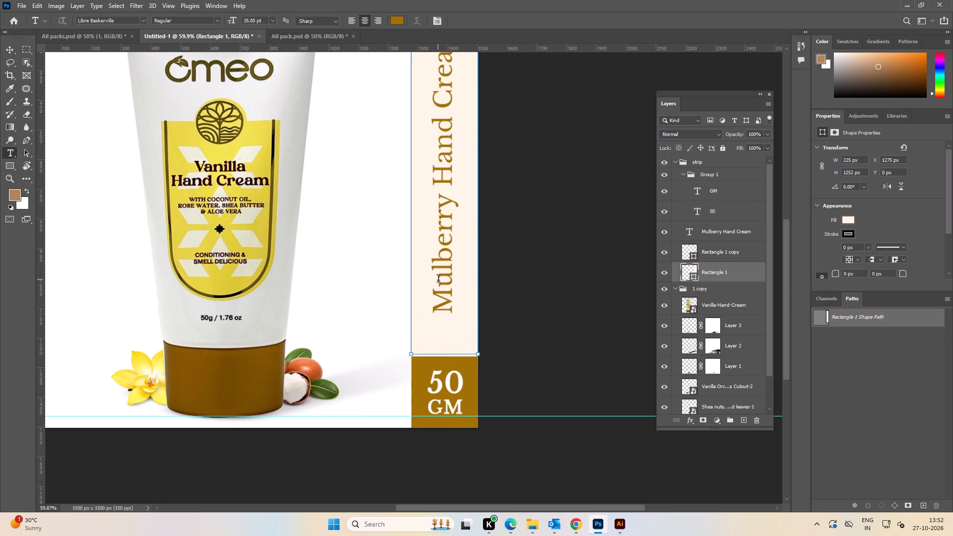
left_click(438, 280)
key("Left")
key("Left")
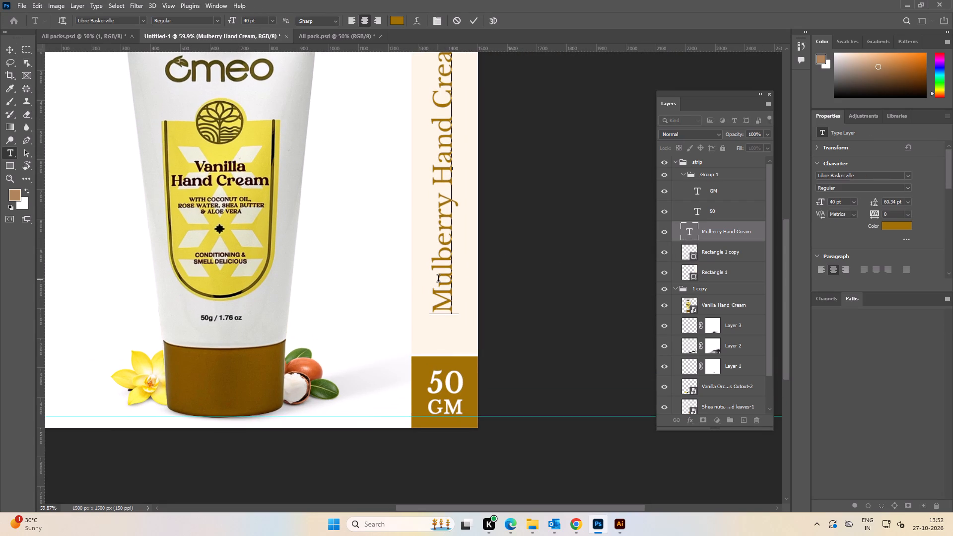
key("Right")
key("Right")
key("Right")
key("Right")
key("Right")
key("Right")
key("Right")
key("Right")
key("ctrl+shift+Left")
key("ctrl+shift+Left")
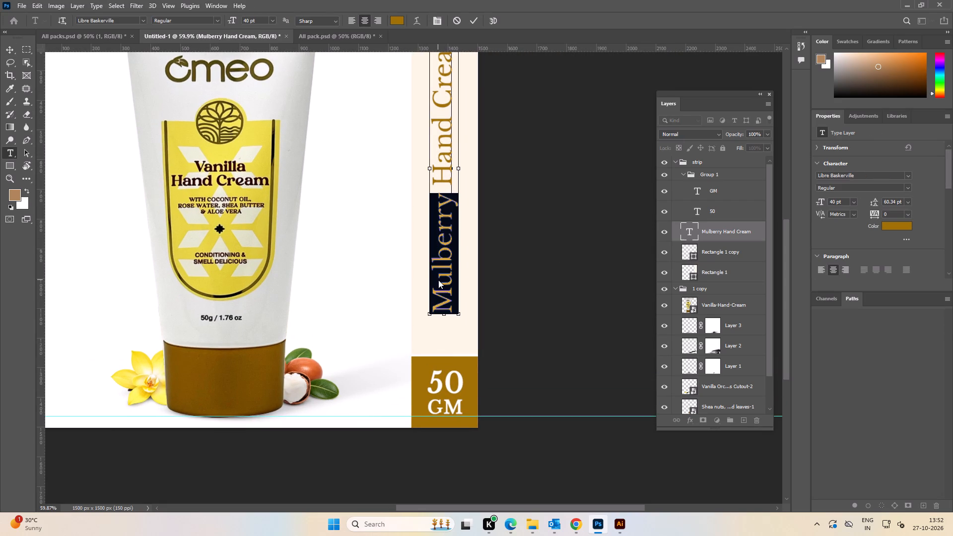
type("Van")
type("illa")
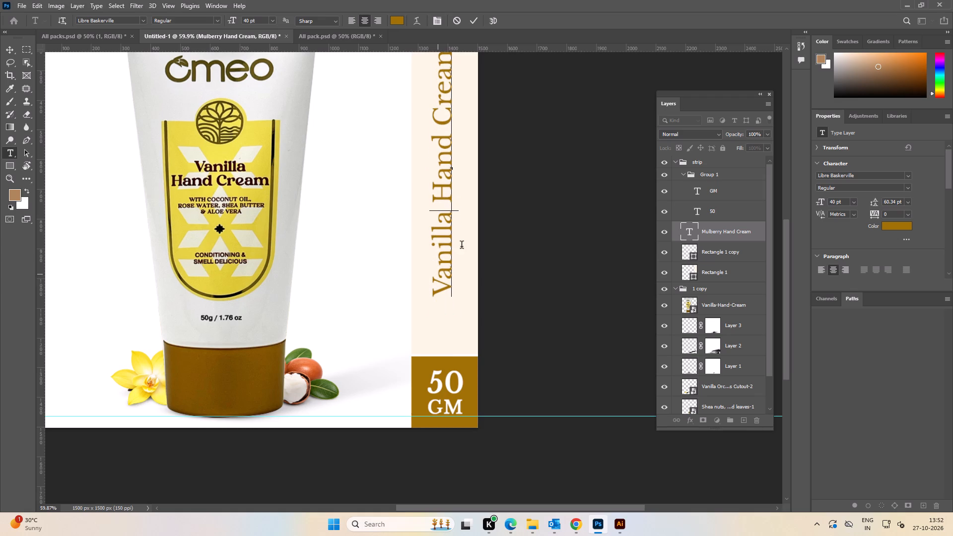
left_click(8, 52)
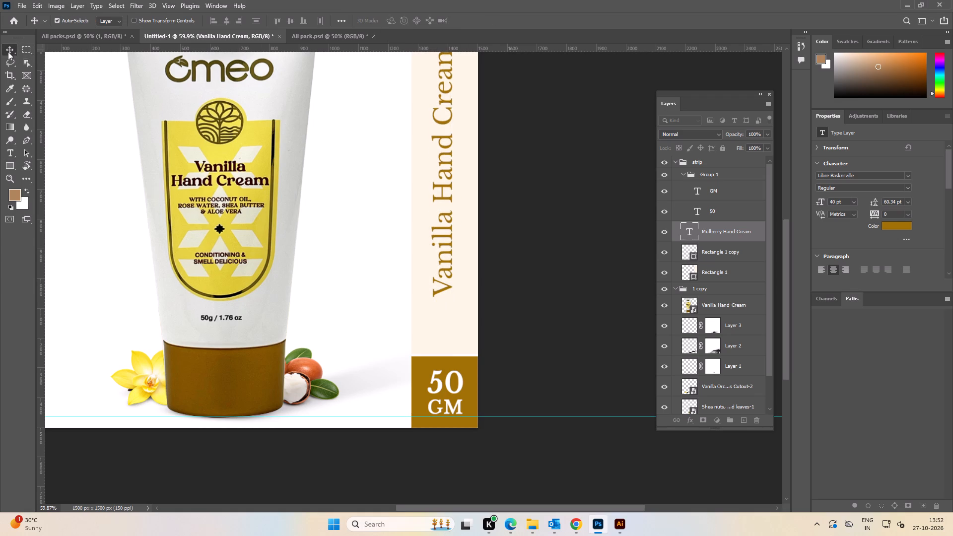
Centre the Vanilla Hand Cream text horizontally and vertically on the pale strip rectangle.
scroll(408, 177, "down", 4, "alt")
key("space")
left_click_drag(474, 144, 432, 202)
left_click(464, 160)
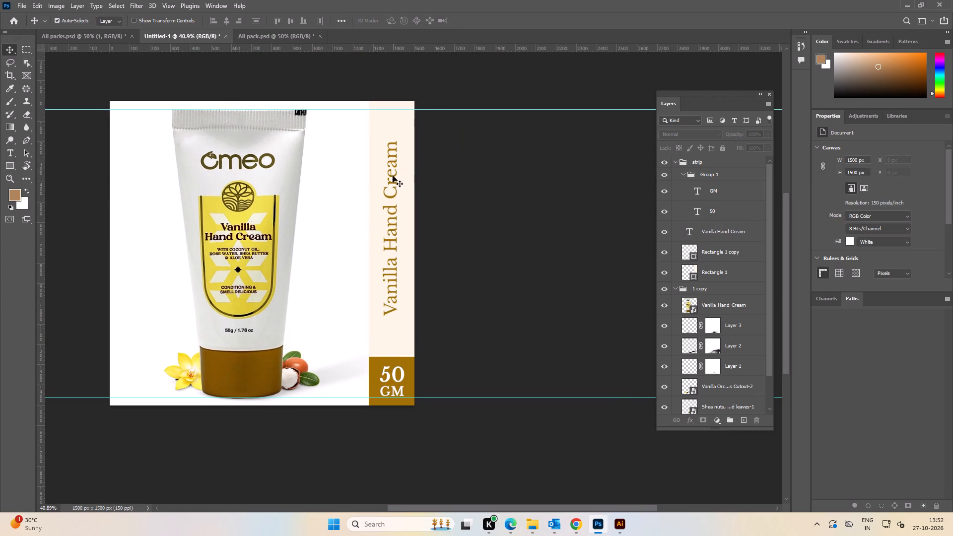
left_click(393, 198)
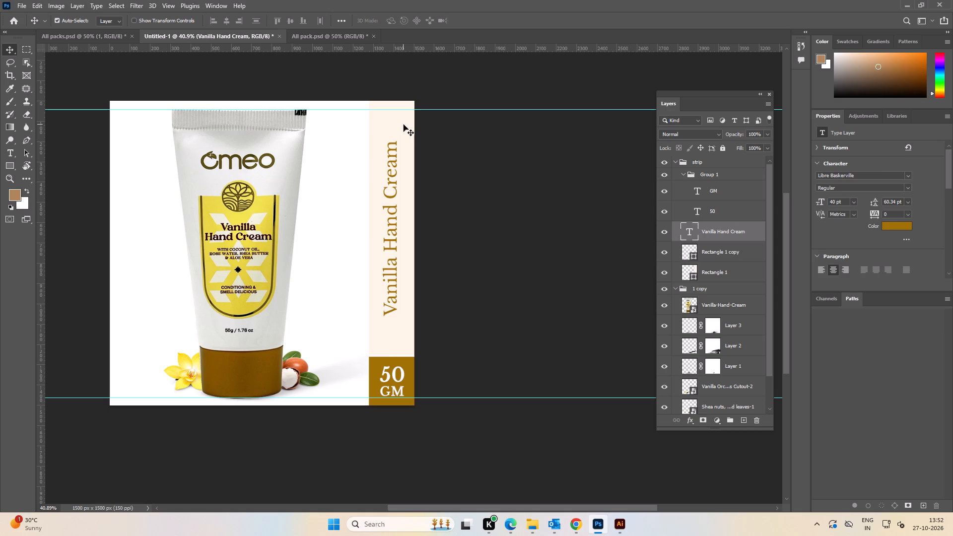
left_click(404, 125, "shift")
left_click(227, 19)
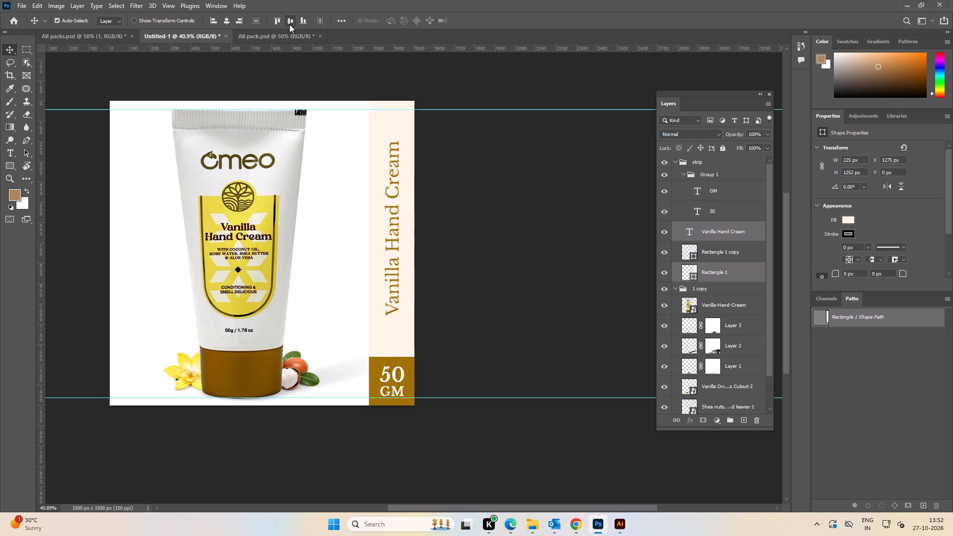
left_click(289, 24)
double_click(515, 252)
Nudge the tube, shadow and ingredient layers in group 1 copy together slightly to the right.
scroll(509, 252, "down", 3, "alt")
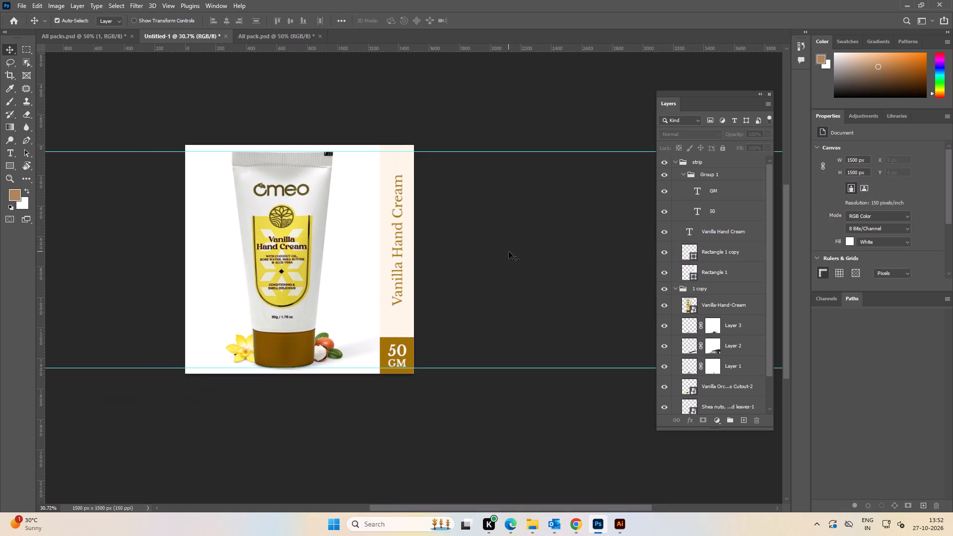
key("space")
left_click_drag(508, 252, 522, 252)
left_click(200, 115)
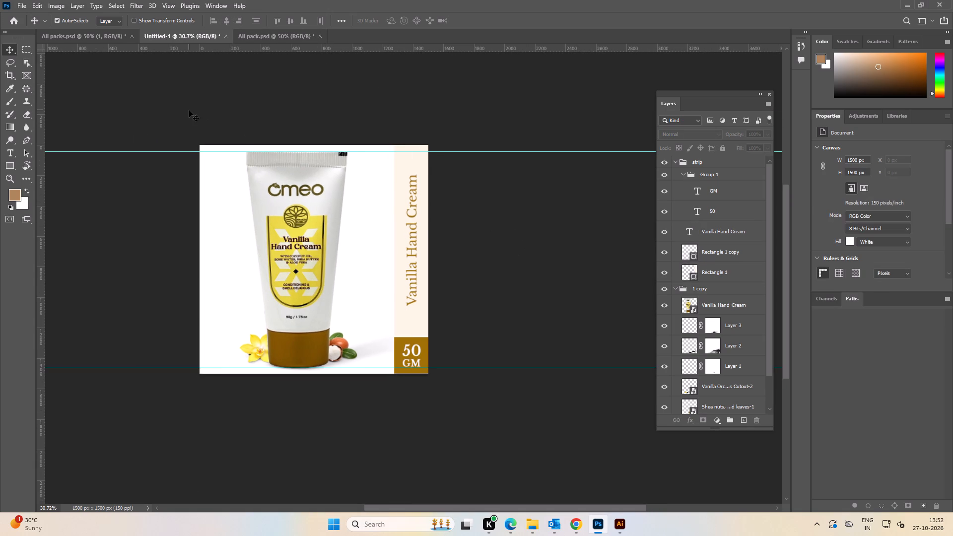
left_click(171, 103)
left_click_drag(176, 107, 367, 402)
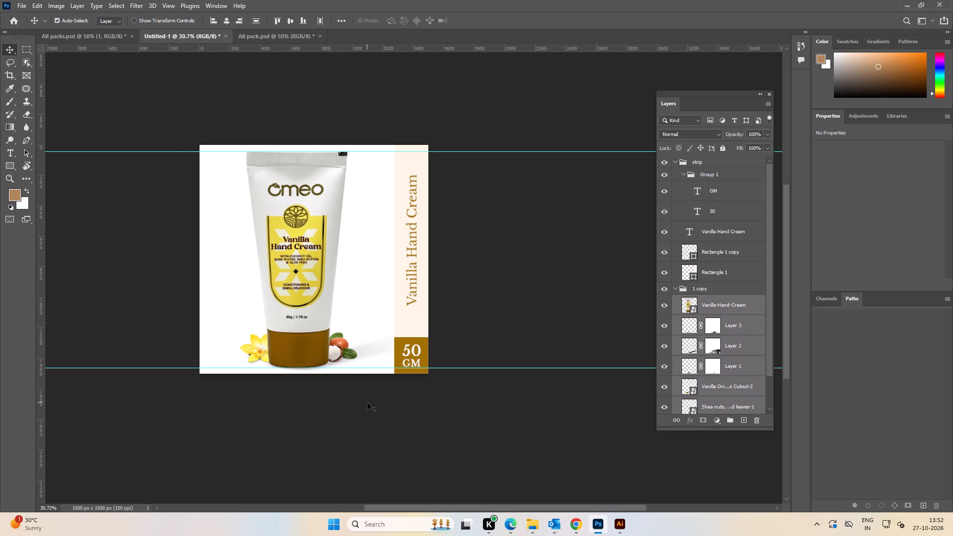
key("Right")
key("Right")
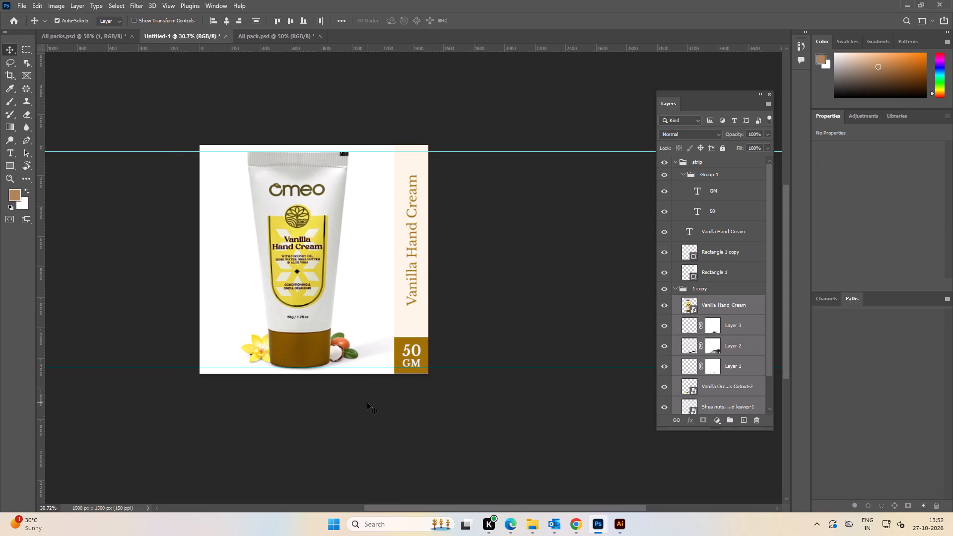
key("Left")
left_click(506, 254)
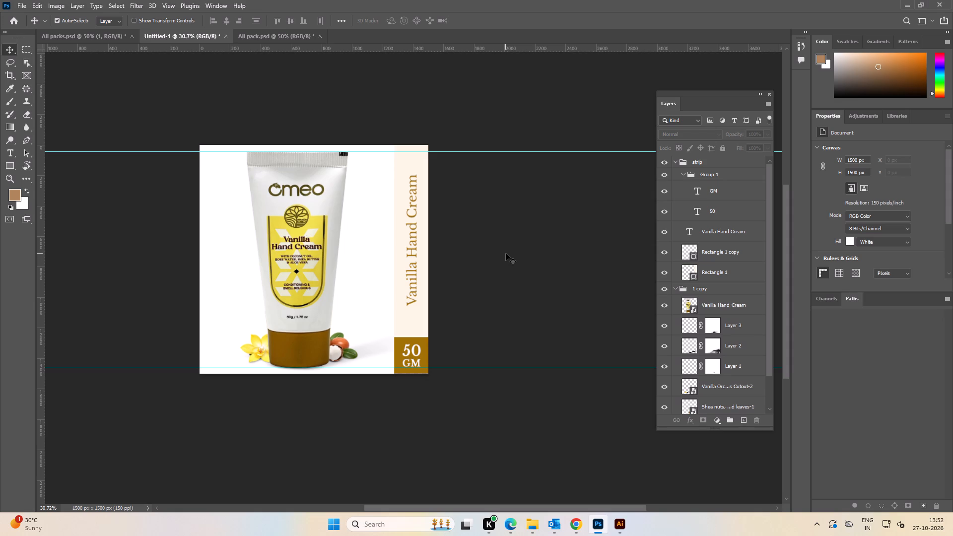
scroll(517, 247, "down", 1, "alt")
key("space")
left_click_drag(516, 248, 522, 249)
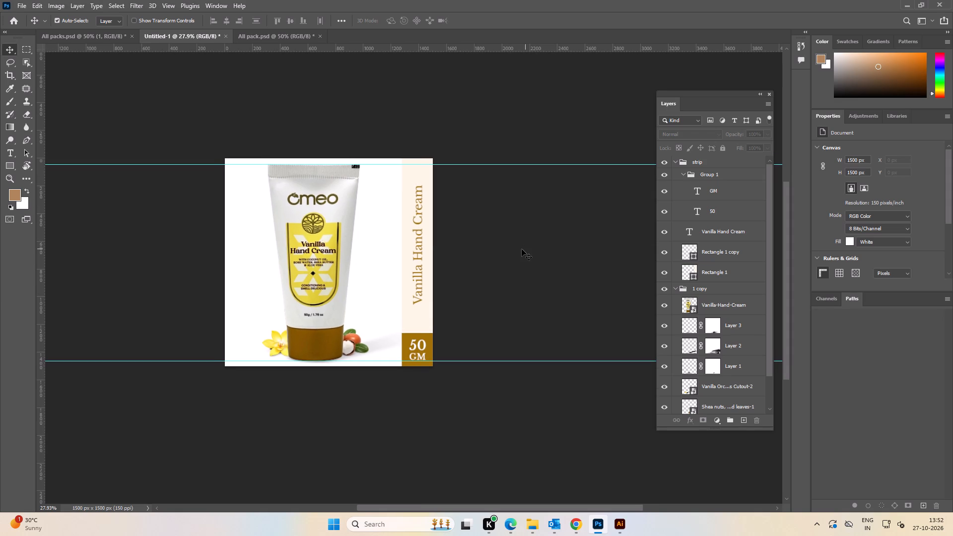
Export the single-tube image with the Vanilla side strip as a JPG named 7 in the 1500x1500 folder.
key("ctrl+alt+shift+w")
left_click(630, 424)
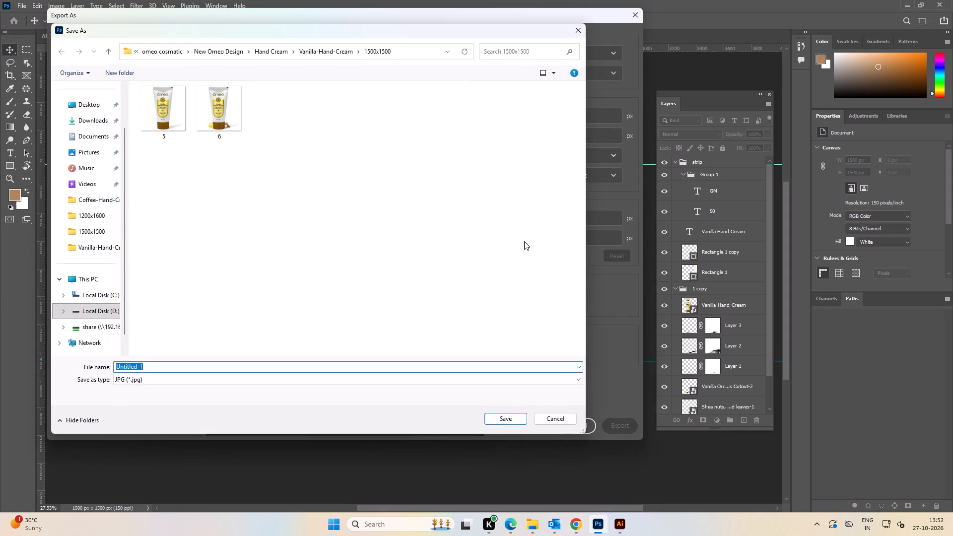
key("7")
key("Return")
left_click(525, 241)
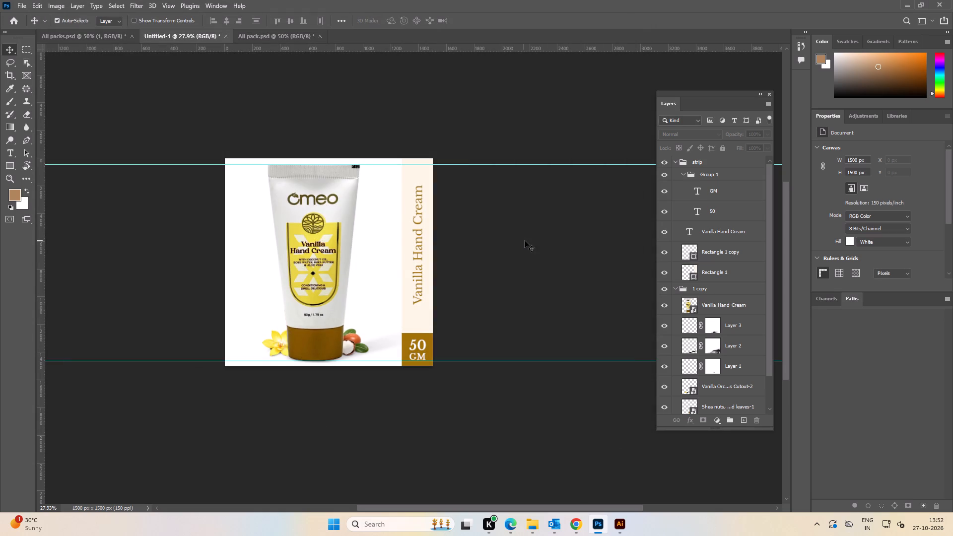
Move the strip group inside the 1 copy group, leaving both groups collapsed.
left_click(675, 163)
left_click(615, 188)
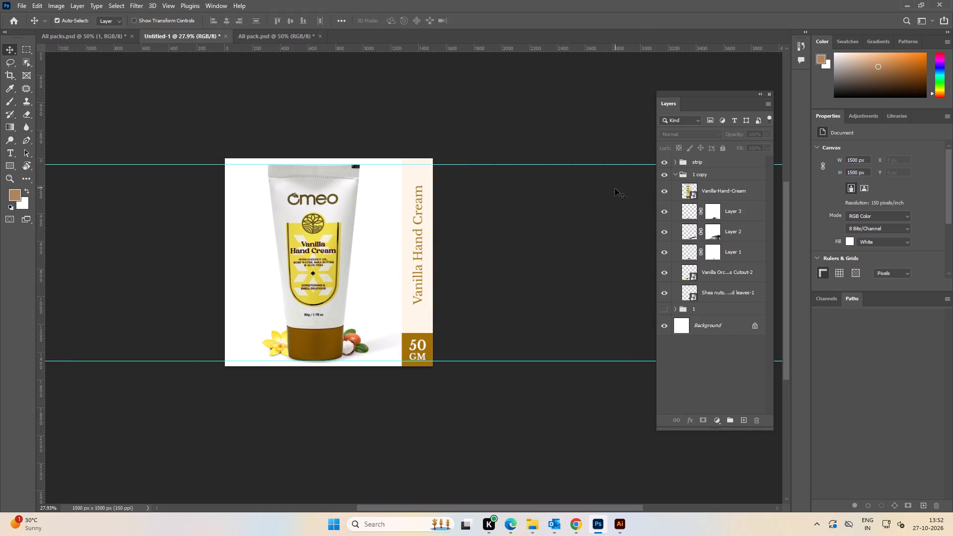
left_click(679, 174)
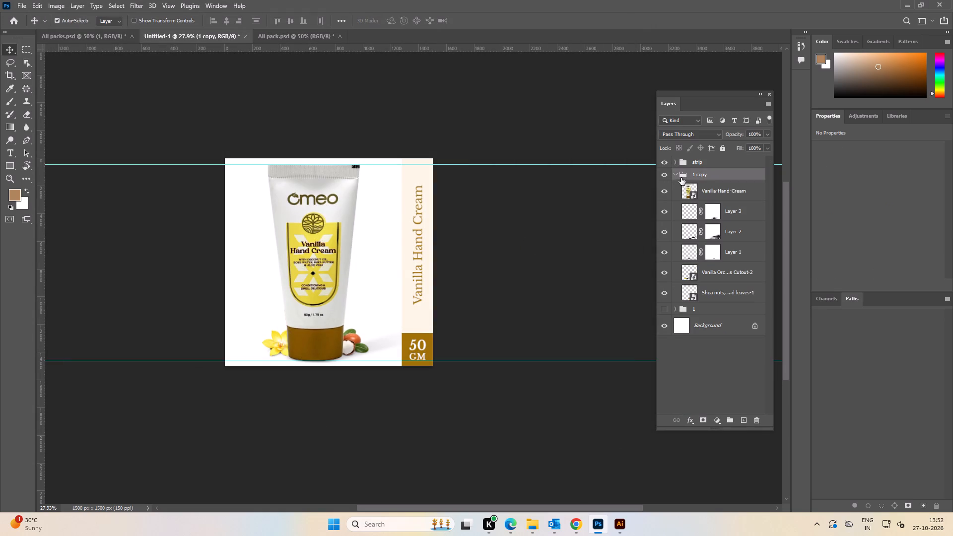
left_click(675, 175)
left_click(618, 199)
left_click_drag(696, 164, 700, 177)
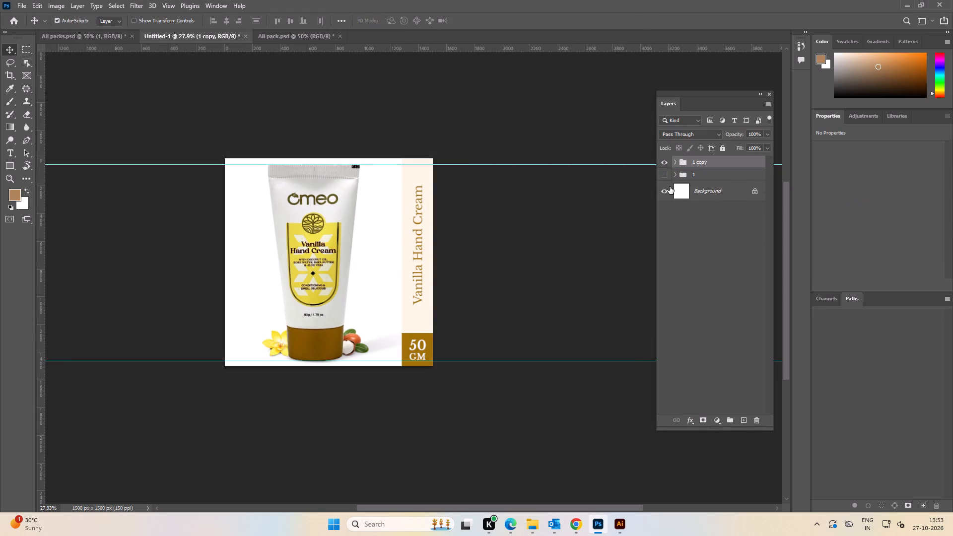
left_click(606, 228)
Rename the 2 copy group in All packs.psd to 3 and save that document.
left_click(84, 39)
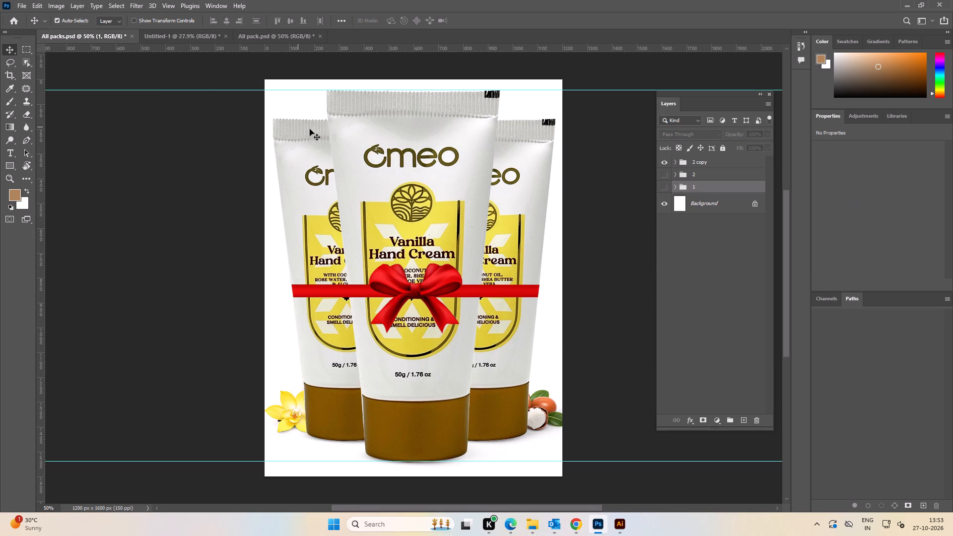
left_click(709, 170)
double_click(701, 163)
key("3")
key("Return")
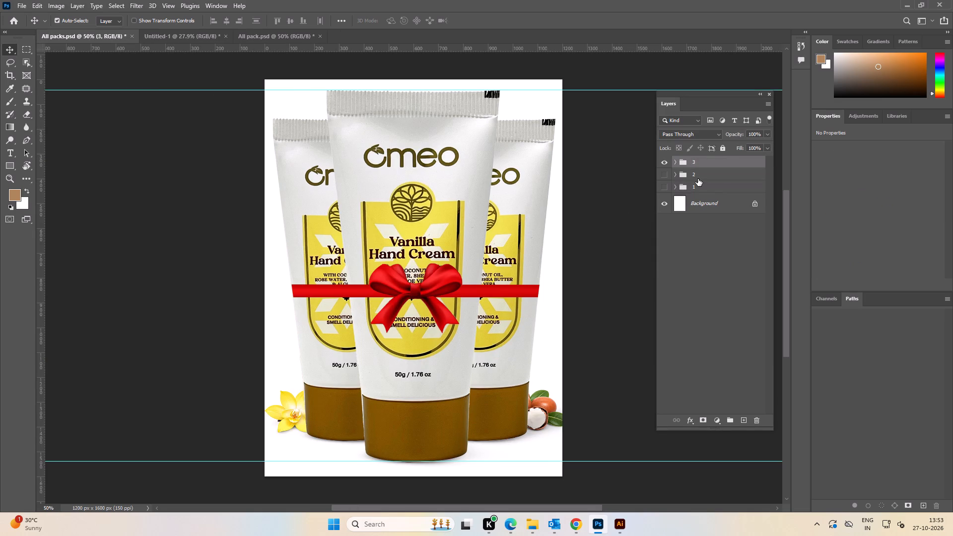
left_click(608, 203)
left_click(701, 179)
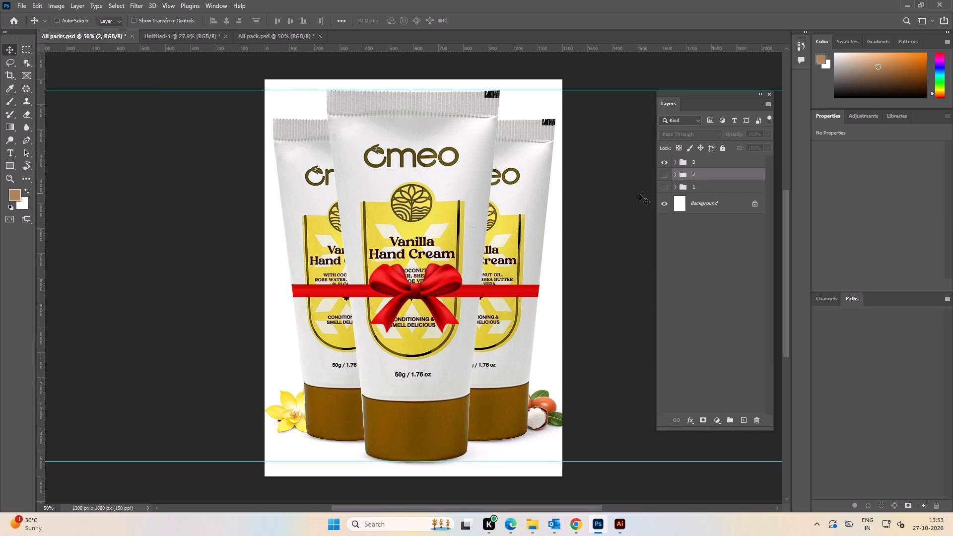
key("ctrl+s")
key("ctrl+s")
Copy group 2 from All packs.psd into Untitled-1 above 1 copy, showing group 2 and hiding 1 copy.
left_click(690, 173)
key("ctrl+c")
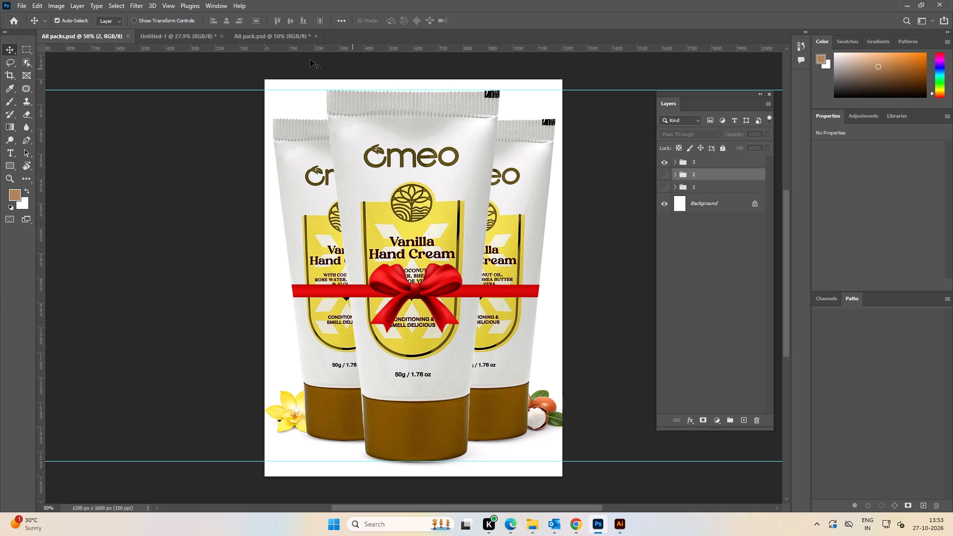
left_click(180, 31)
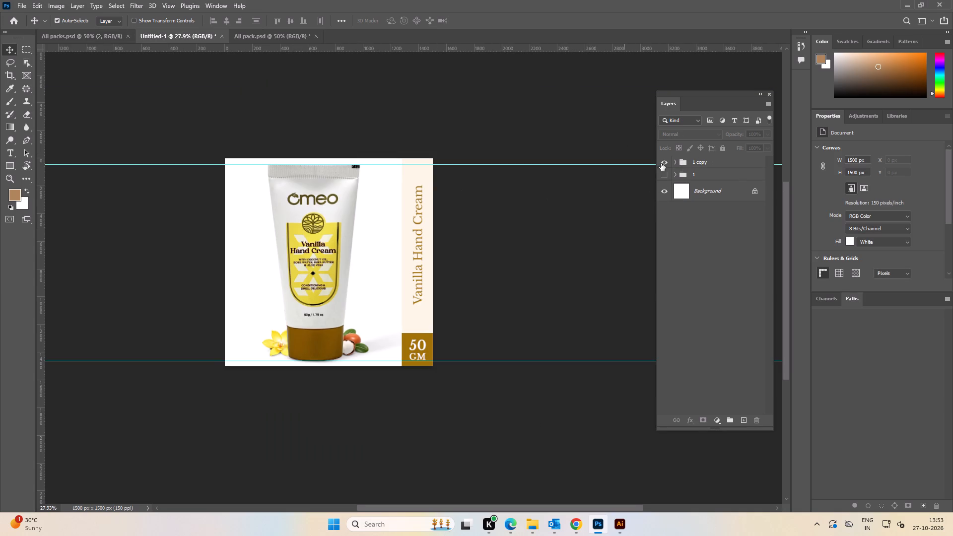
left_click(663, 162)
left_click(712, 164)
key("ctrl+v")
left_click(664, 158)
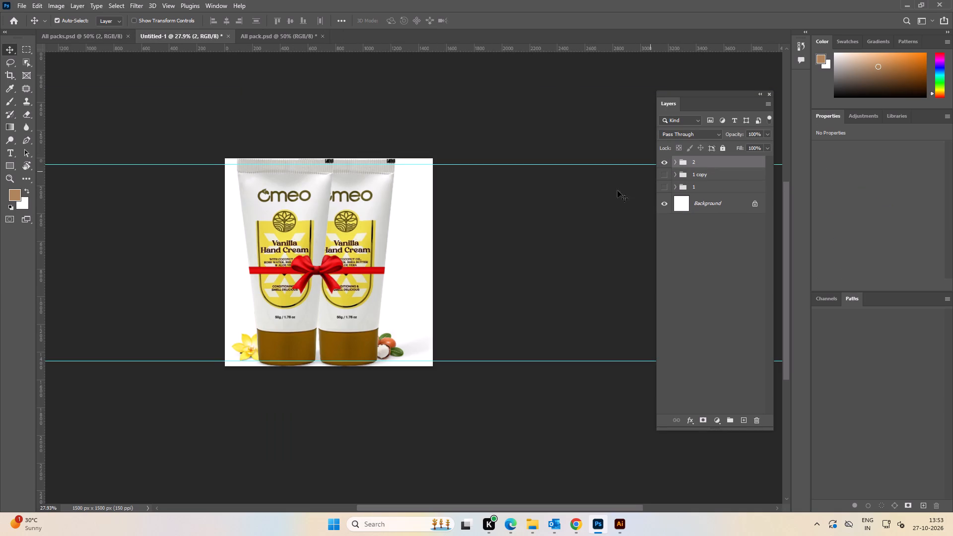
Scale group 2 proportionally to about 95.3% so the two tubes fit between the upper and lower guides.
key("space")
key("space")
key("space")
key("space")
key("space")
key("space")
left_click_drag(544, 217, 568, 216)
key("ctrl+t")
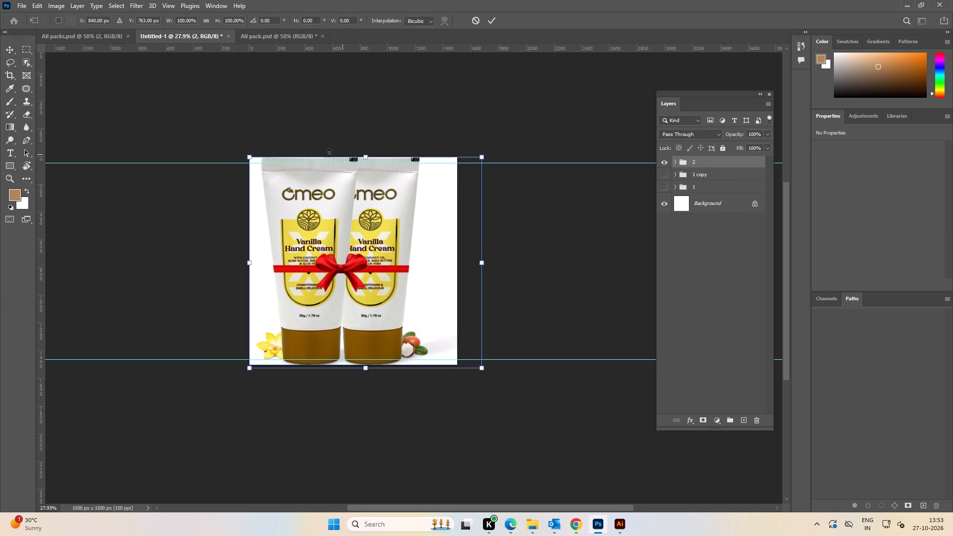
scroll(329, 152, "up", 7, "alt")
left_click(385, 141)
left_click_drag(386, 140, 386, 150, "shift")
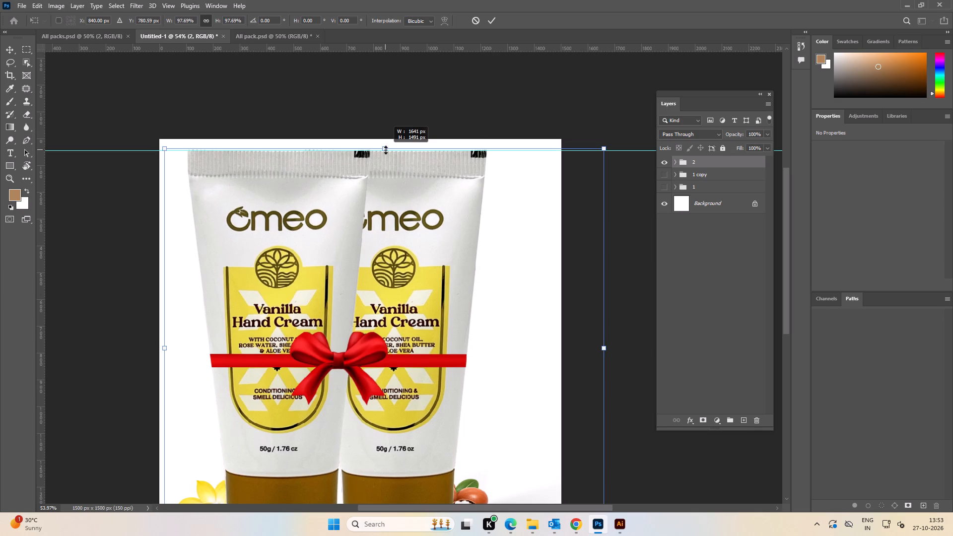
left_click_drag(386, 150, 386, 150, "shift")
key("space")
key("space")
key("space")
key("space")
key("space")
key("space")
left_click_drag(385, 387, 423, 167)
scroll(443, 335, "up", 6, "alt")
left_click(425, 351)
left_click_drag(424, 353, 427, 337, "shift")
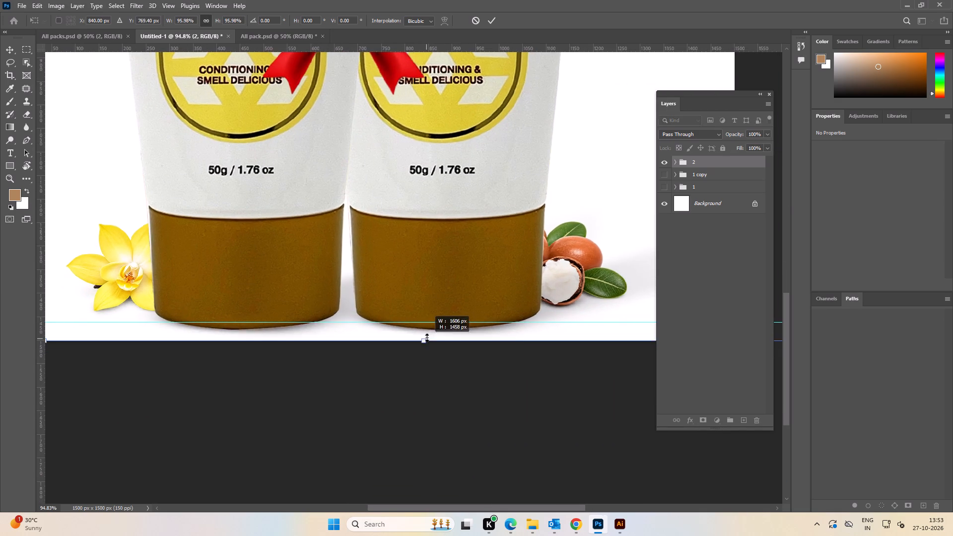
left_click_drag(427, 337, 428, 337, "shift")
left_click(493, 17)
Nudge group 2 about 84 px to the right to centre the two tubes on the canvas.
scroll(498, 183, "down", 2, "alt")
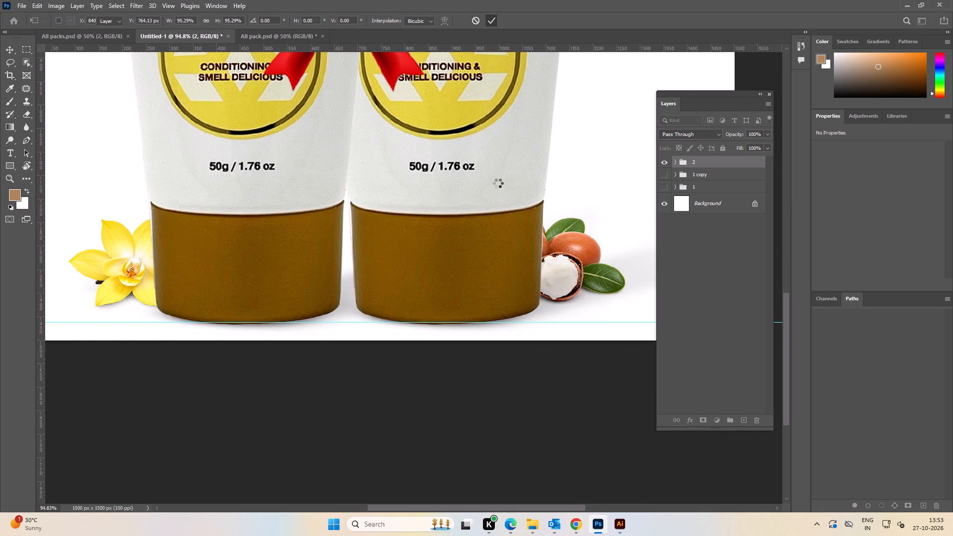
scroll(498, 183, "down", 9, "alt")
left_click_drag(481, 126, 460, 224)
key("space")
key("space")
key("space")
key("space")
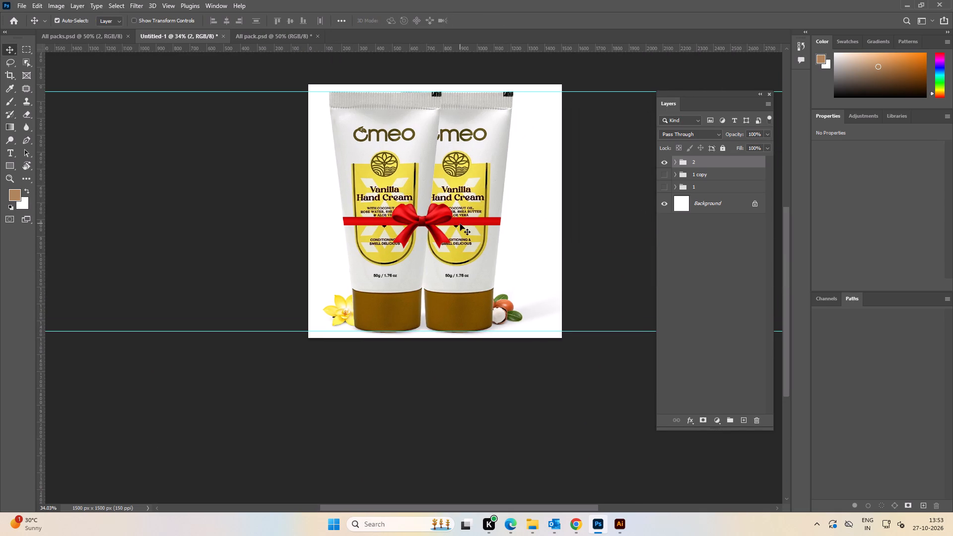
key("shift+Right")
key("shift+Right")
key("shift+Right")
key("shift+Right")
key("shift+Right")
key("shift+Right")
key("shift+Right")
key("shift+Right")
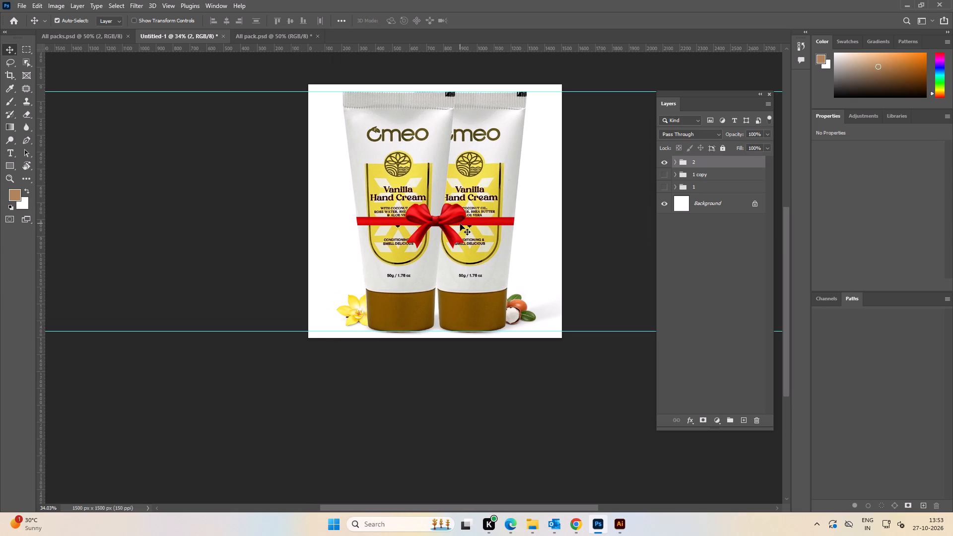
key("Right")
key("Right")
key("Right")
key("Right")
key("Left")
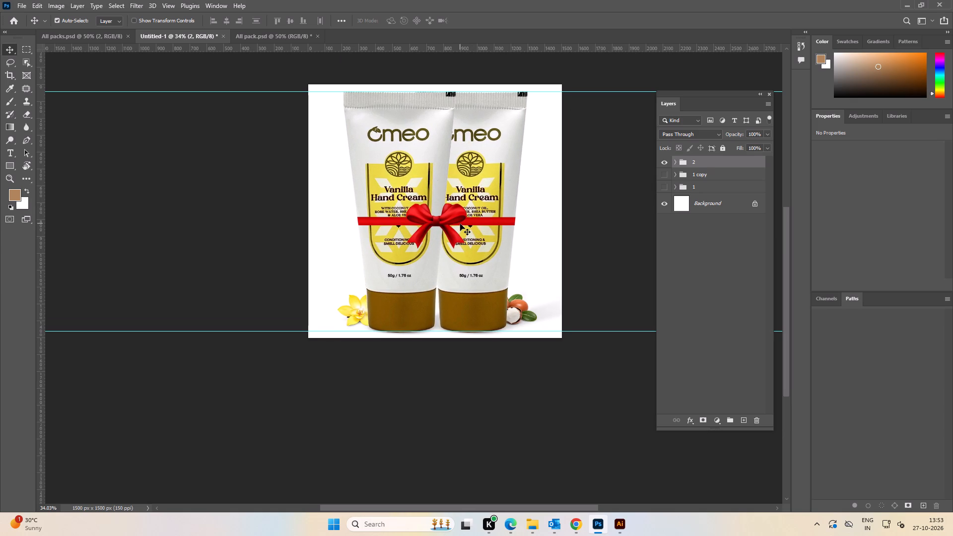
key("Right")
double_click(613, 246)
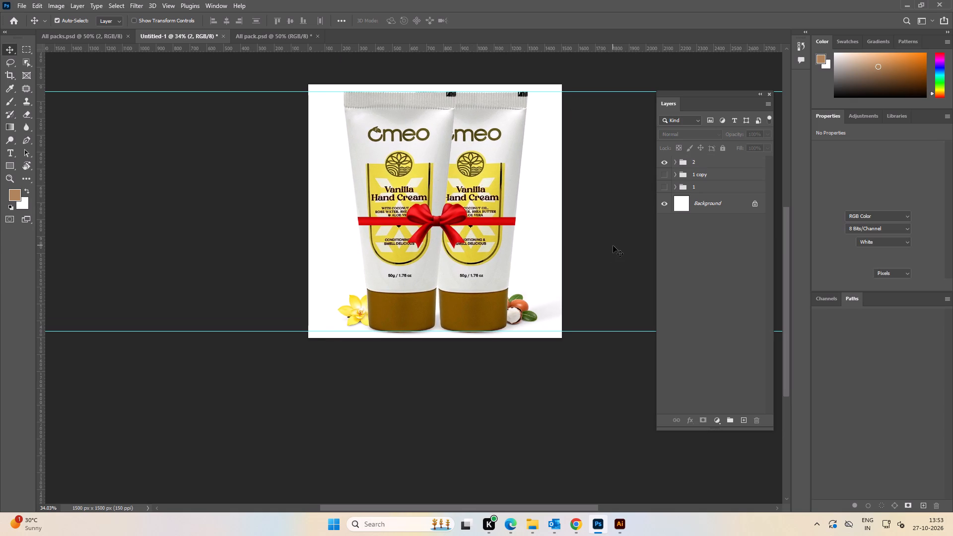
Examine the placement of the two-tube composition on the square canvas.
scroll(613, 246, "down", 1, "alt")
key("space")
left_click(604, 248)
scroll(427, 301, "up", 3, "alt")
key("space")
key("space")
key("space")
key("space")
left_click_drag(441, 271, 420, 304)
double_click(559, 254)
left_click(221, 300)
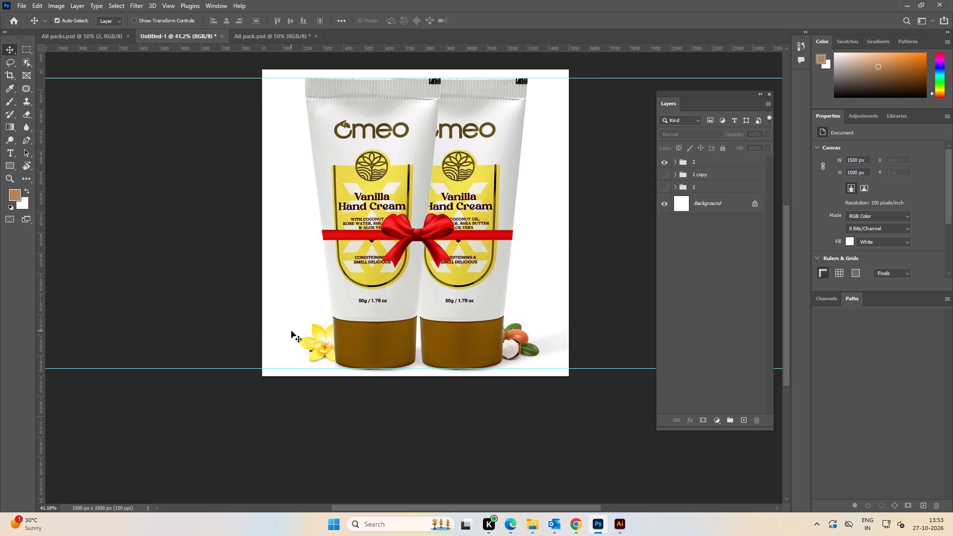
scroll(621, 219, "down", 1, "alt")
key("space")
left_click_drag(622, 215, 614, 218)
left_click(615, 217)
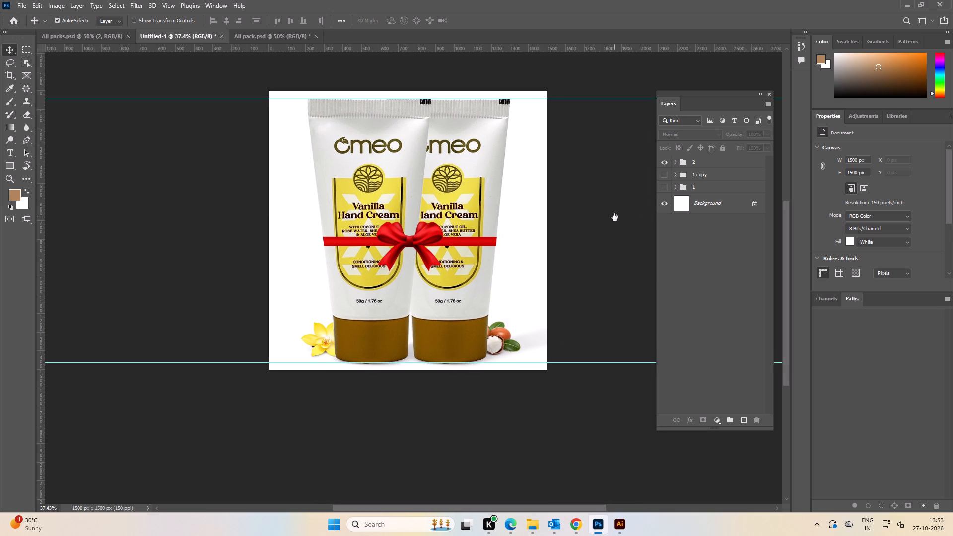
Hide the shea nuts and vanilla orchid layers in group 2.
key("ctrl+alt+shift+w")
left_click(592, 424)
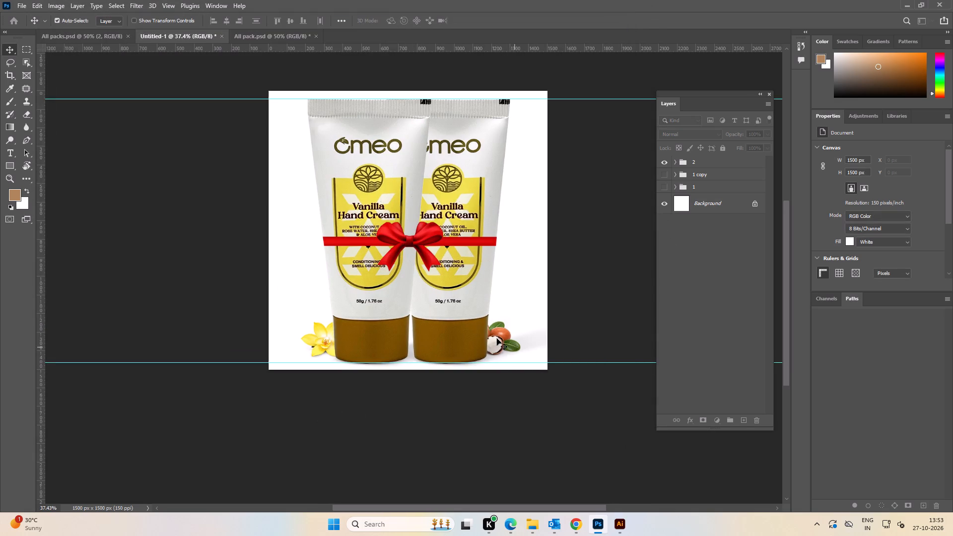
left_click(499, 323)
left_click(668, 371)
left_click(667, 354)
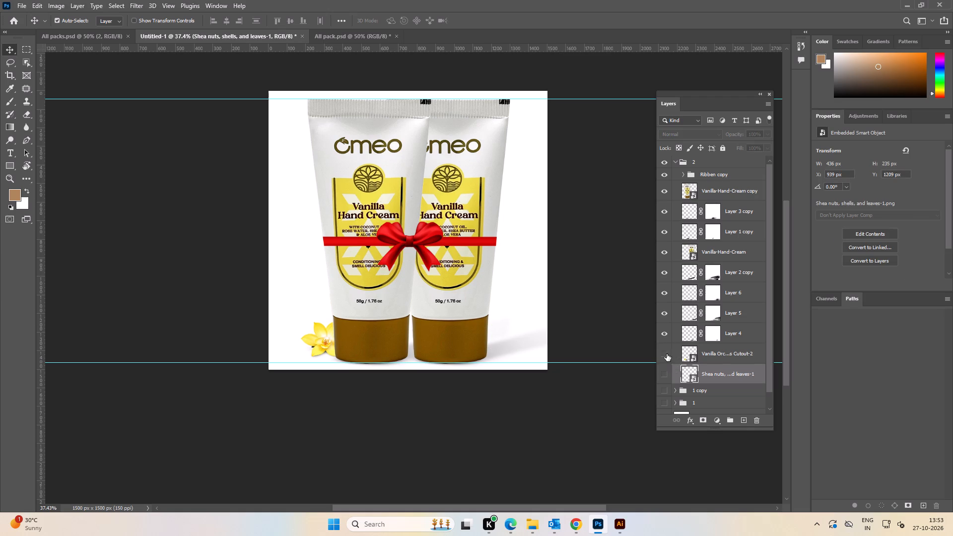
Export the two-tube image without ingredients as a JPG named 8 in the 1500x1500 folder.
key("ctrl+alt+shift+w")
left_click(620, 426)
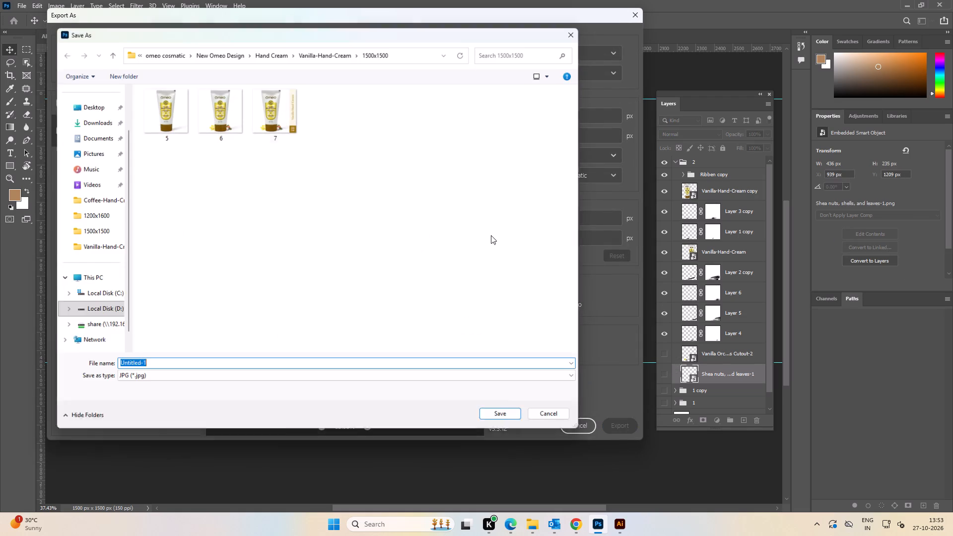
key("8")
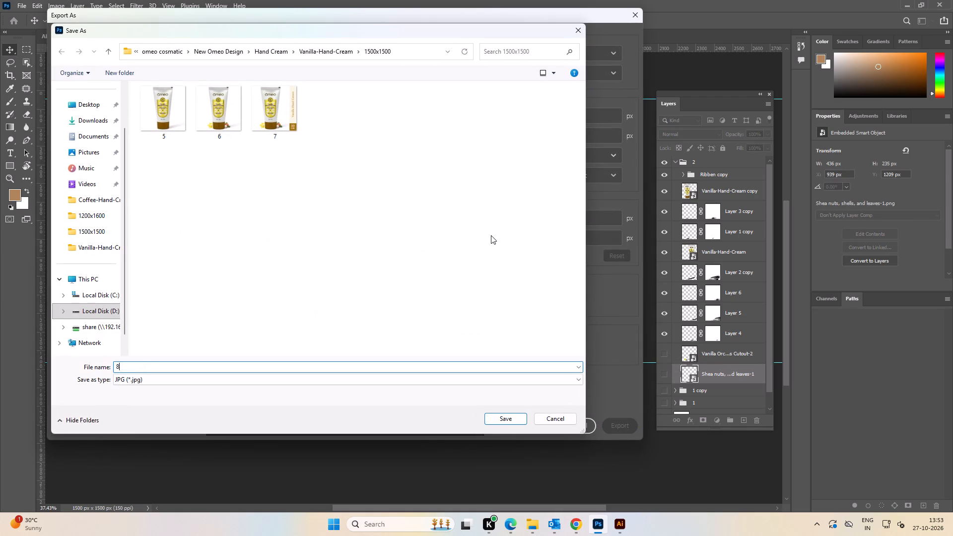
key("Return")
Undo the hiding of the vanilla orchid and shea nuts layers in group 2.
key("ctrl+z")
key("ctrl+z")
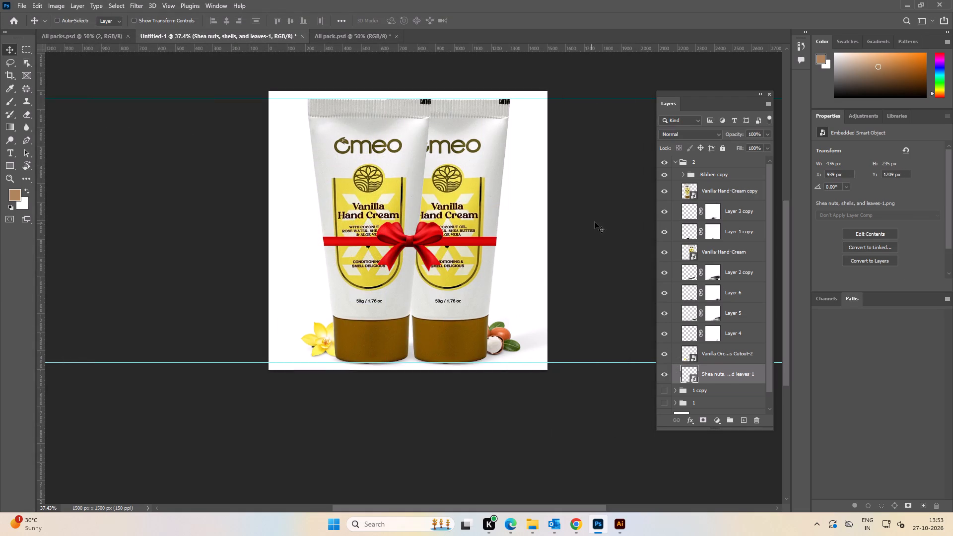
left_click(595, 222)
Export the two-tube image with ingredients as a JPG named 9 in the 1500x1500 folder.
key("ctrl+alt+shift+w")
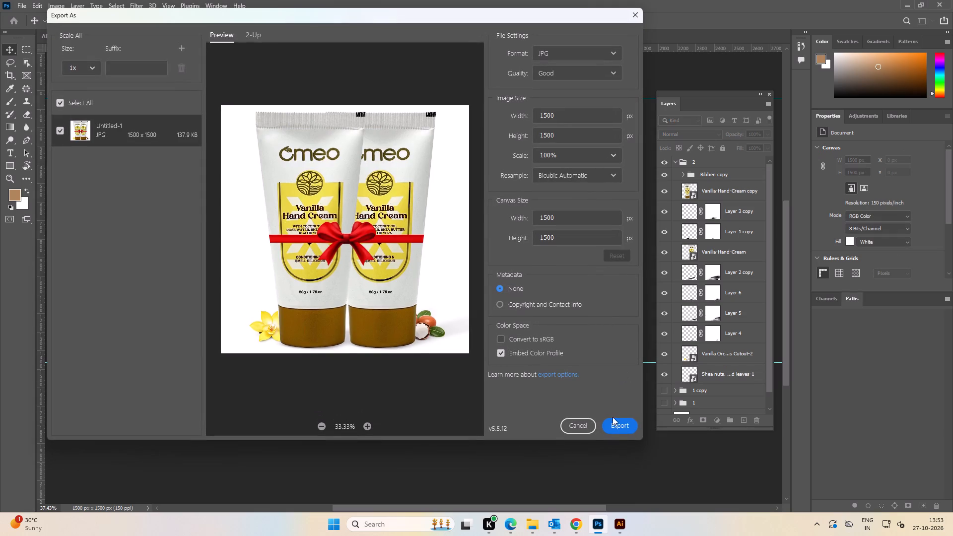
left_click(613, 434)
key("9")
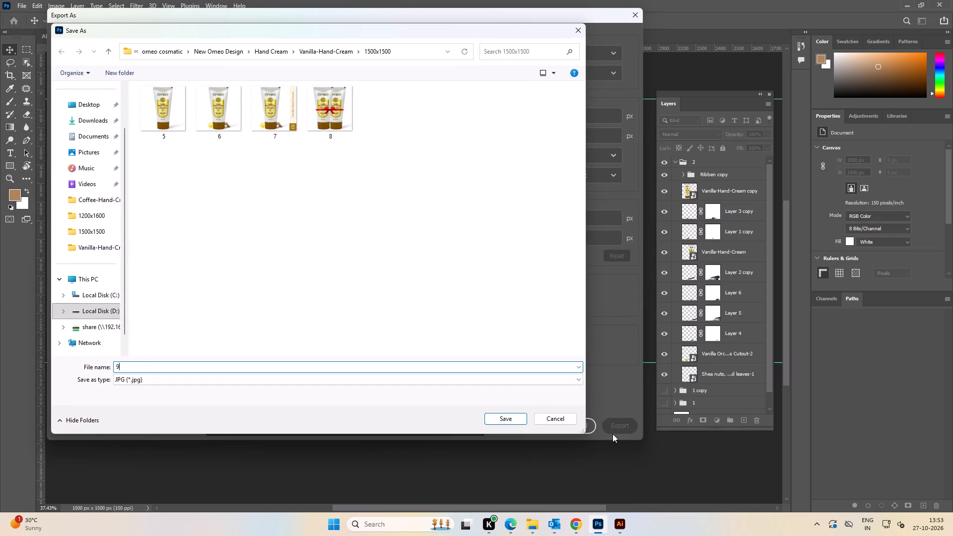
key("Return")
left_click(612, 228)
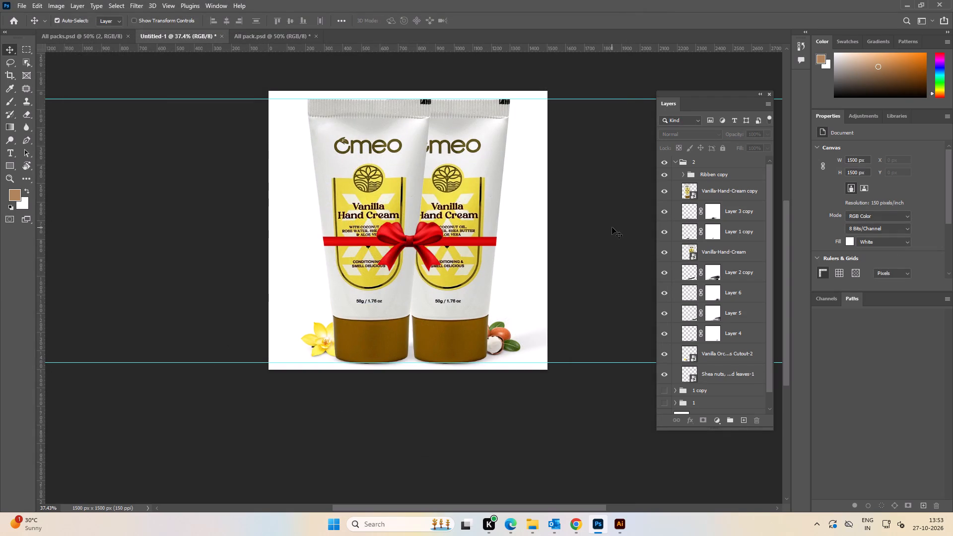
Duplicate group 2 and hide the original group.
left_click(675, 161)
left_click(635, 187)
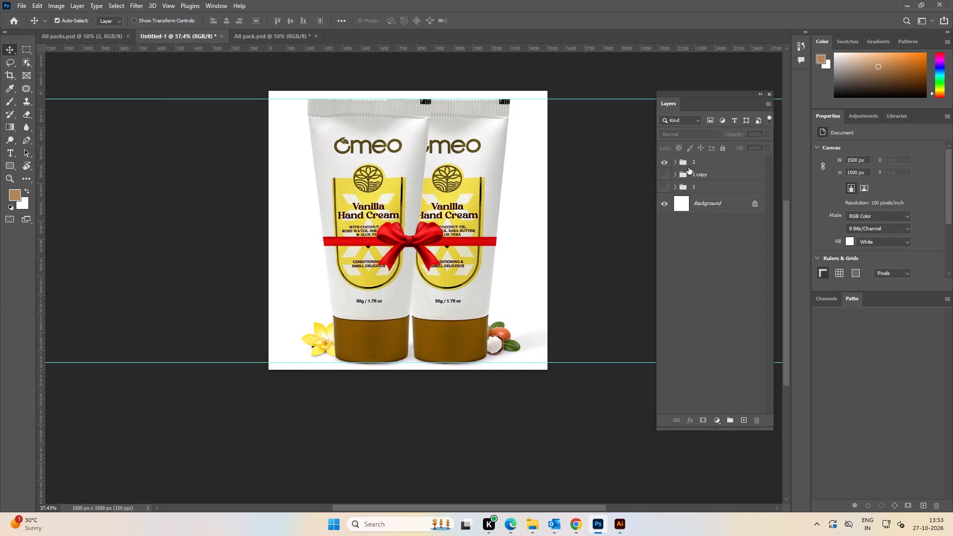
left_click(696, 162)
key("ctrl+j")
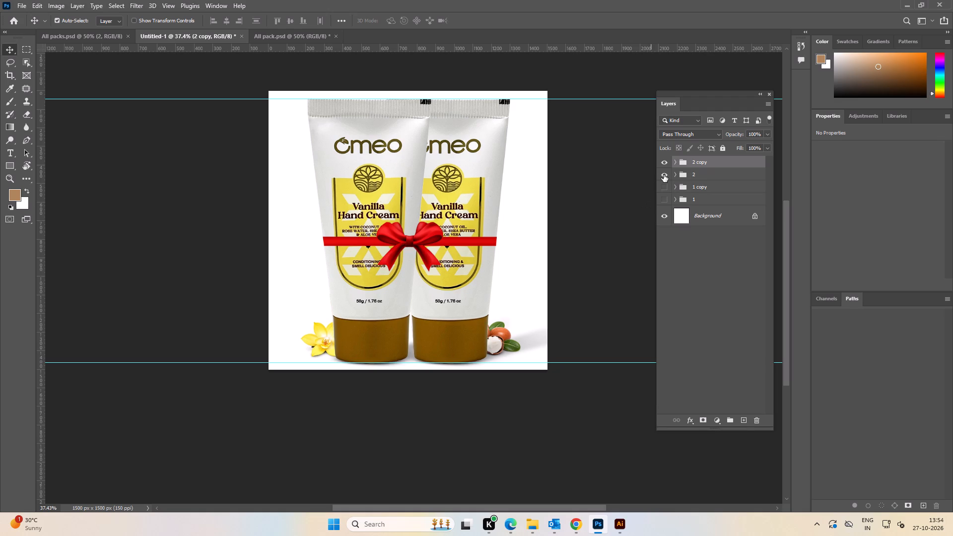
left_click(664, 175)
Move the 2 copy group 140 px to the left to make room for a side strip.
key("ctrl+t")
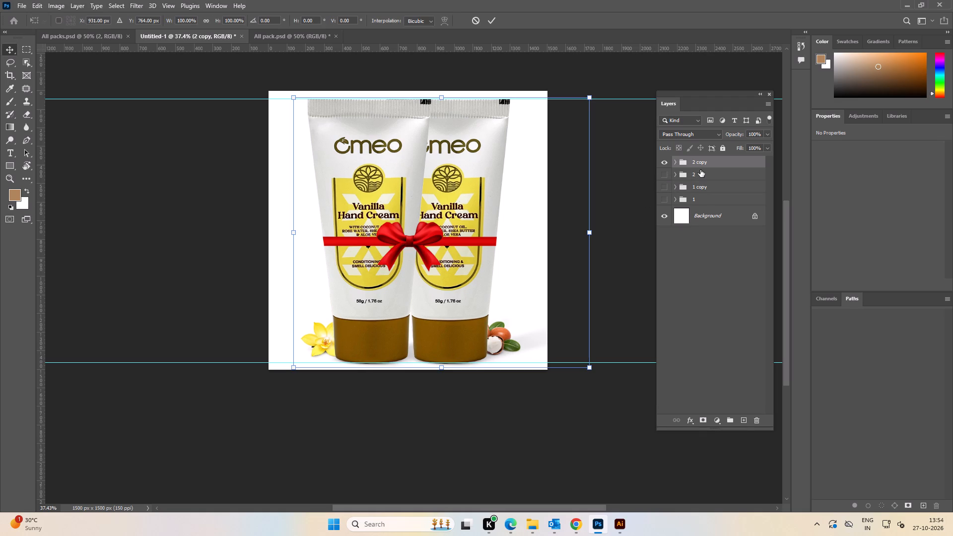
key("shift+Left")
key("shift+Left")
key("shift+Left")
key("shift+Left")
key("shift+Left")
key("shift+Left")
key("shift+Left")
key("shift+Left")
key("shift+Left")
key("shift+Left")
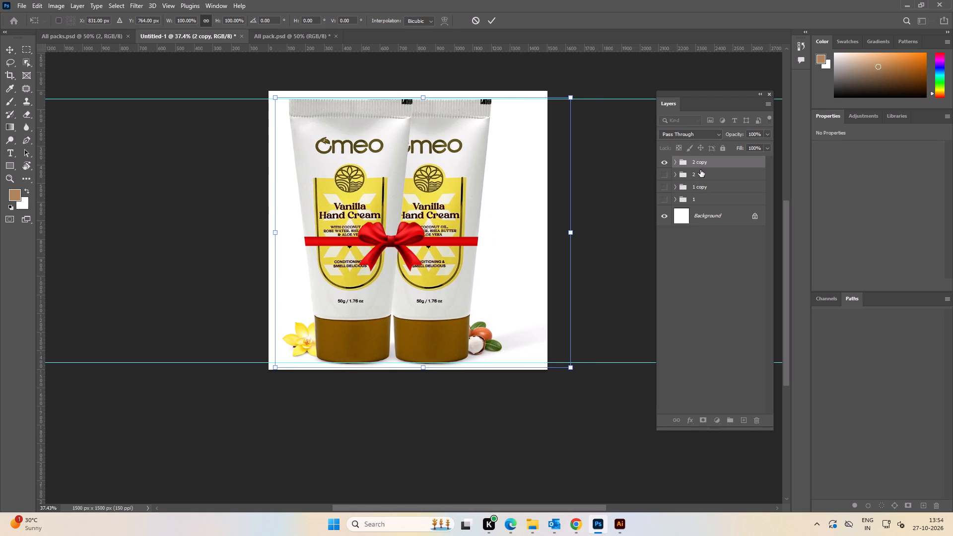
key("shift+Left")
key("shift+Left")
key("shift+Left")
key("shift+Left")
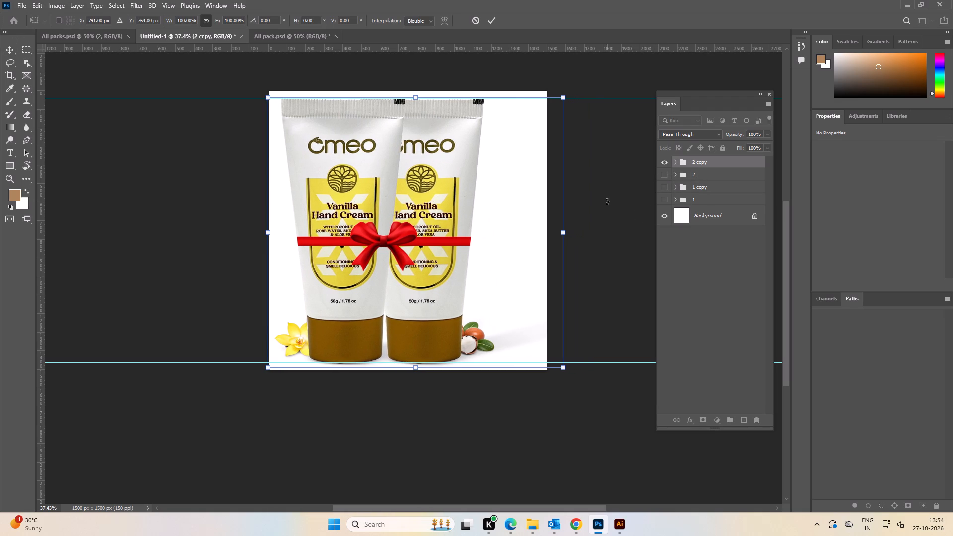
left_click(607, 201)
Duplicate the strip group from the 1 copy group and place the duplicate at the top of the layer stack, above 2 copy.
left_click(676, 187)
left_click(711, 198)
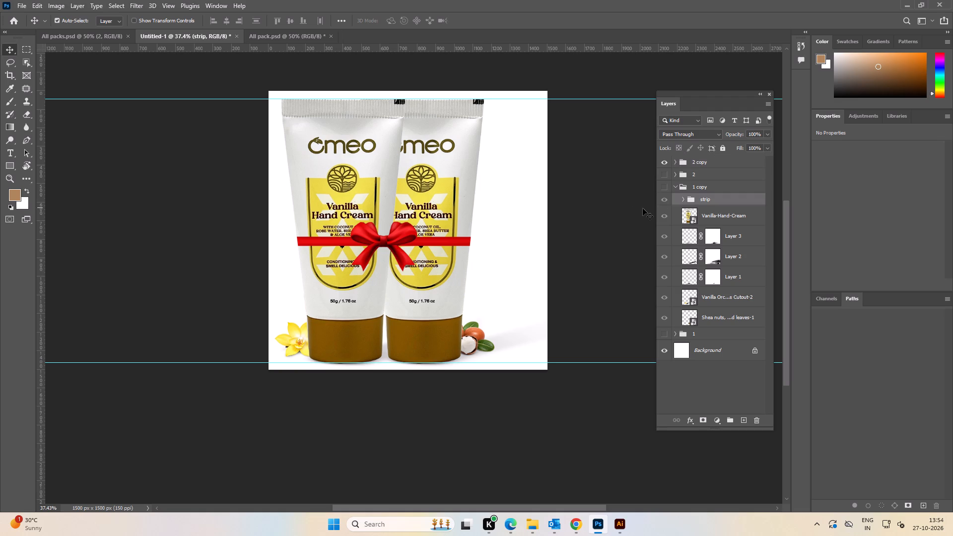
key("ctrl+j")
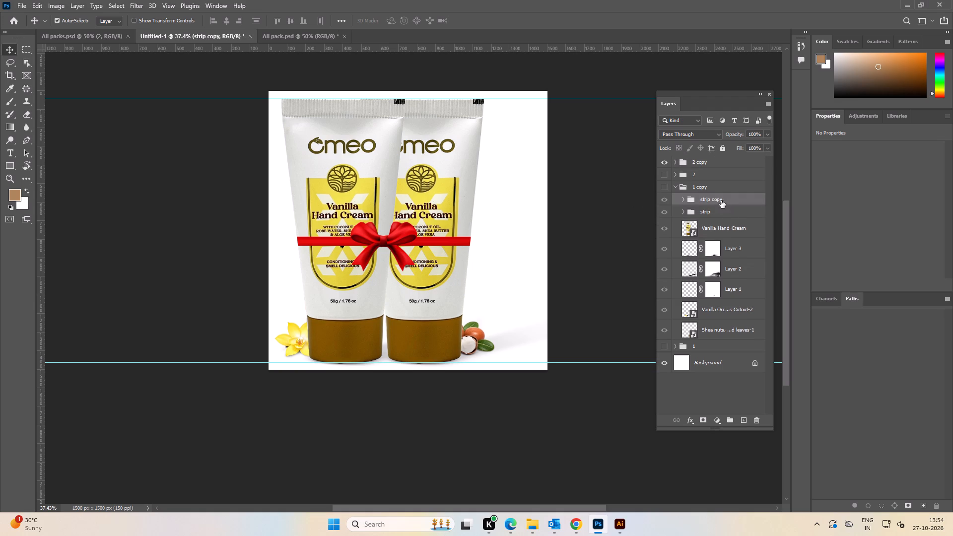
left_click_drag(721, 201, 722, 182)
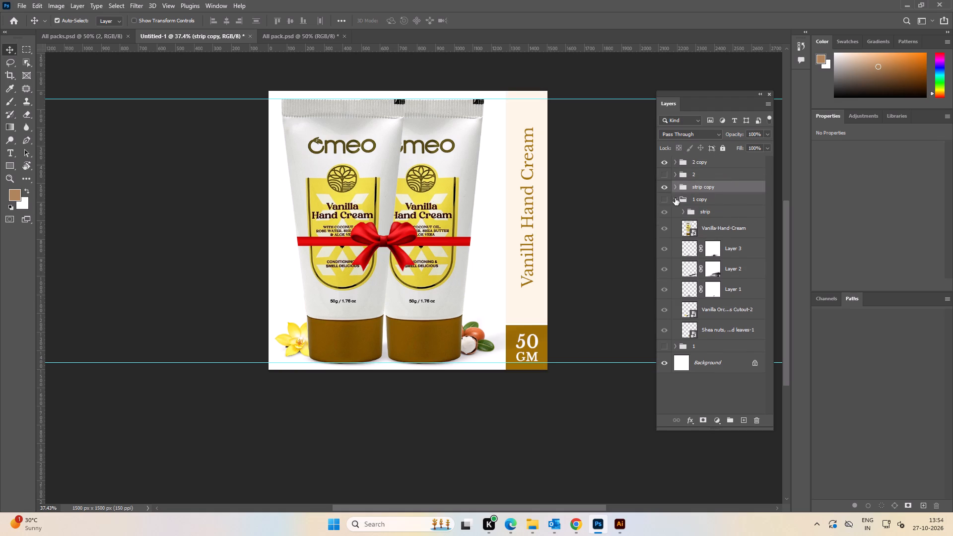
left_click(676, 198)
left_click(631, 190)
left_click_drag(705, 187, 707, 156)
left_click(620, 191)
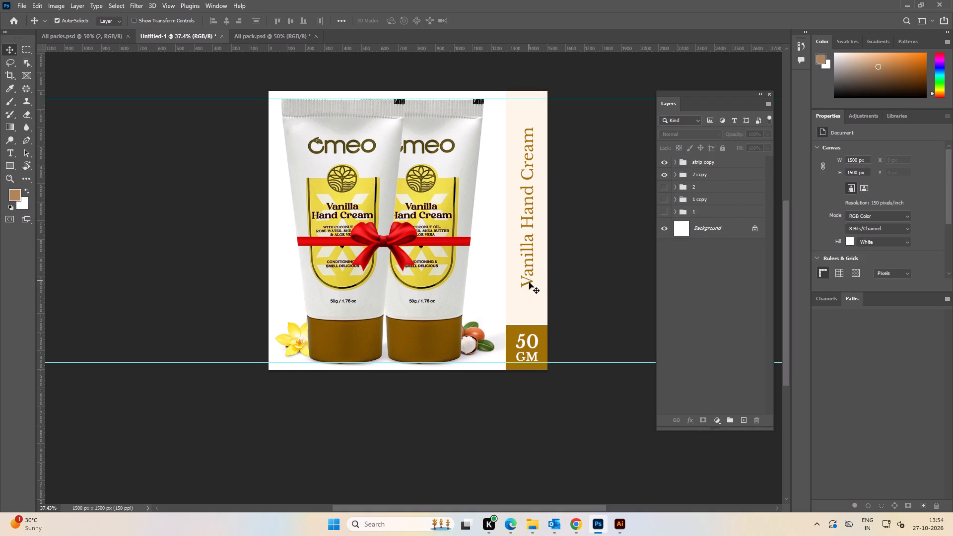
Delete the Vanilla Hand Cream text from the duplicated side strip.
left_click_drag(529, 282, 537, 281)
key("Delete")
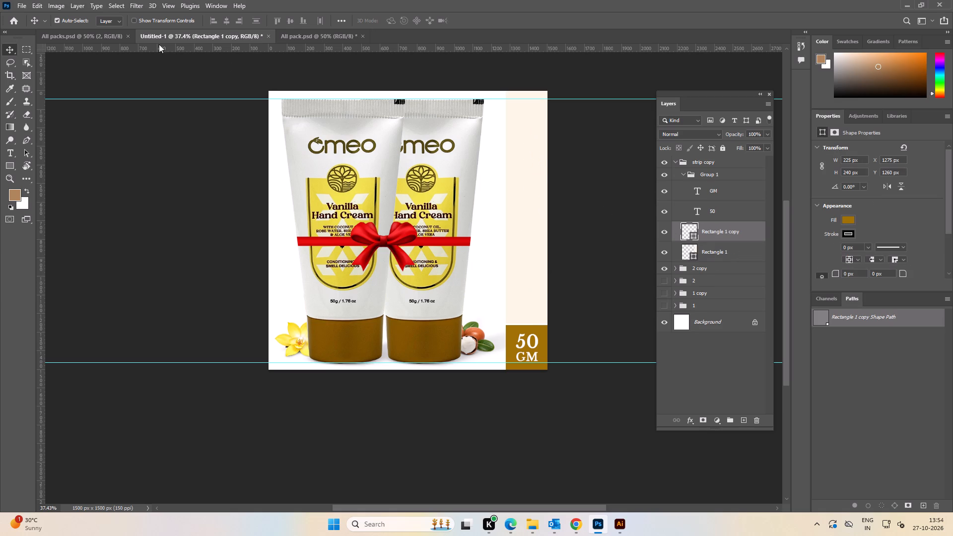
Copy the Pack of 3 text from the 3 copy group in All pack.psd and place it on the Vanilla side strip in Untitled-1.
left_click(91, 37)
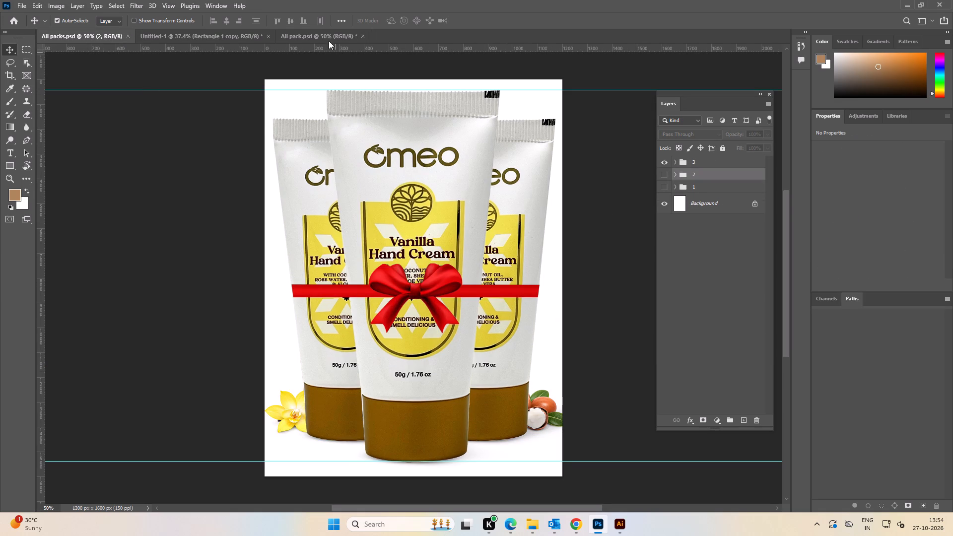
left_click(327, 38)
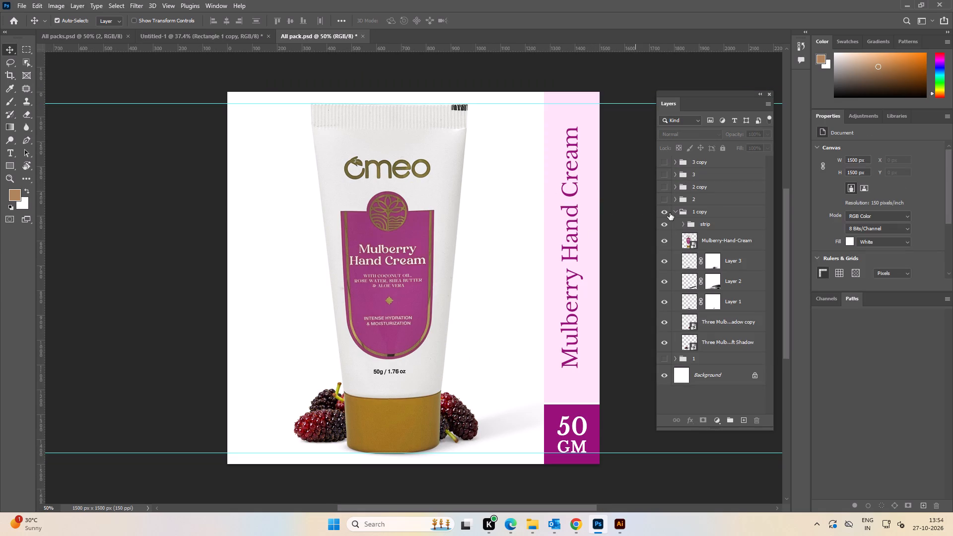
left_click(676, 210)
left_click(666, 211)
left_click(664, 163)
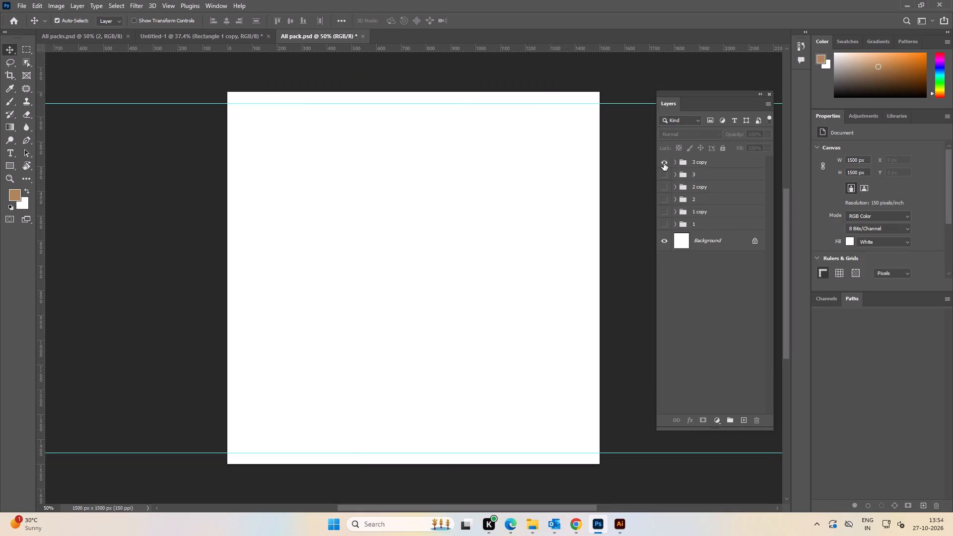
left_click_drag(579, 318, 574, 318)
key("ctrl+z")
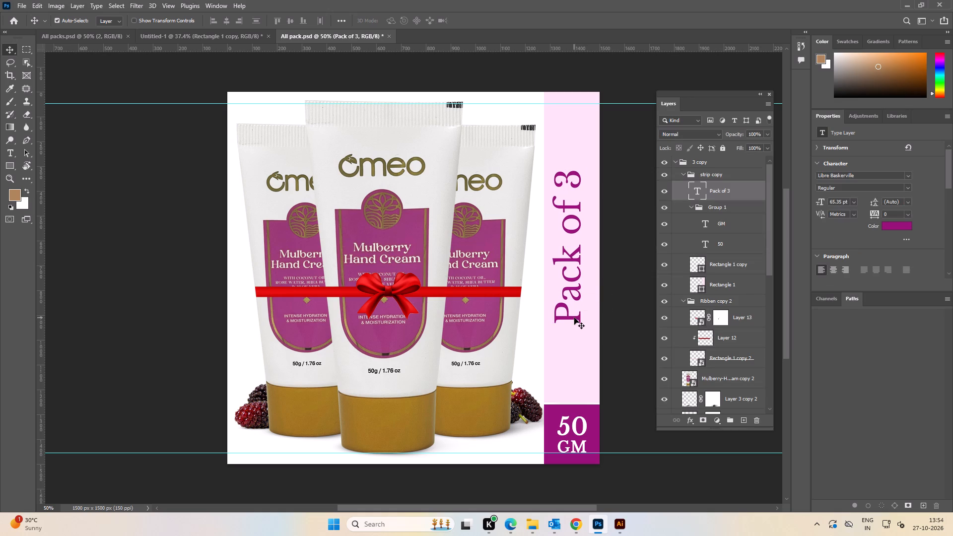
key("ctrl+c")
left_click(193, 33)
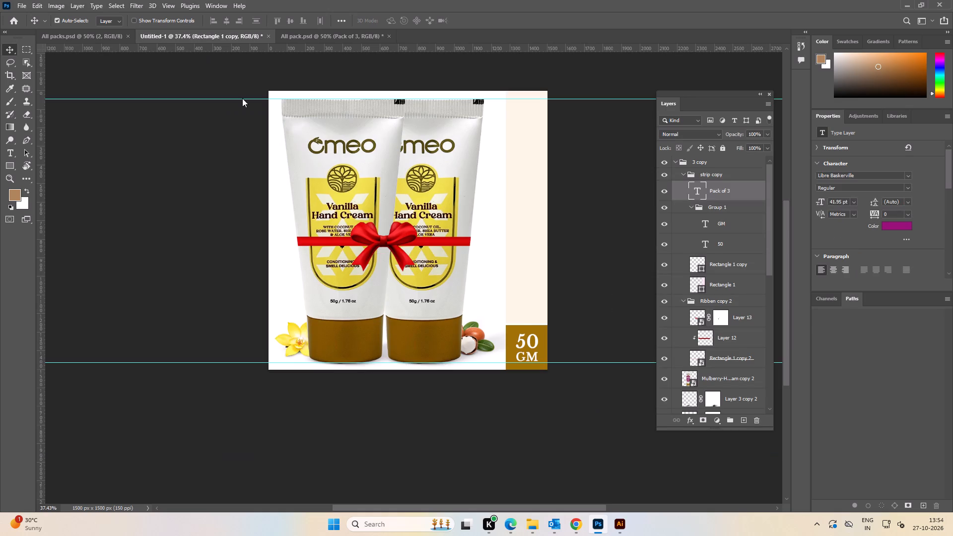
key("ctrl+v")
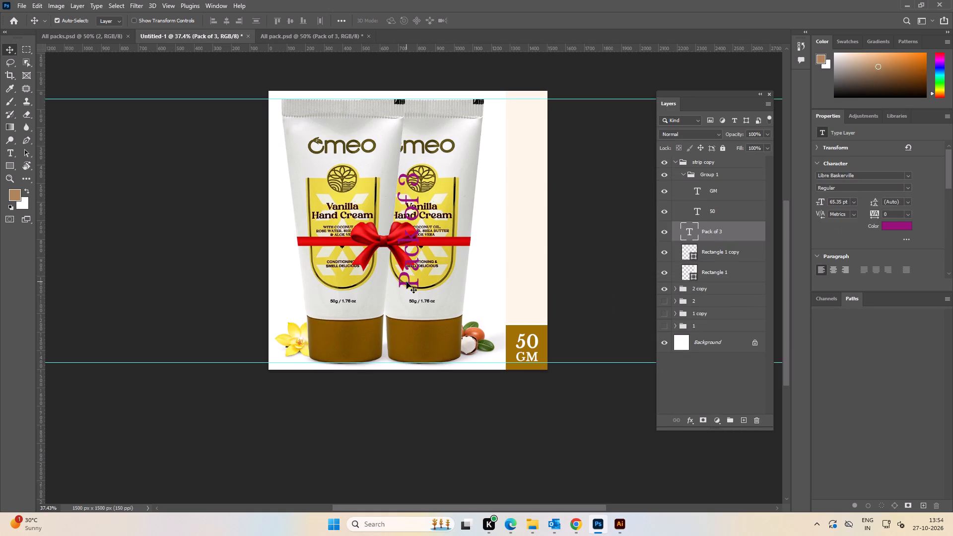
left_click_drag(407, 282, 525, 264)
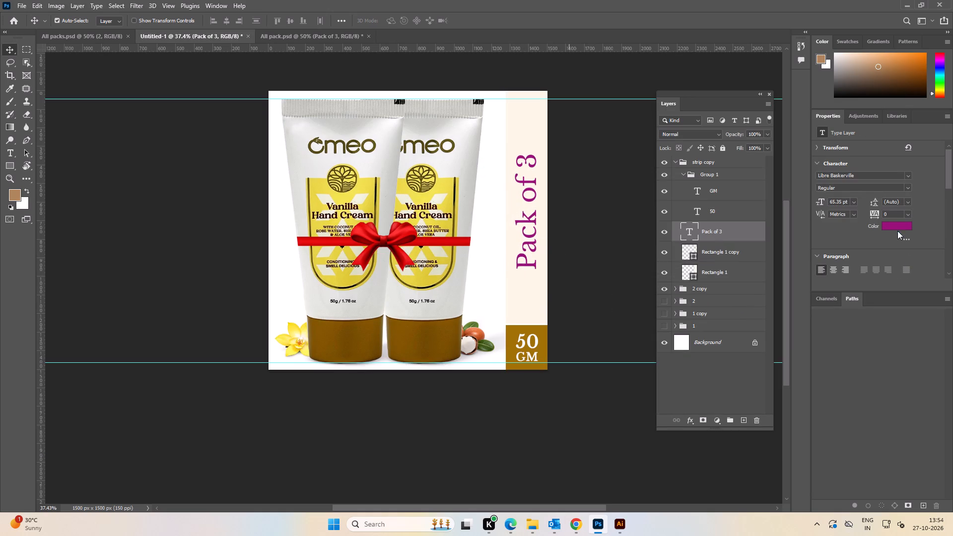
Recolour the Pack of 3 text to a07004, sampled from the strip's brown 50 GM block.
left_click(895, 227)
left_click(542, 330)
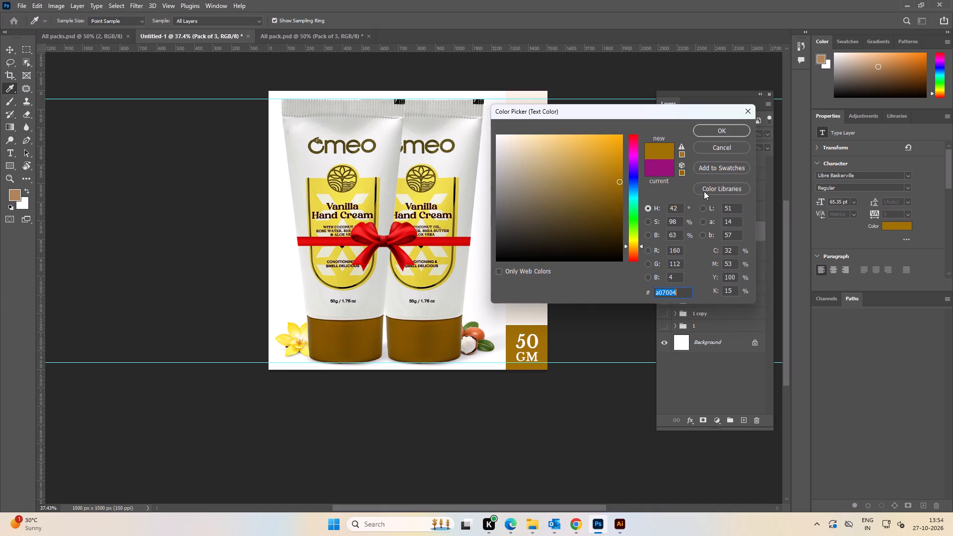
left_click(712, 129)
left_click(594, 218)
Centre the Pack of 3 text horizontally and vertically on the strip's cream rectangle.
key("space")
left_click_drag(580, 157, 541, 187)
scroll(510, 171, "up", 5, "alt")
left_click(497, 180)
left_click(500, 143, "shift")
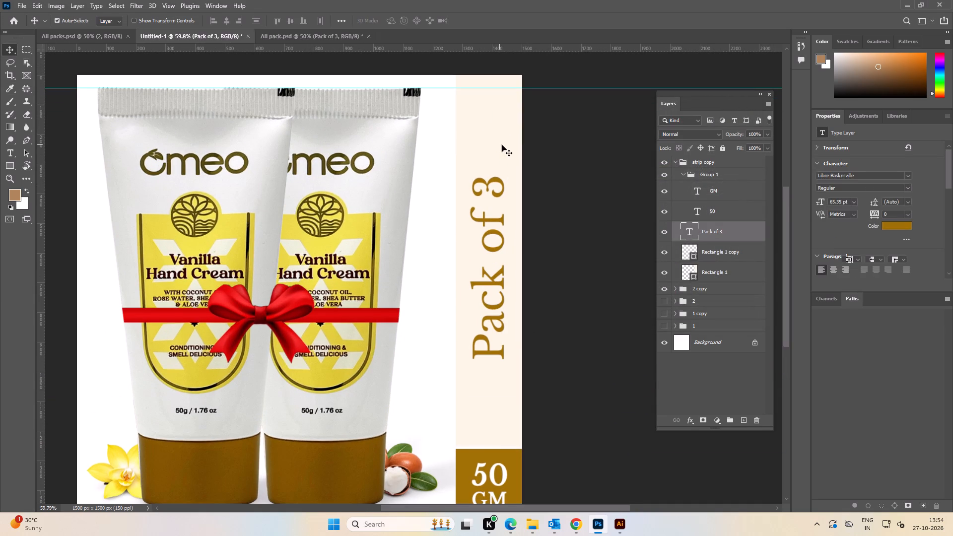
left_click(224, 21)
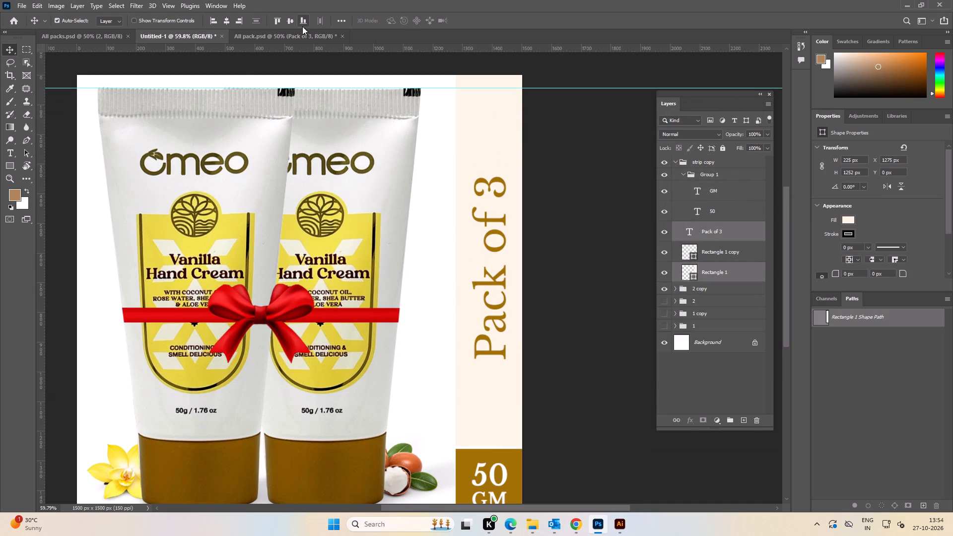
left_click(289, 19)
Collapse the strip copy group and nudge the 2 copy group about 21 px to the right.
scroll(426, 170, "down", 5, "alt")
double_click(554, 218)
scroll(553, 218, "down", 3, "alt")
key("space")
key("space")
left_click_drag(546, 221, 562, 220)
left_click(562, 220)
left_click(676, 162)
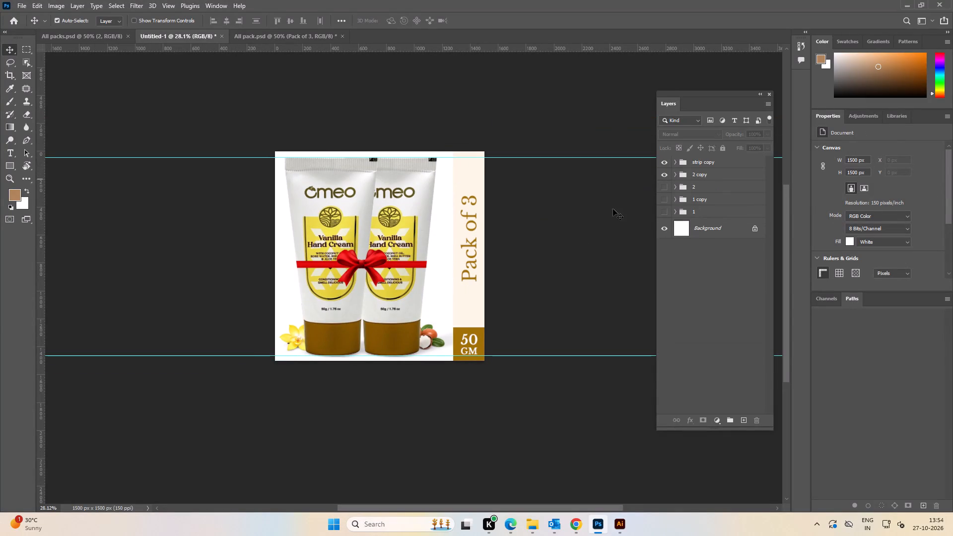
left_click(604, 217)
left_click(703, 174)
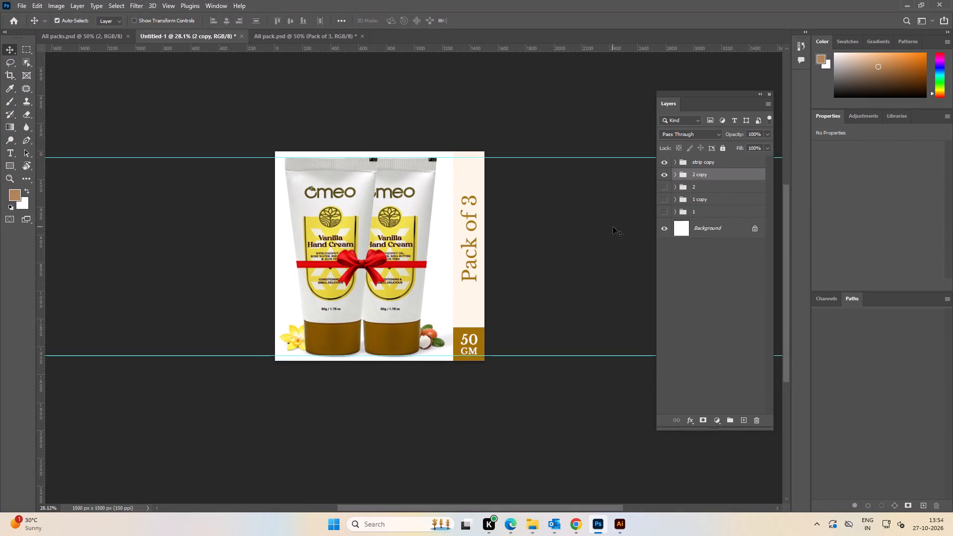
key("shift+Right")
key("shift+Right")
key("Right")
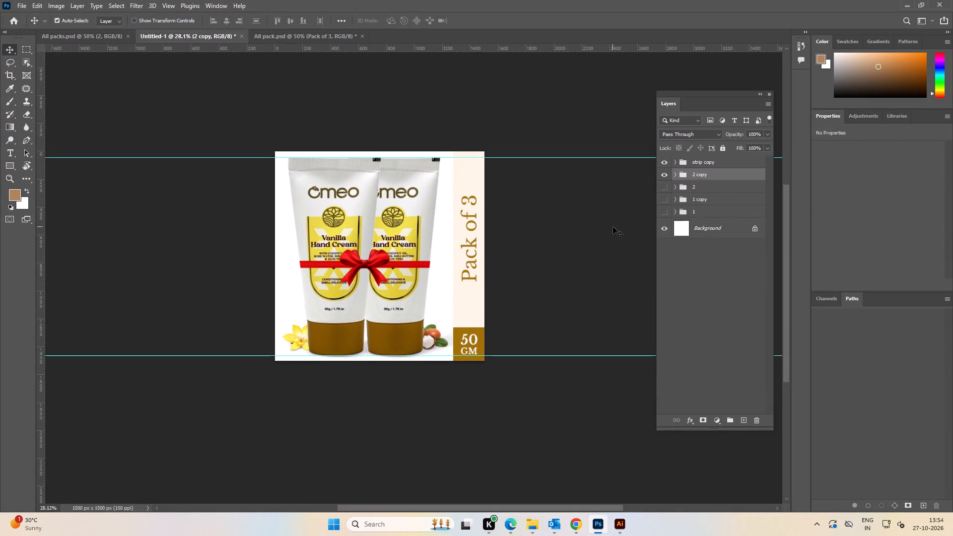
key("Left")
key("Right")
double_click(574, 247)
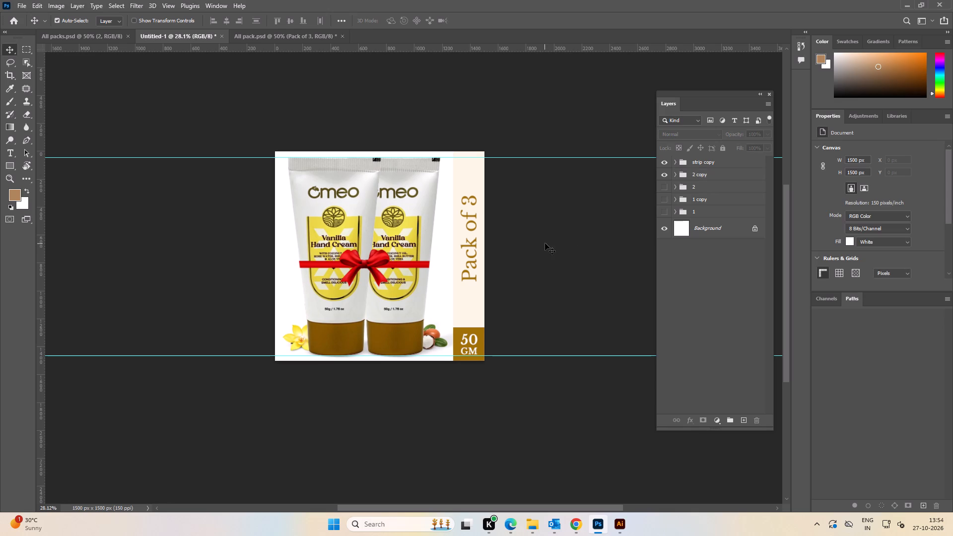
Change the side strip text to Pack of 2.
key("t")
left_click(471, 201)
key("shift+Left")
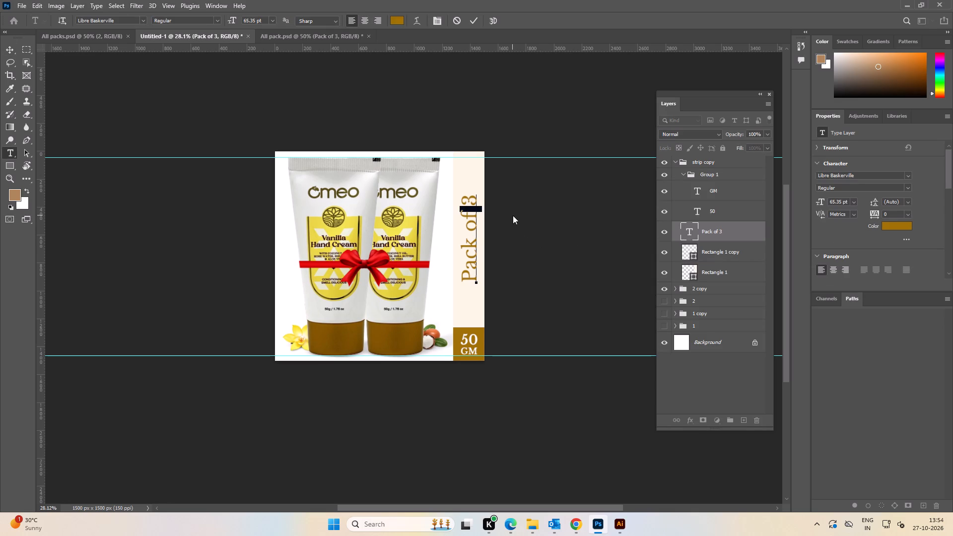
key("shift+Right")
key("shift+Right")
key("2")
left_click(8, 46)
left_click(189, 118)
Export the two-tube image with the Pack of 2 strip as a JPG named 10 in the 1500x1500 folder.
scroll(266, 151, "down", 1, "alt")
key("space")
left_click(244, 137)
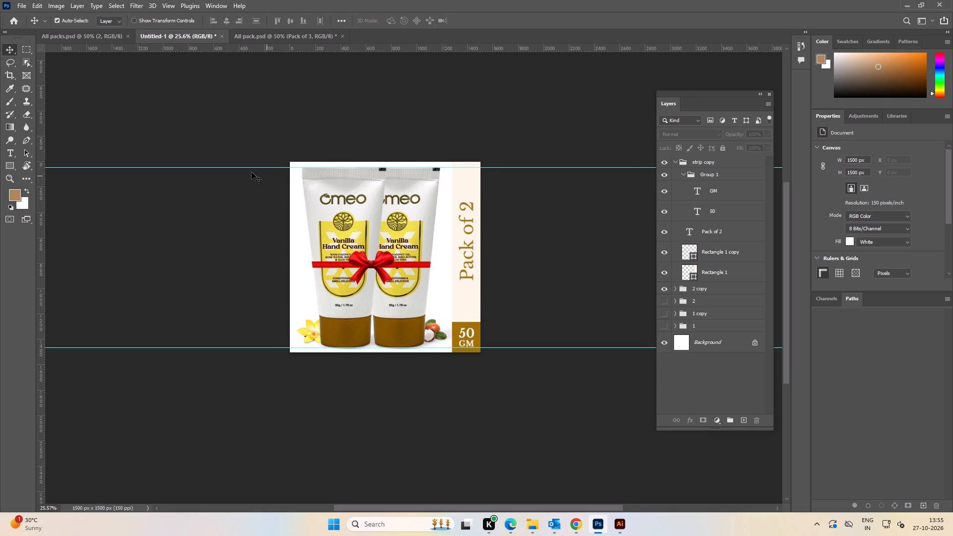
left_click(408, 120)
left_click(344, 109)
left_click(344, 108)
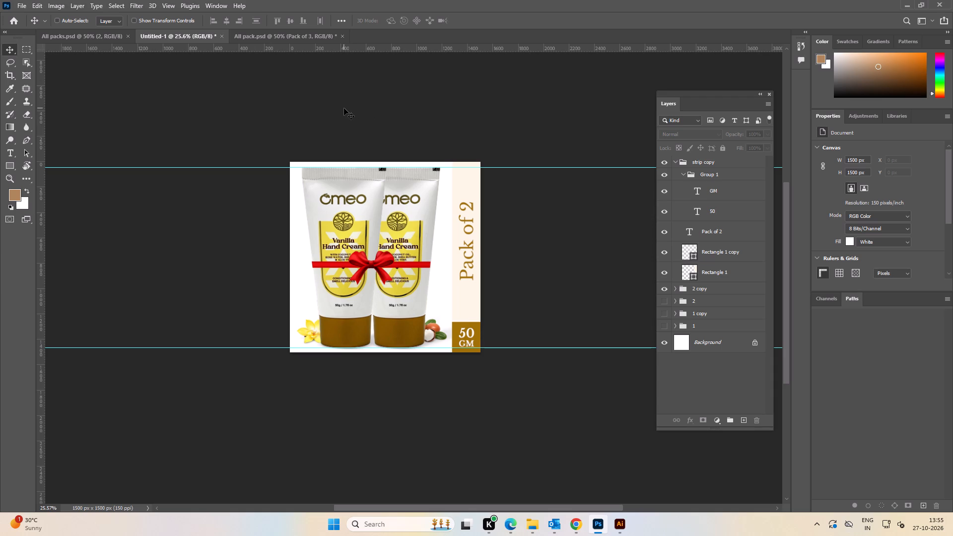
key("ctrl+alt+shift+w")
left_click(624, 425)
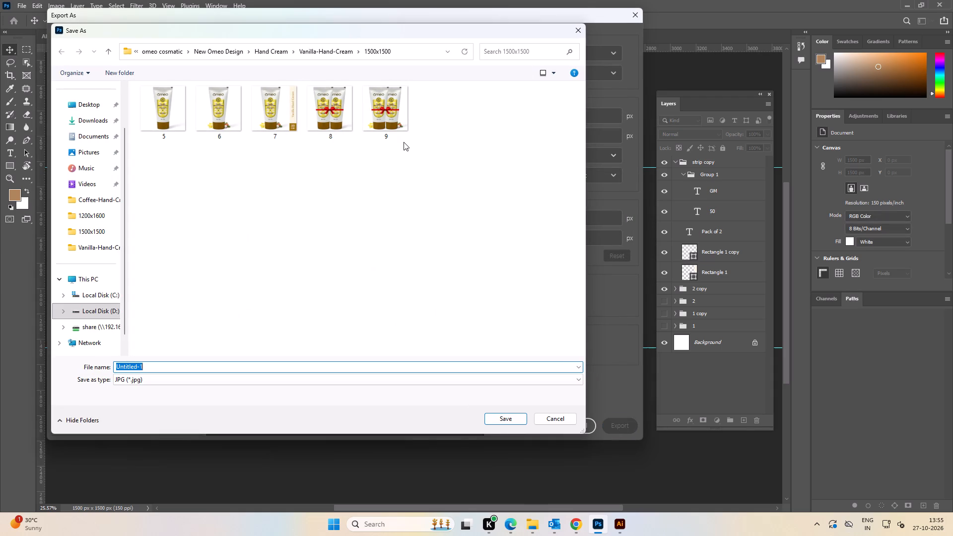
type("10")
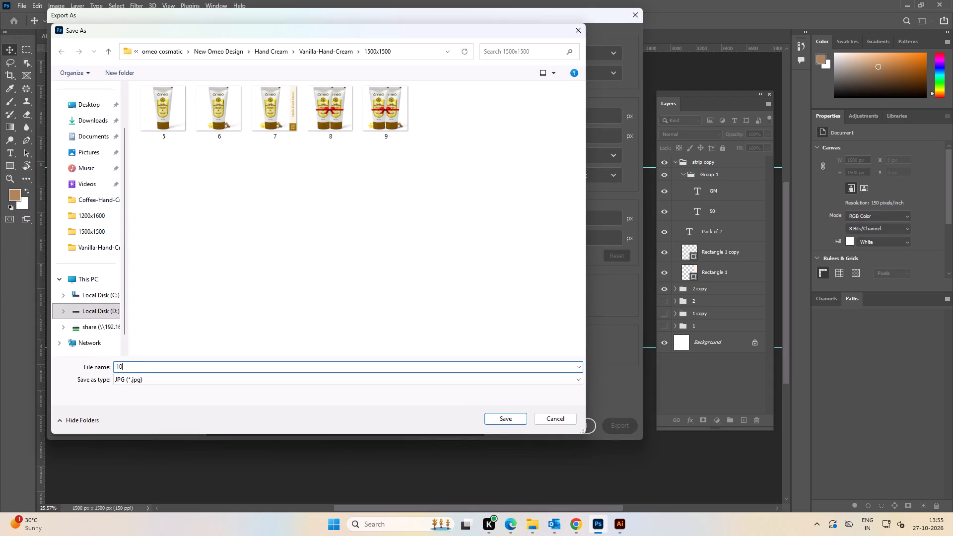
key("Return")
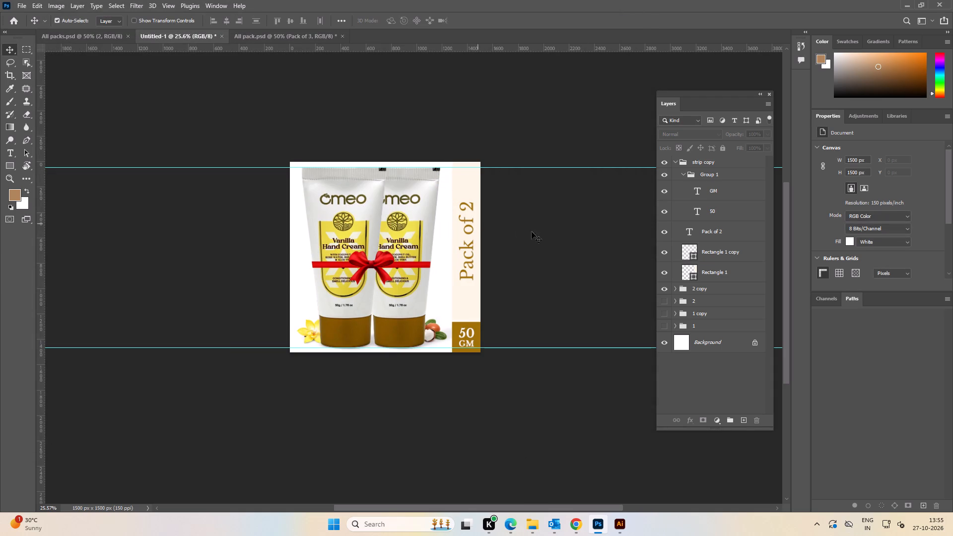
left_click(539, 233)
Collapse the strip copy group, duplicate it and hide the original strip copy group.
left_click(675, 163)
left_click(616, 210)
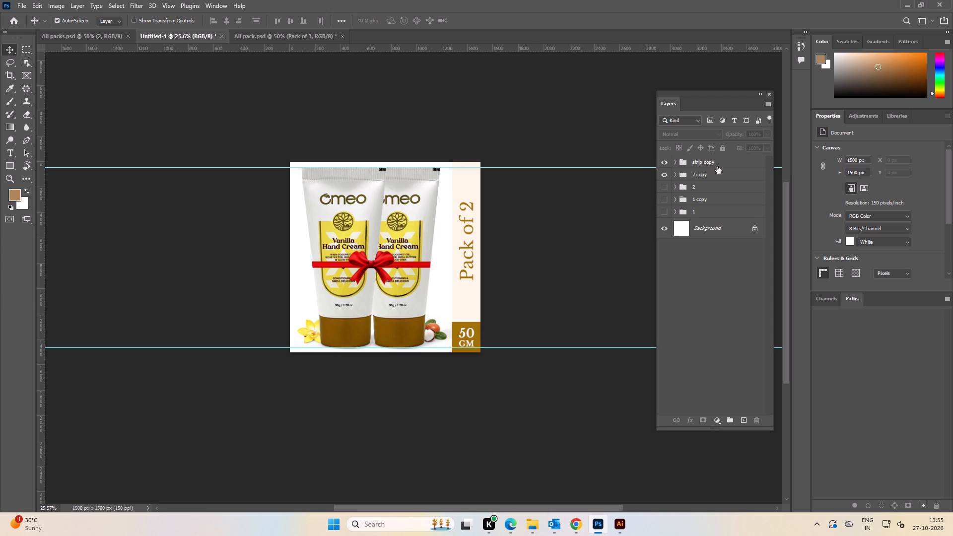
left_click(711, 163)
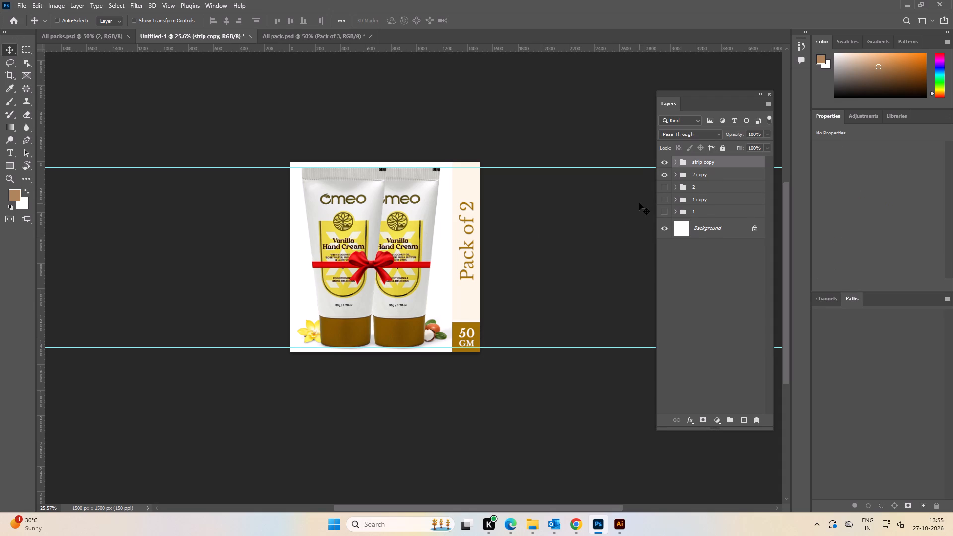
key("ctrl+j")
left_click(619, 206)
left_click(661, 172)
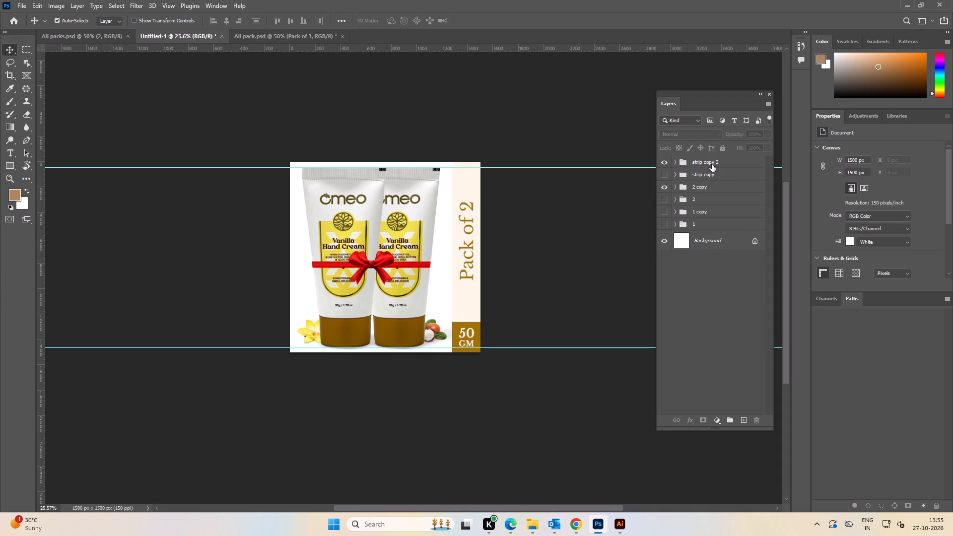
Move the strip copy 2 group into the 2 copy group and hide the 2 copy group.
left_click_drag(713, 162, 717, 186)
left_click(645, 201)
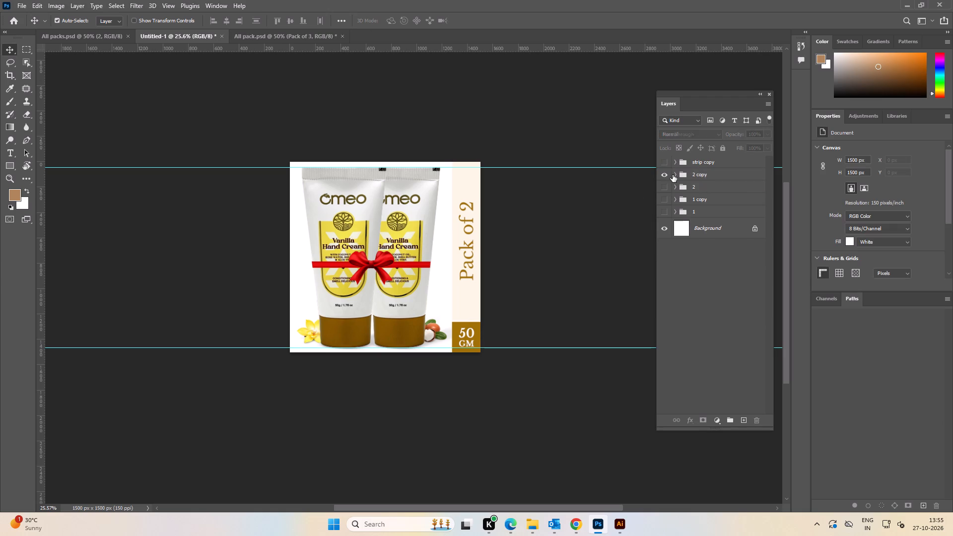
left_click(668, 175)
left_click(667, 175)
left_click(666, 174)
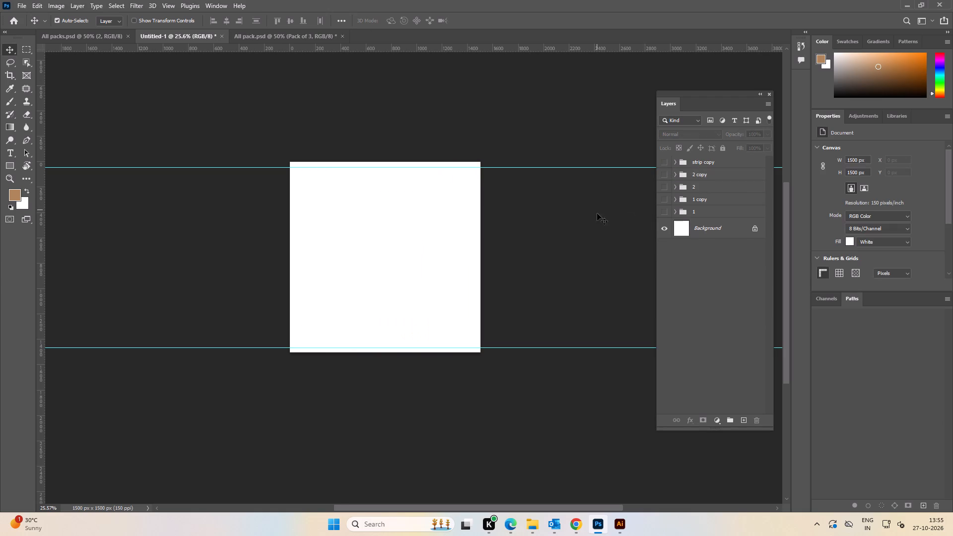
left_click(596, 213)
Copy the three-tube group 3 from All packs.psd and paste it above the 2 copy group in Untitled-1.
left_click(76, 37)
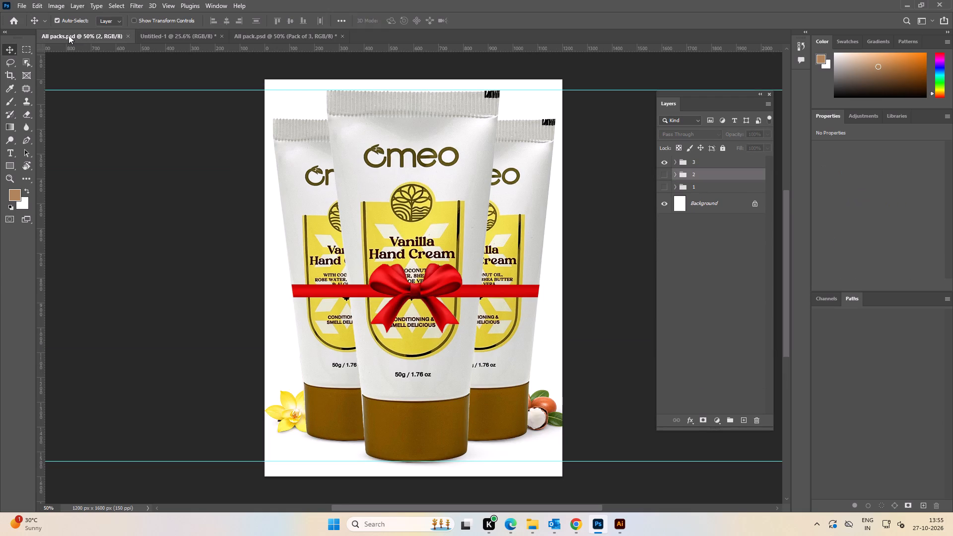
left_click(68, 35)
left_click(718, 162)
key("ctrl+c")
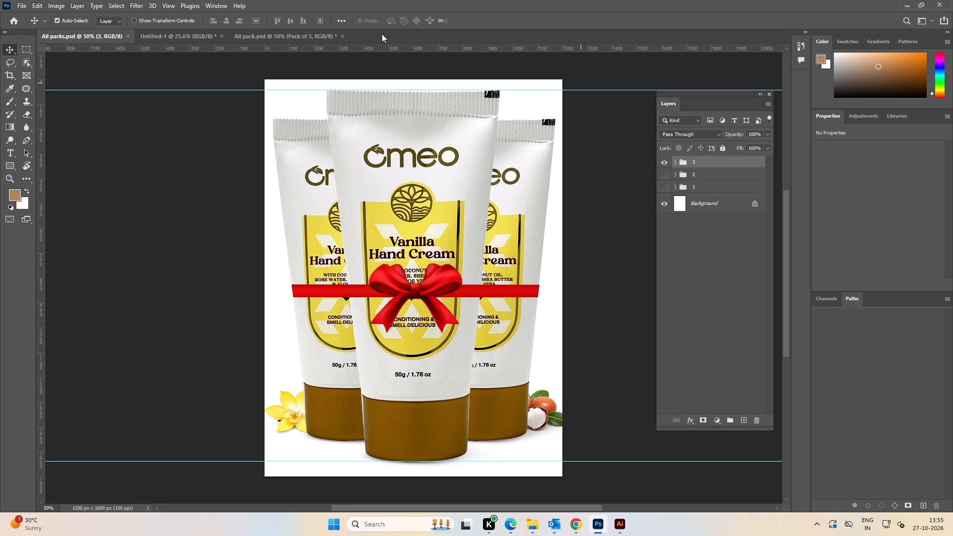
left_click(304, 36)
left_click(187, 38)
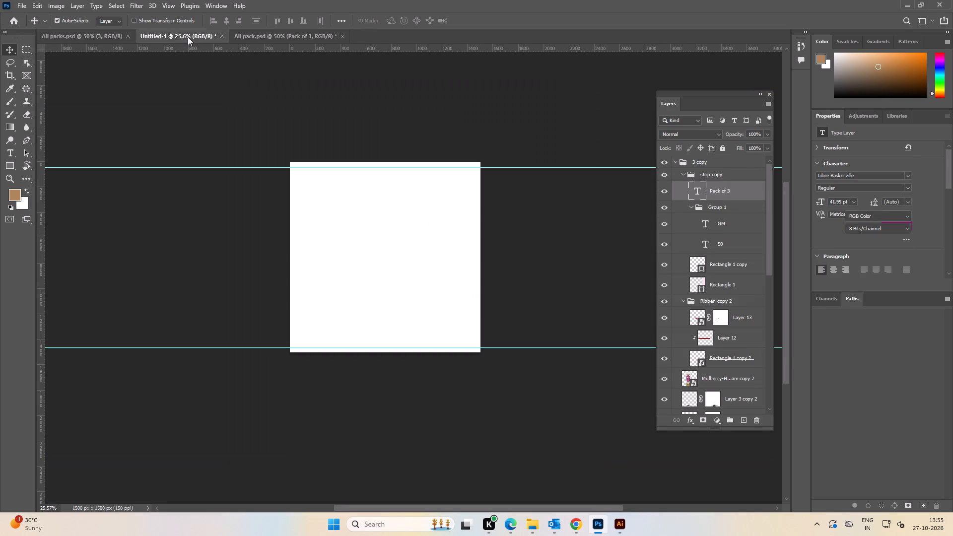
left_click(697, 175)
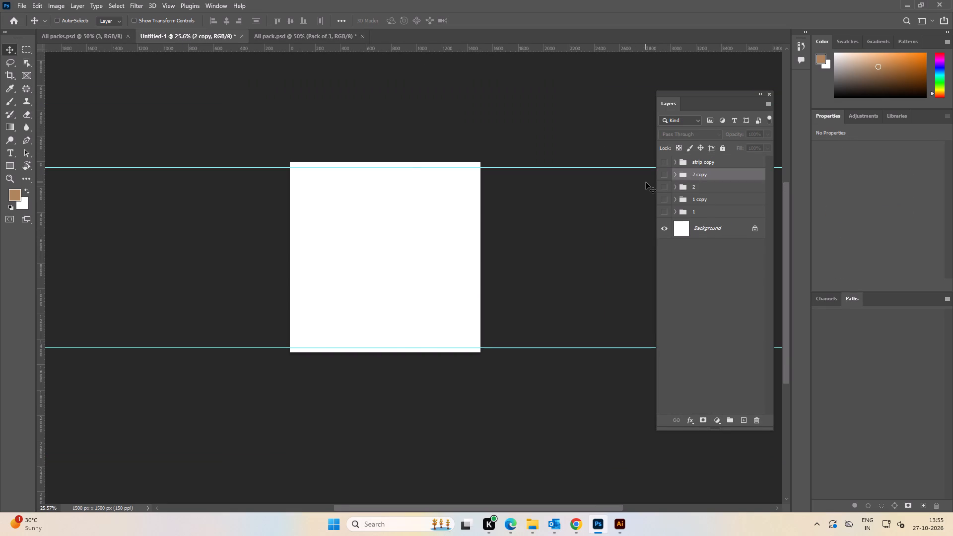
key("ctrl+v")
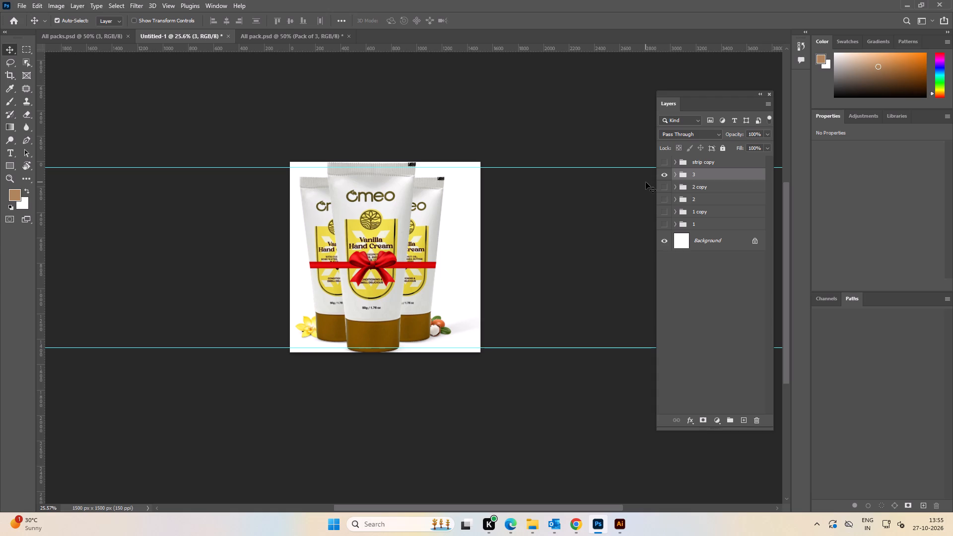
Scale group 3 proportionally to about 95.14% so the front tube fits between the two horizontal guides.
key("ctrl+t")
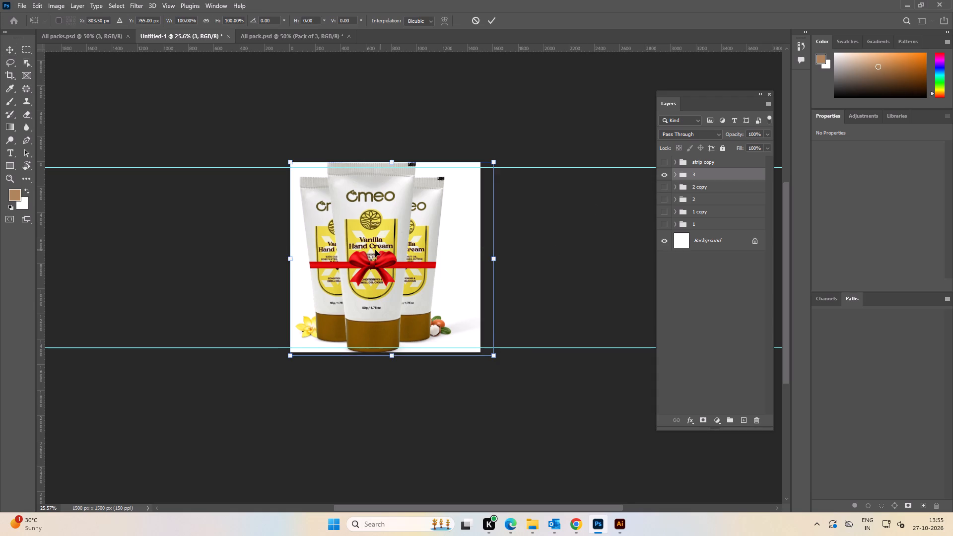
scroll(375, 250, "up", 4, "alt")
left_click(399, 404)
left_click_drag(399, 404, 400, 399, "shift")
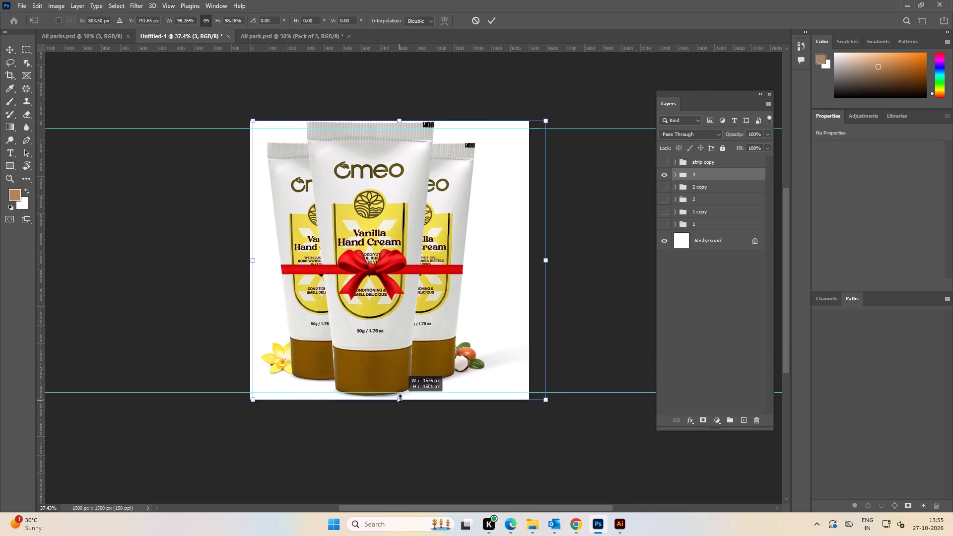
left_click_drag(400, 399, 400, 398, "shift")
left_click_drag(402, 121, 403, 125, "shift")
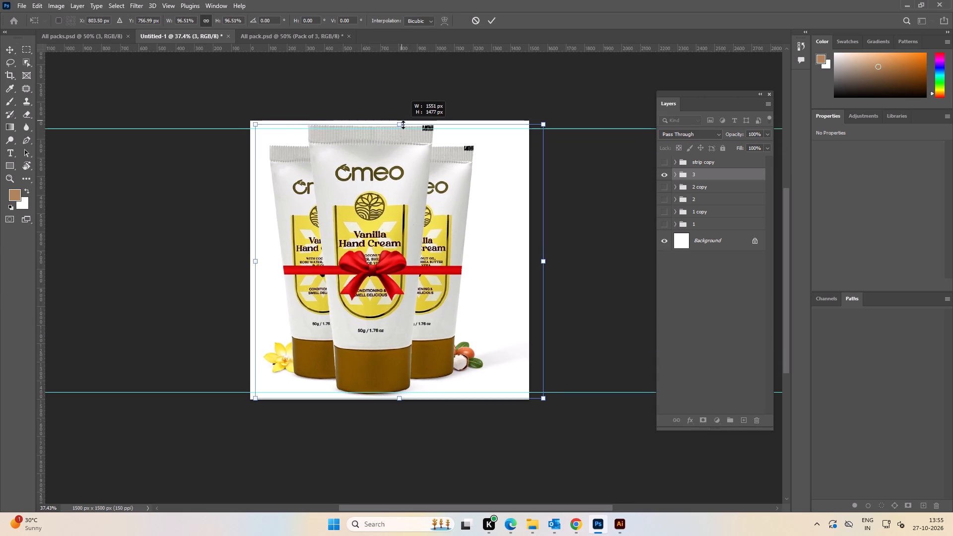
left_click_drag(403, 125, 403, 127, "shift")
key("space")
key("space")
key("space")
key("space")
left_click_drag(361, 310, 373, 210)
scroll(385, 301, "up", 5, "alt")
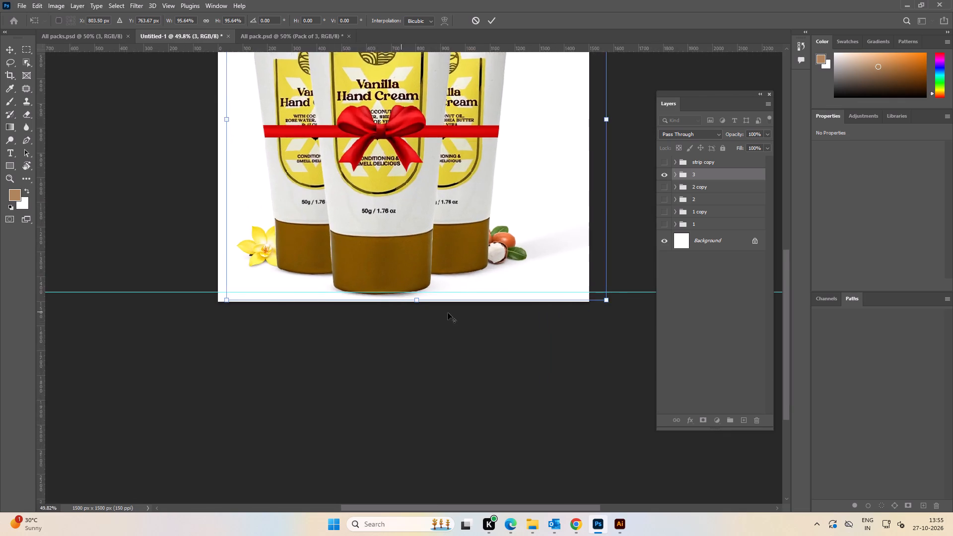
scroll(448, 313, "up", 10, "alt")
double_click(439, 322)
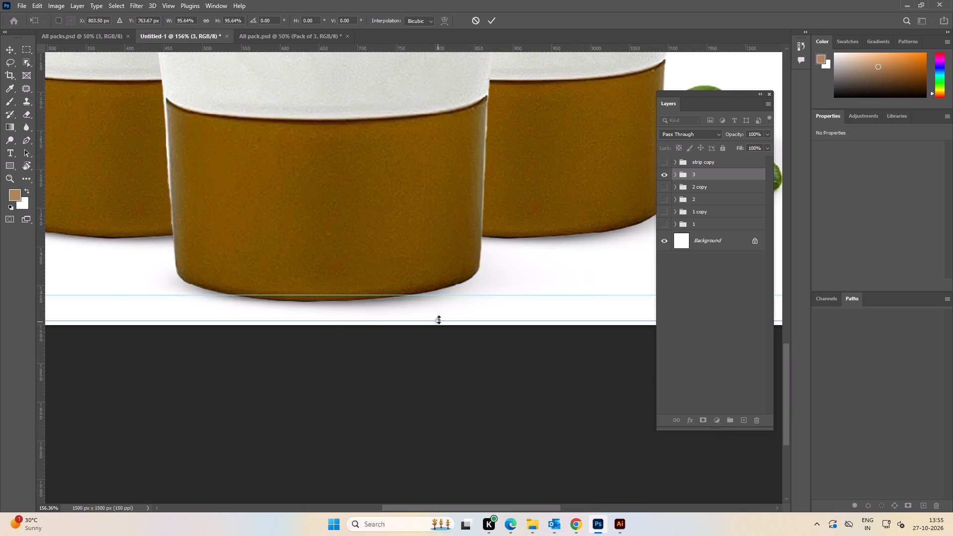
scroll(433, 164, "down", 5, "alt")
key("space")
key("space")
key("space")
key("space")
key("space")
key("space")
key("space")
key("space")
key("space")
key("space")
key("space")
key("space")
key("space")
key("space")
key("space")
key("space")
left_click_drag(427, 154, 437, 380)
left_click_drag(440, 173, 455, 280)
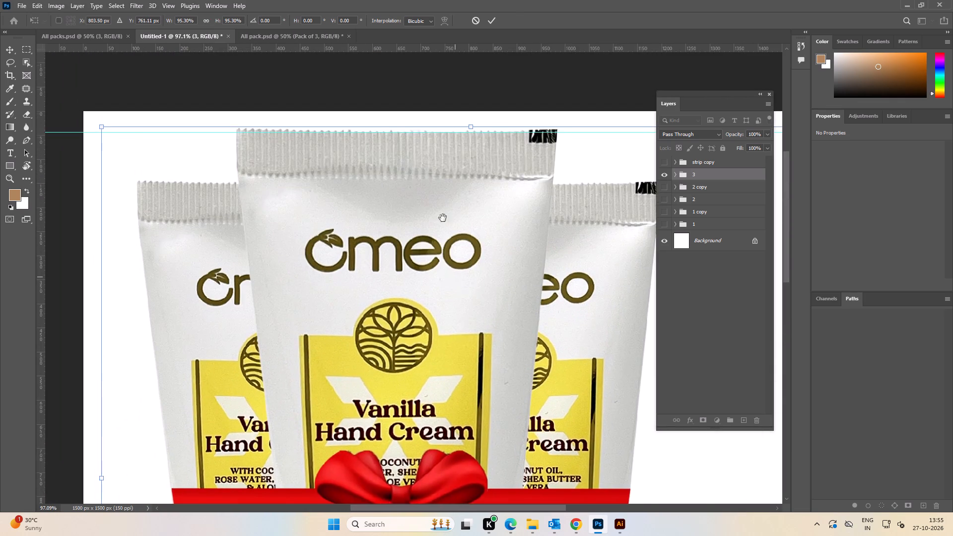
scroll(442, 82, "up", 3, "alt")
scroll(490, 98, "up", 2, "alt")
left_click(486, 96)
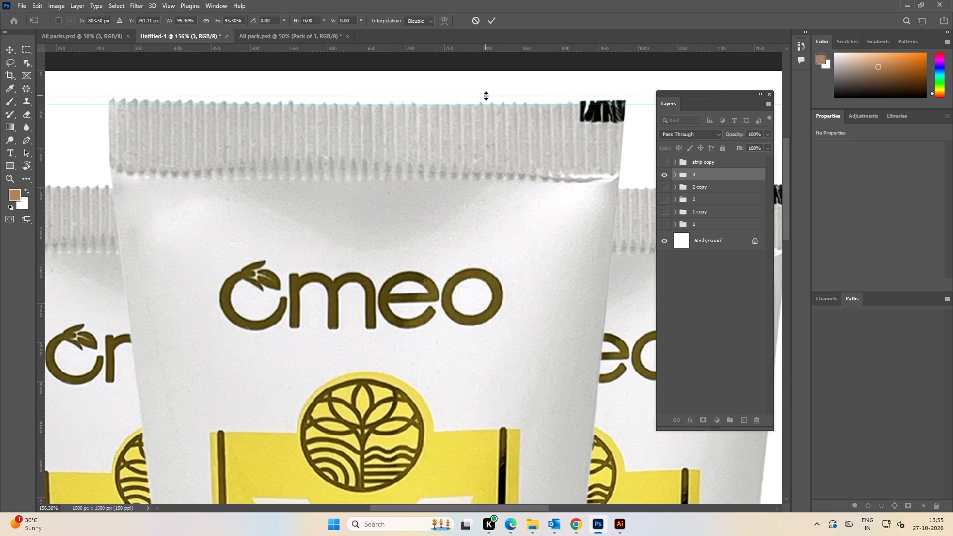
left_click(486, 97, "shift")
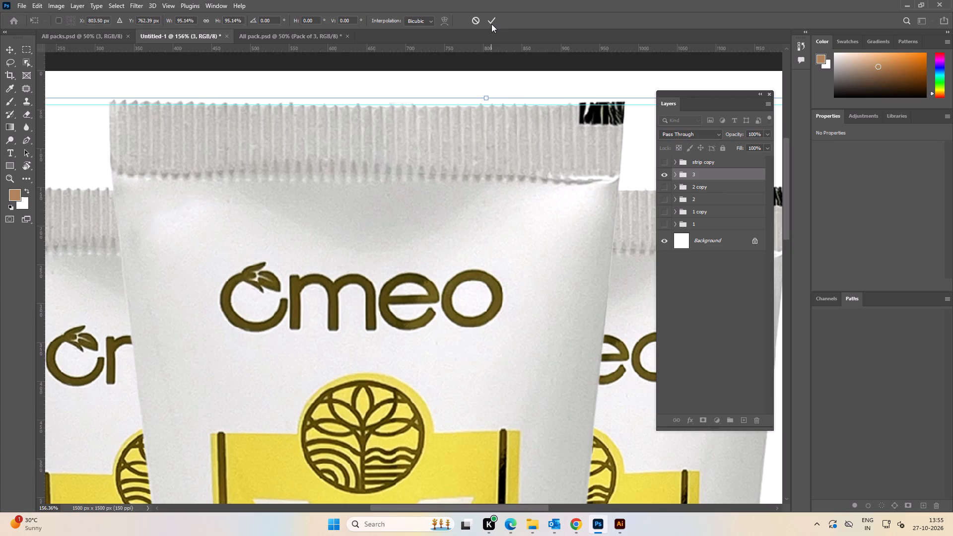
left_click(491, 24)
Align group 3 to the horizontal centre of the Background layer.
scroll(459, 209, "down", 5, "alt")
scroll(459, 209, "up", 1, "alt")
scroll(459, 209, "down", 11, "alt")
key("space")
left_click_drag(446, 316, 397, 213)
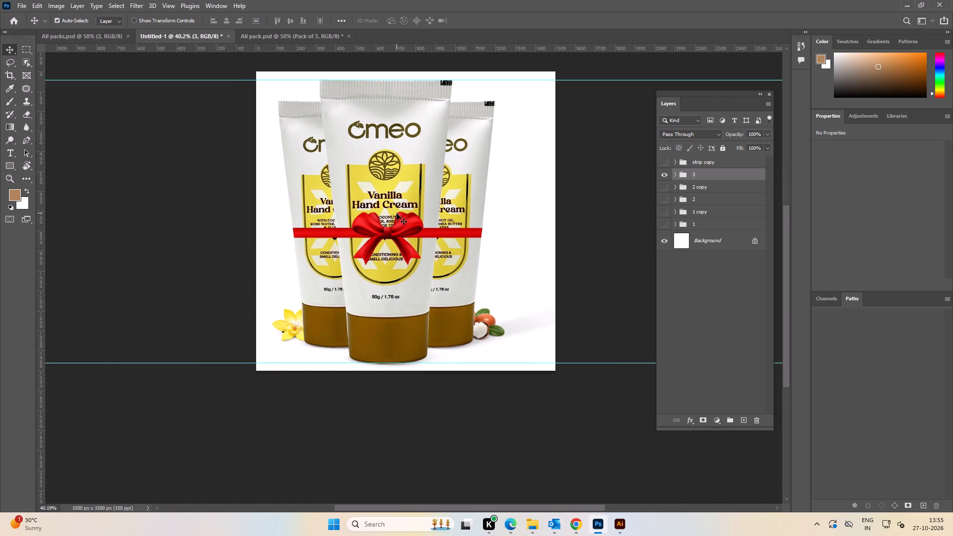
scroll(397, 213, "down", 4, "alt")
left_click(579, 207)
left_click(693, 175)
left_click(715, 251, "ctrl")
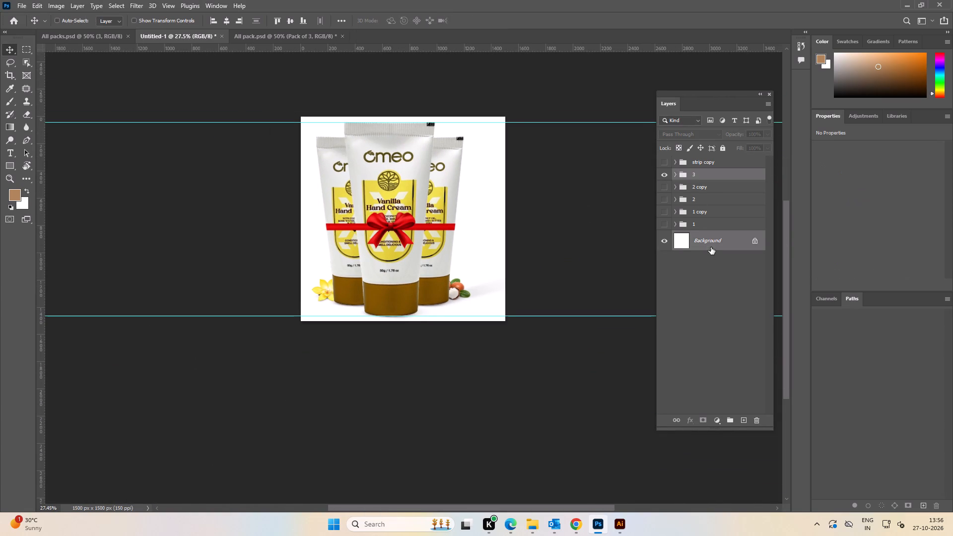
left_click(227, 21)
scroll(394, 237, "up", 3, "alt")
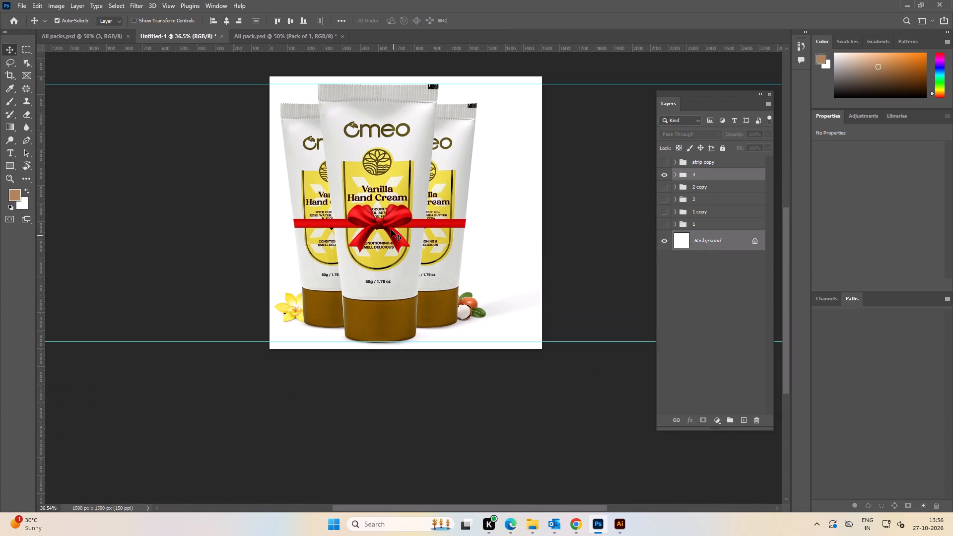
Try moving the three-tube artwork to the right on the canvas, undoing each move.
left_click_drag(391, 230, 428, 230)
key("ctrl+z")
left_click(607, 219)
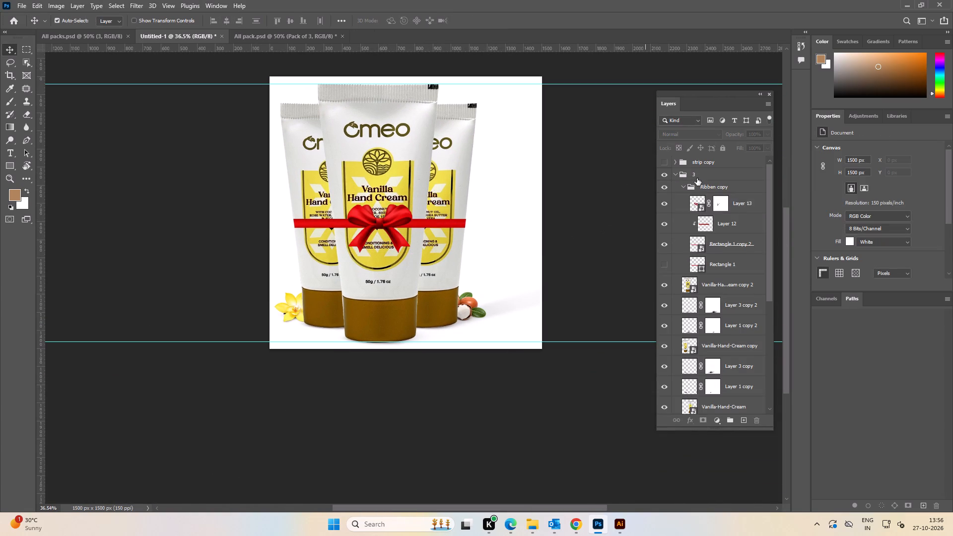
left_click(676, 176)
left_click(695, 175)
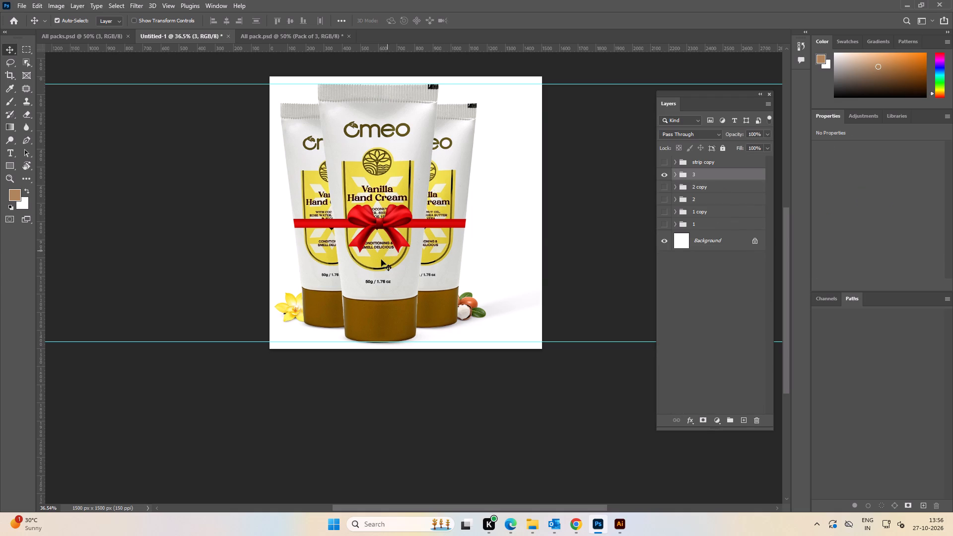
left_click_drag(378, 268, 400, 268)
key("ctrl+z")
Free-transform group 3 and move it about 145 px to the right.
left_click(694, 174)
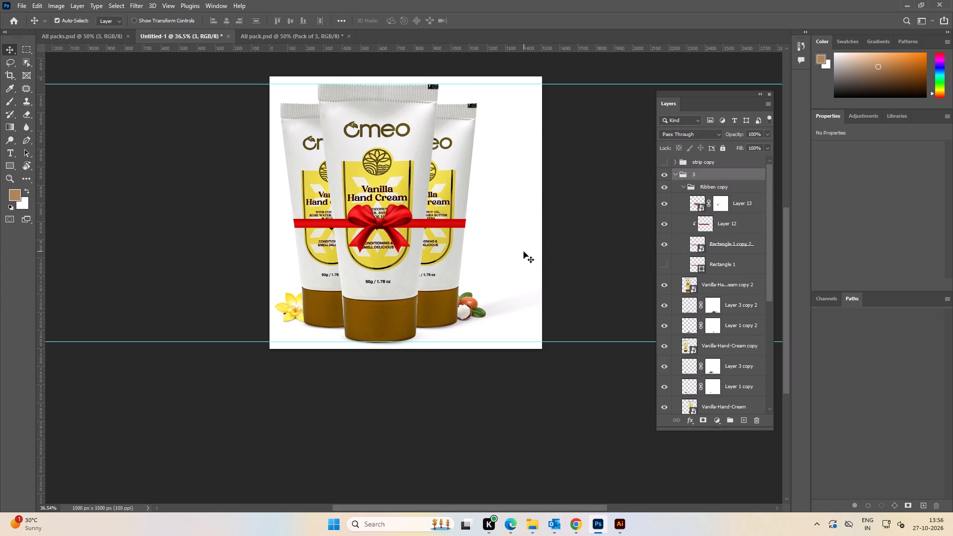
key("ctrl+t")
left_click_drag(389, 286, 415, 287)
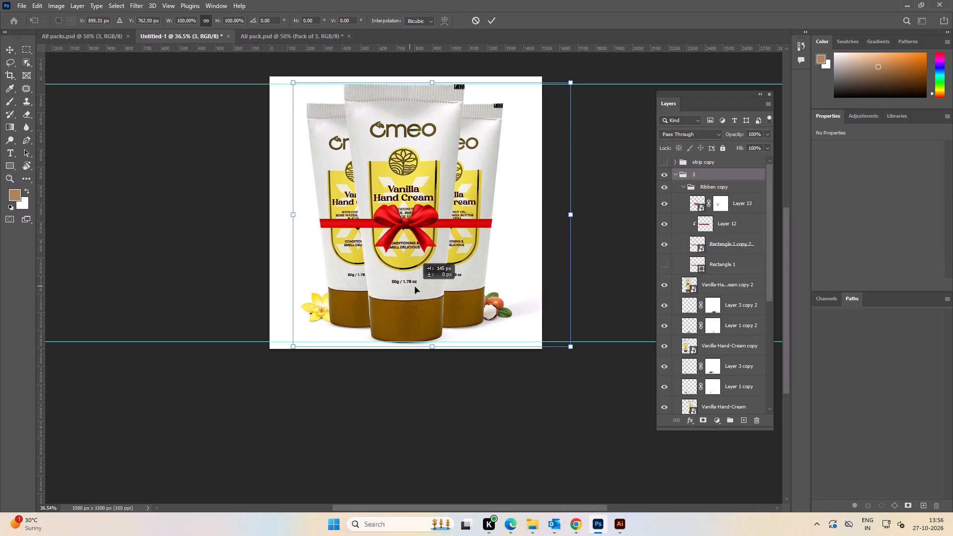
left_click_drag(415, 287, 415, 287)
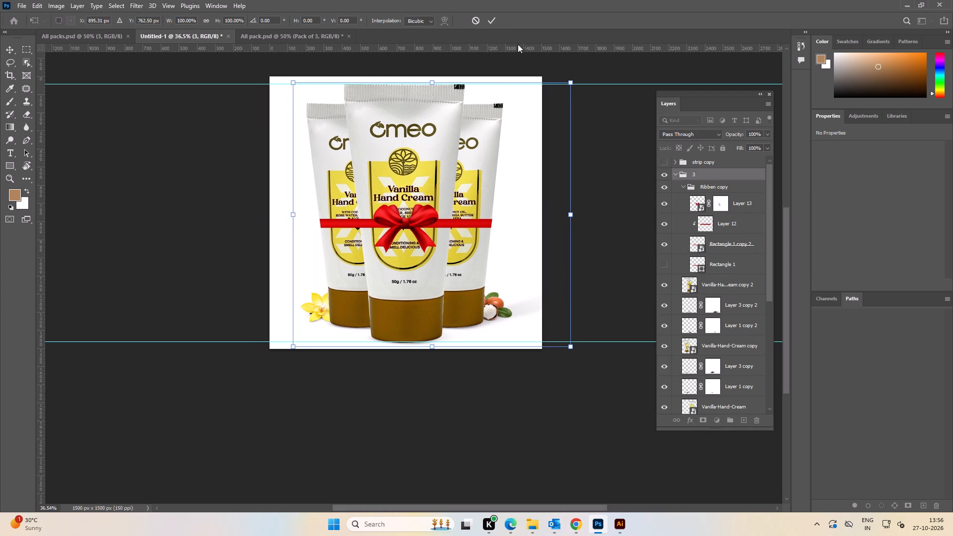
left_click(494, 21)
Expand group 3, collapse the Ribben copy group, and hide the front tube's three layers and the ribbon group.
key("space")
left_click_drag(351, 220, 397, 226)
left_click(273, 215)
scroll(316, 245, "down", 2, "alt")
key("space")
key("space")
left_click_drag(271, 256, 280, 257)
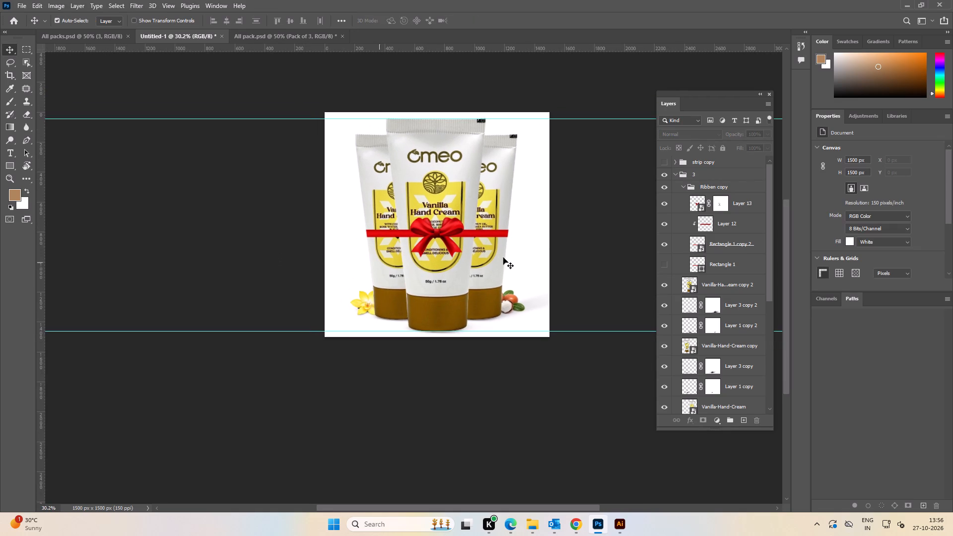
left_click(675, 174)
left_click(618, 197)
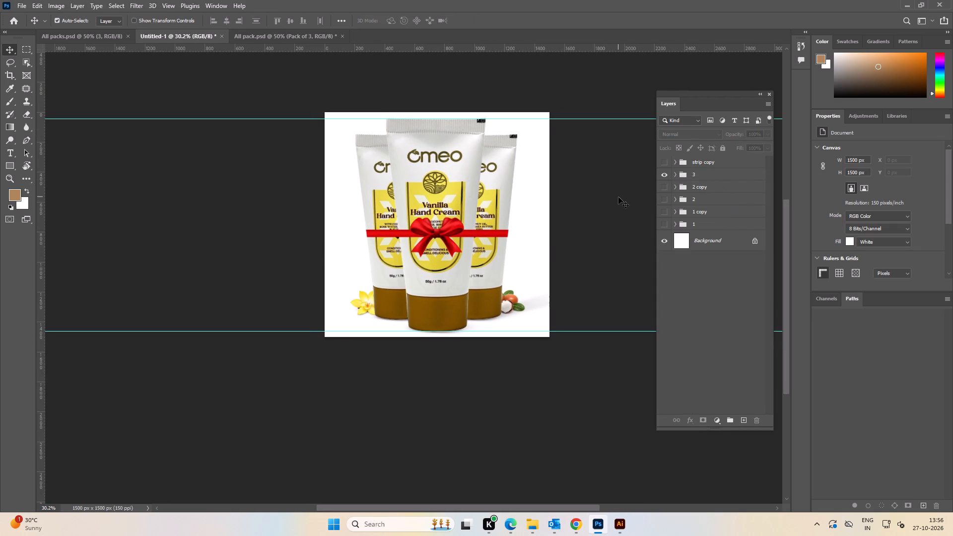
left_click(674, 174)
left_click(684, 188)
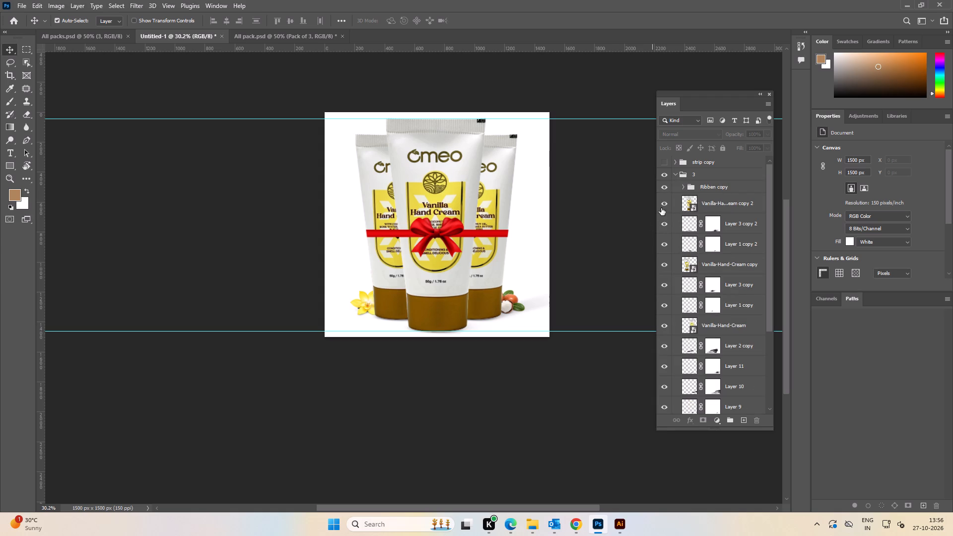
left_click_drag(665, 201, 670, 240)
left_click(598, 264)
scroll(359, 326, "up", 2, "alt")
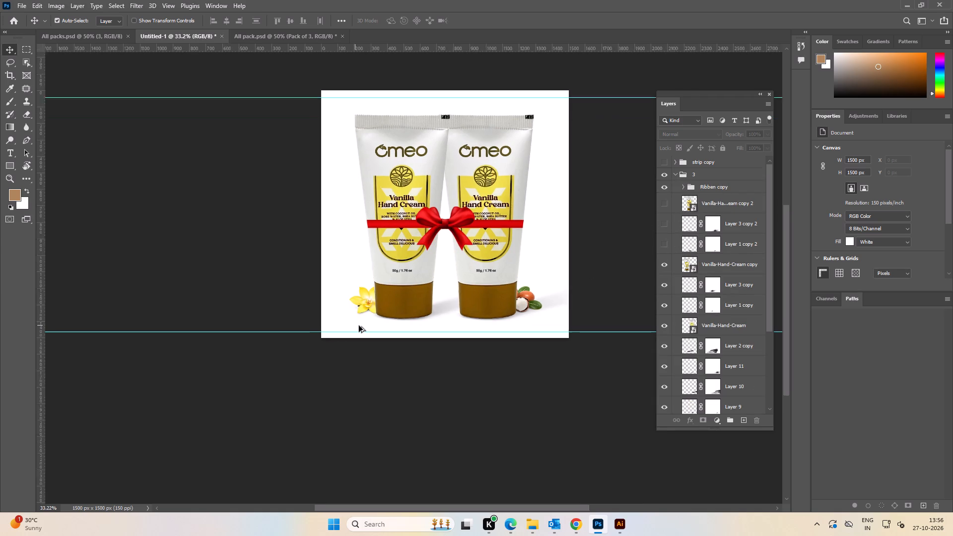
scroll(359, 326, "up", 1, "alt")
key("space")
left_click(309, 307)
left_click(671, 187)
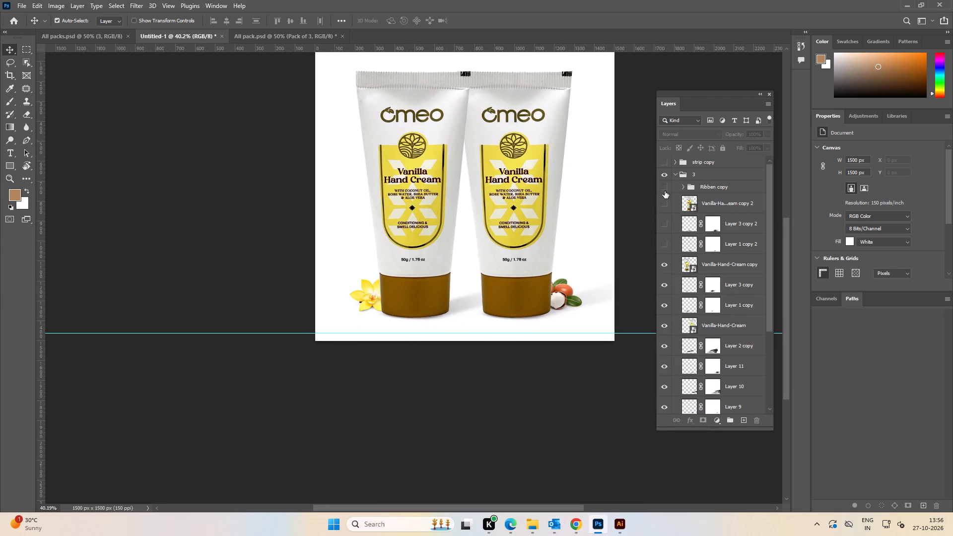
Select the left tube with its shadows and the vanilla flower, and move them about 126 px left.
left_click(263, 254)
left_click_drag(281, 232, 418, 347)
left_click_drag(424, 281, 409, 282)
key("ctrl+z")
left_click_drag(420, 276, 398, 275)
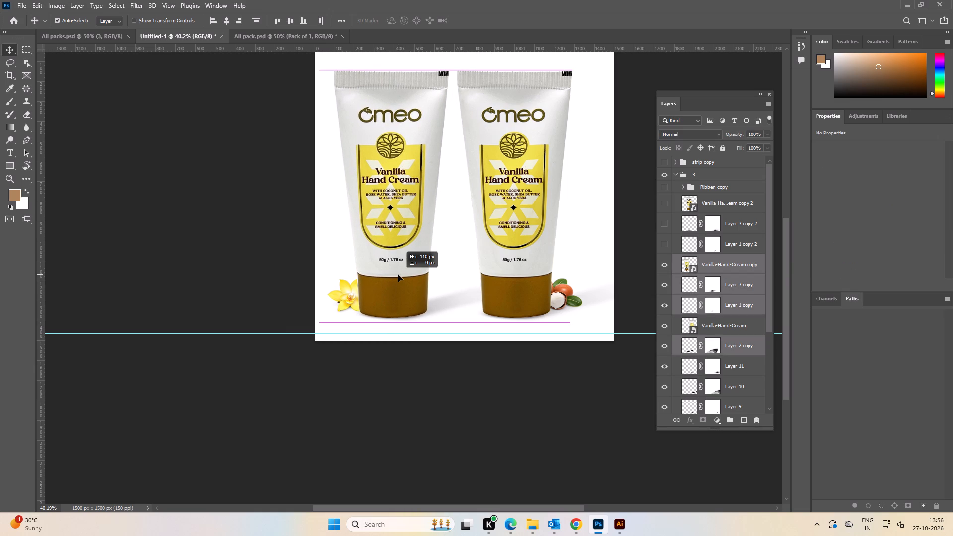
left_click_drag(398, 275, 395, 274)
left_click(264, 250)
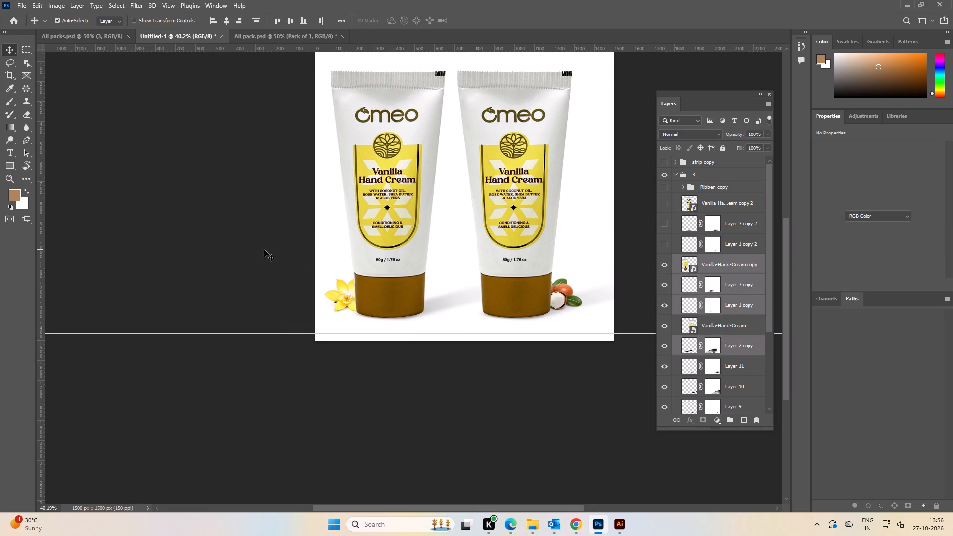
Show the front tube and its two shadow layers again and move them about 68 px left.
left_click_drag(663, 200, 661, 246)
left_click(728, 201)
left_click(732, 246, "shift")
scroll(501, 225, "down", 2, "alt")
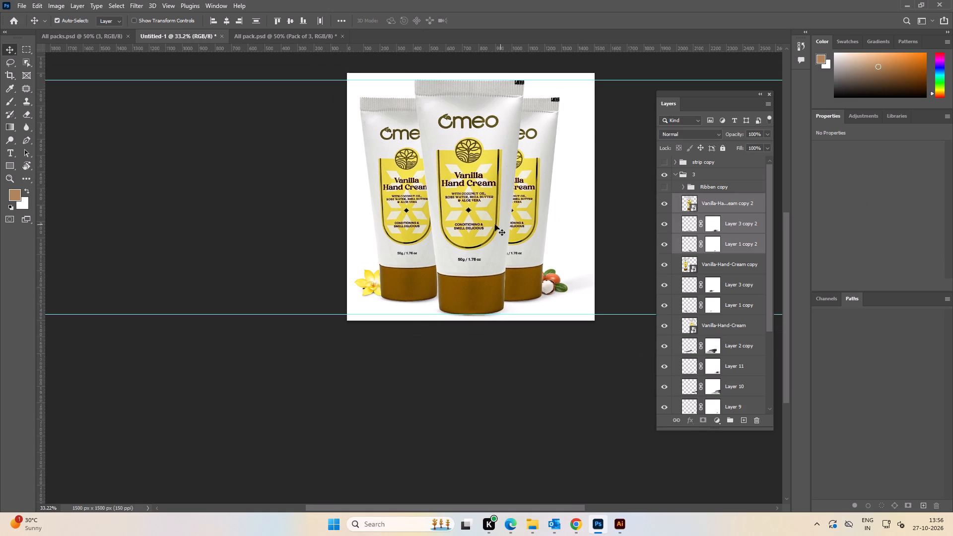
key("space")
left_click_drag(463, 204, 473, 238)
key("ctrl+t")
left_click_drag(489, 245, 480, 245)
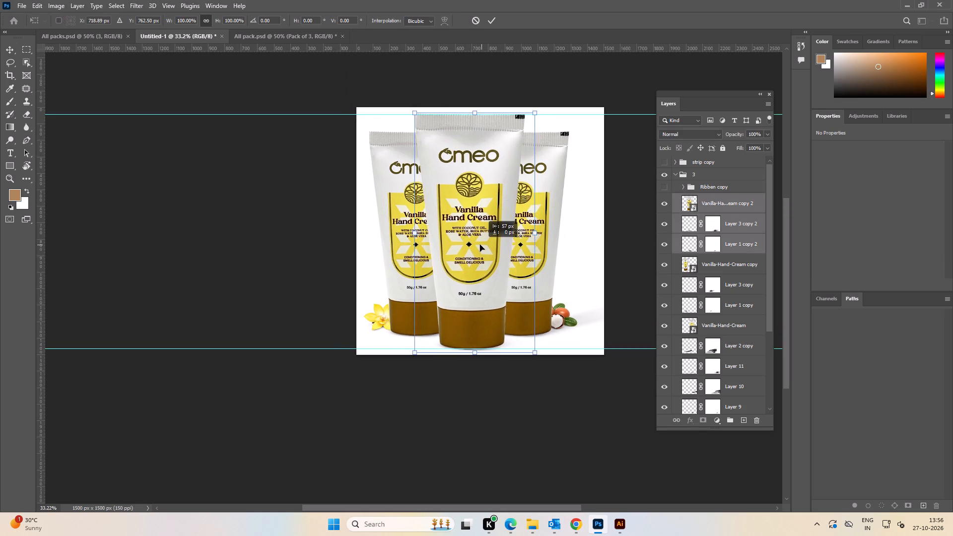
left_click_drag(480, 245, 478, 244)
scroll(478, 244, "down", 3, "alt")
left_click(633, 244)
Select all layers of the three-tube pack and move them about 70 px to the right.
key("space")
left_click_drag(615, 251, 609, 252)
left_click_drag(606, 346, 543, 290)
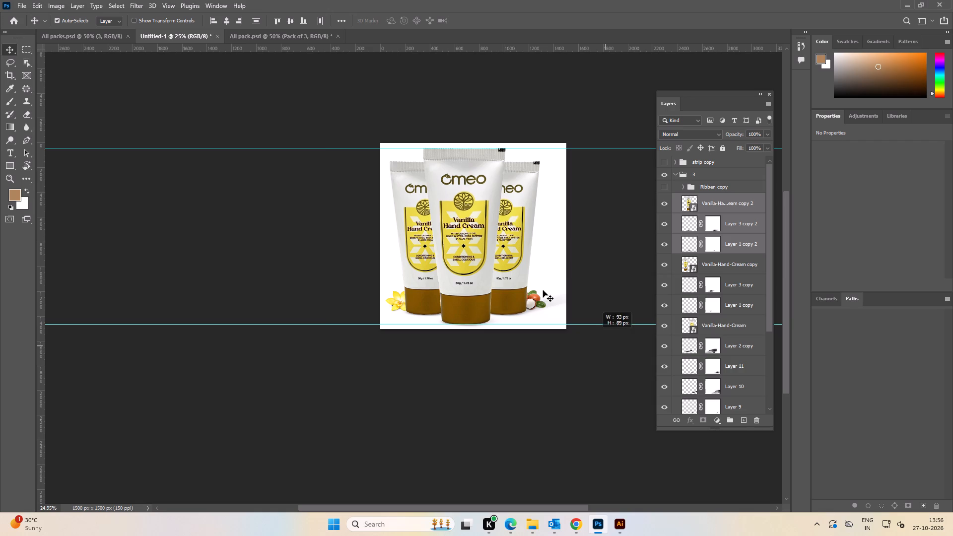
left_click_drag(543, 290, 325, 123)
scroll(446, 208, "up", 3, "alt")
left_click_drag(462, 216, 474, 216)
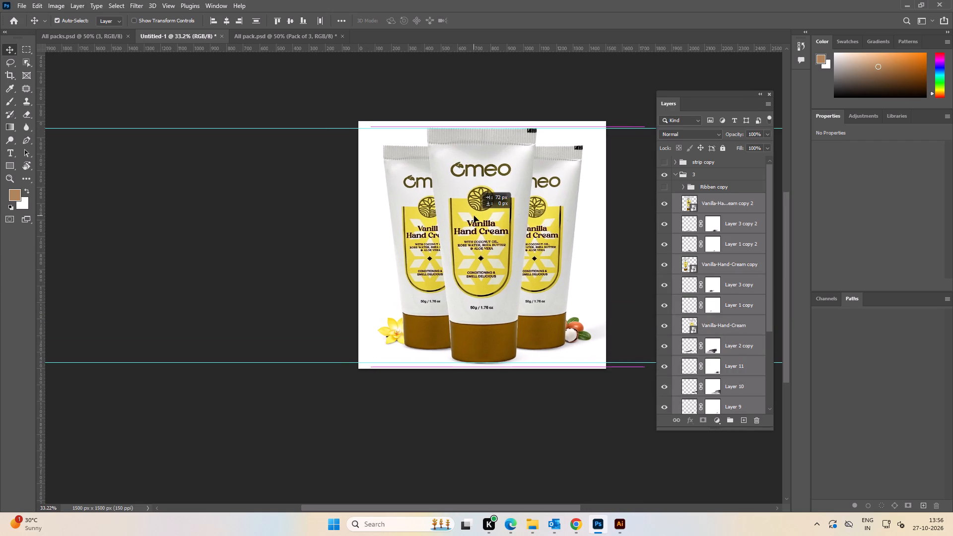
left_click_drag(474, 216, 473, 216)
scroll(473, 216, "down", 2, "alt")
key("space")
key("space")
left_click_drag(491, 219, 451, 220)
double_click(584, 215)
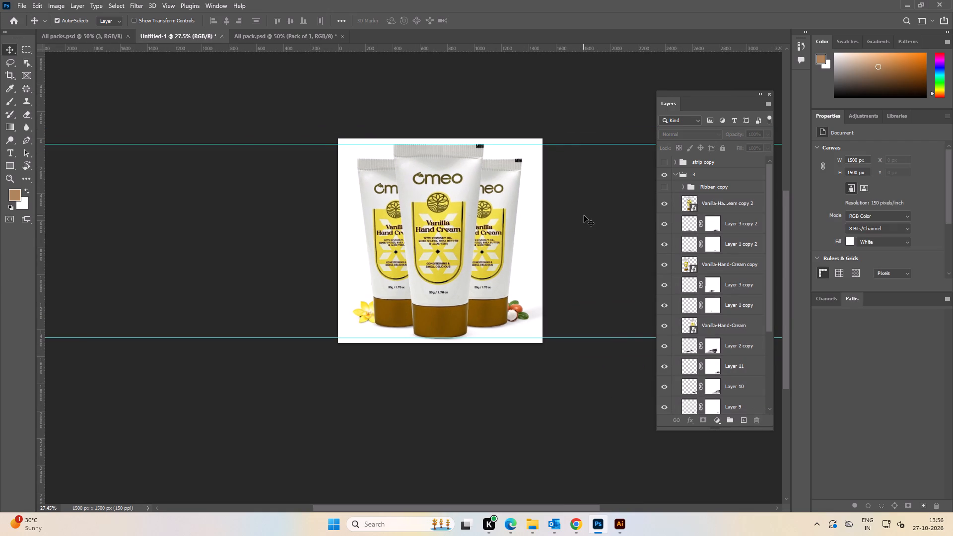
Show the Ribben copy group again and nudge it about 60 px to the left.
left_click(668, 188)
scroll(425, 246, "up", 7, "alt")
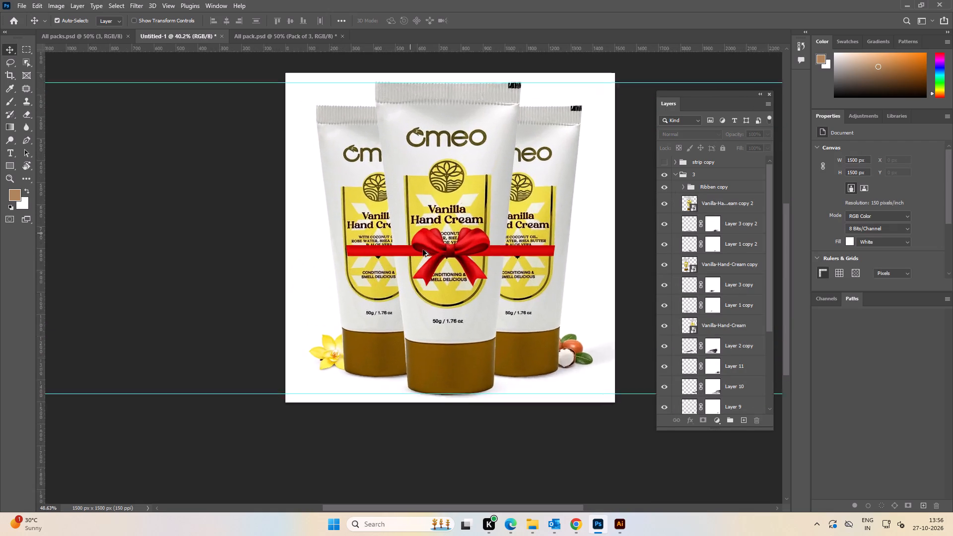
scroll(423, 250, "up", 5, "alt")
key("Left")
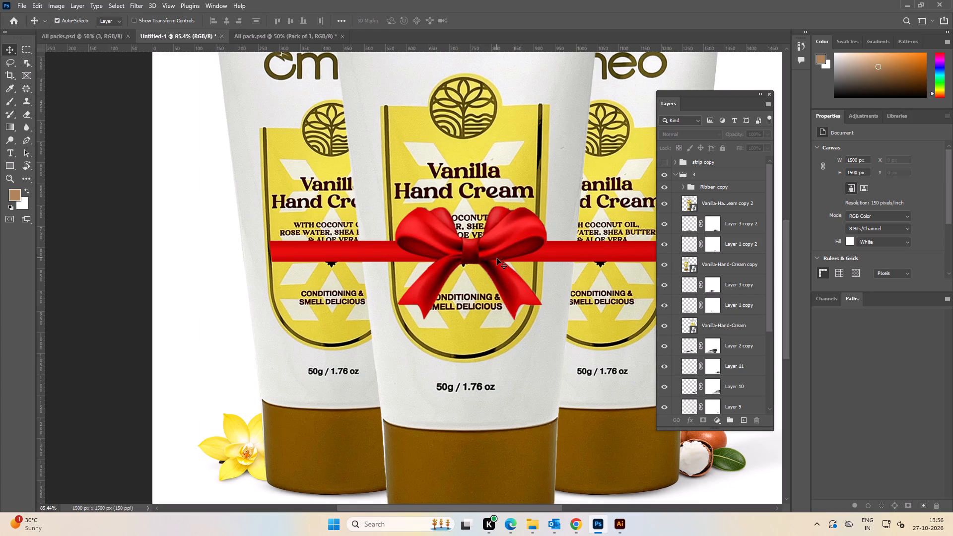
key("Left")
key("Left")
key("Left")
left_click(727, 190)
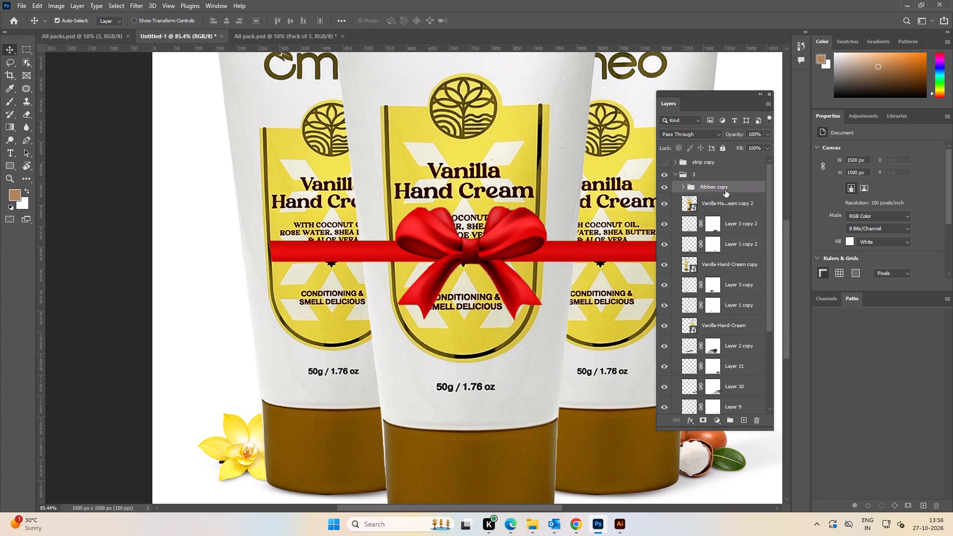
key("shift+Left")
key("shift+Left")
key("shift+Left")
key("shift+Left")
key("shift+Left")
key("Left")
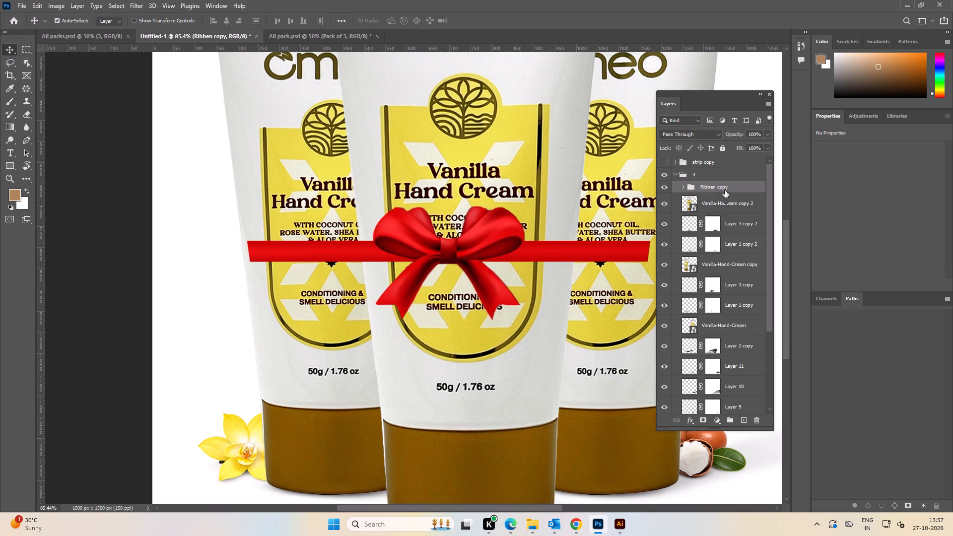
key("Left")
key("Left")
key("Left")
key("Left")
key("Left")
key("Left")
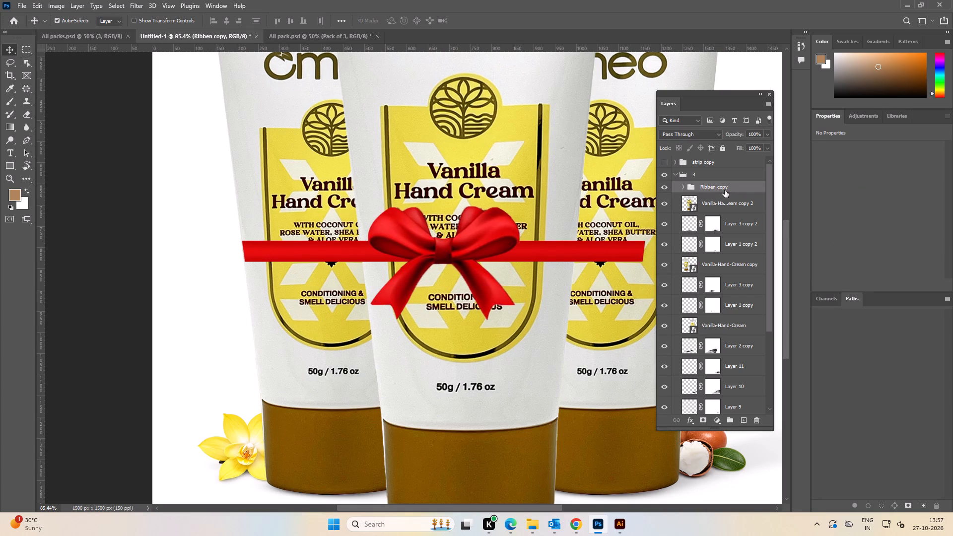
key("Left")
Stretch the ribbon strip layers, Layer 12 and Rectangle 1 copy 2, rightward to about 112.45% width, reaching the right tube's outer edge.
key("space")
key("space")
key("space")
key("space")
key("space")
key("space")
key("space")
key("space")
left_click_drag(581, 213, 285, 121)
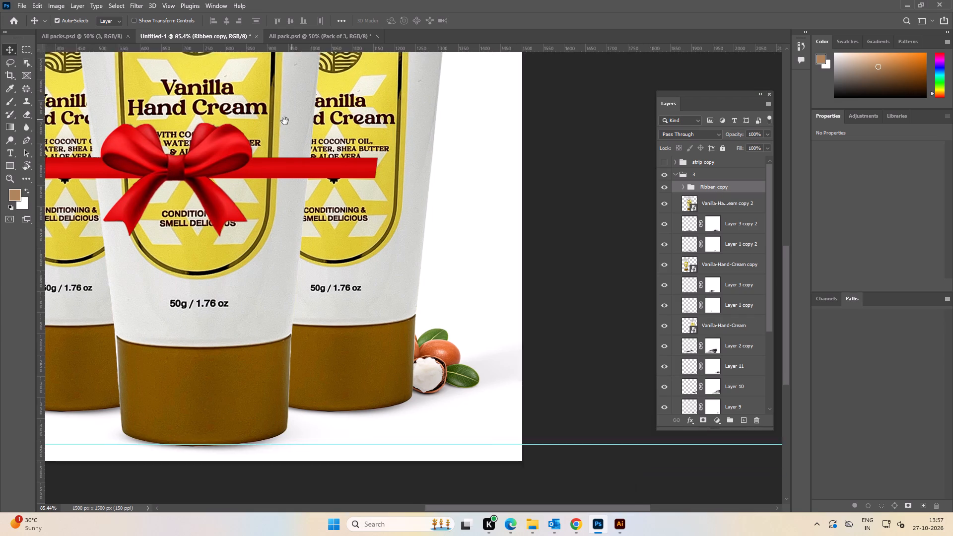
left_click_drag(285, 121, 283, 121)
left_click(545, 153)
scroll(342, 129, "up", 14, "alt")
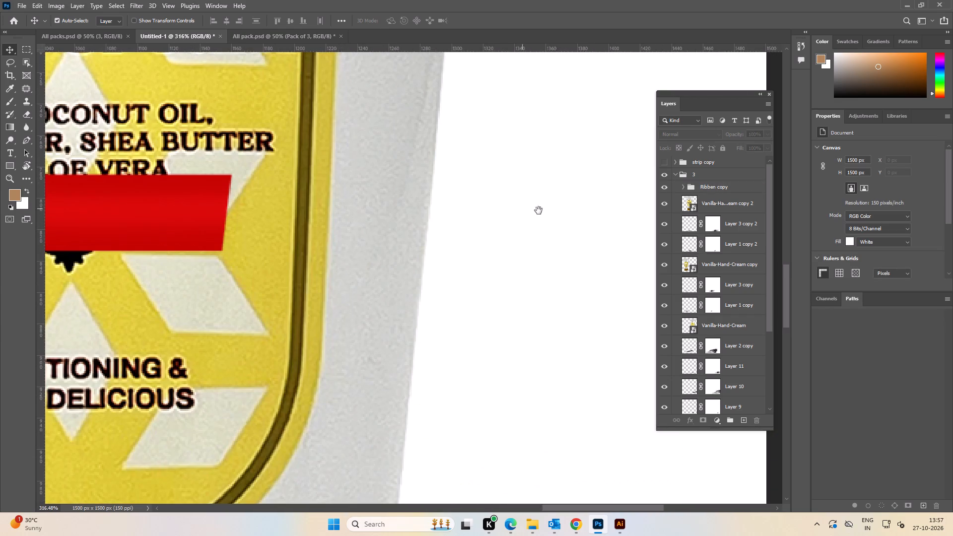
key("space")
key("space")
key("space")
key("space")
key("space")
left_click_drag(535, 207, 487, 165)
left_click(686, 187)
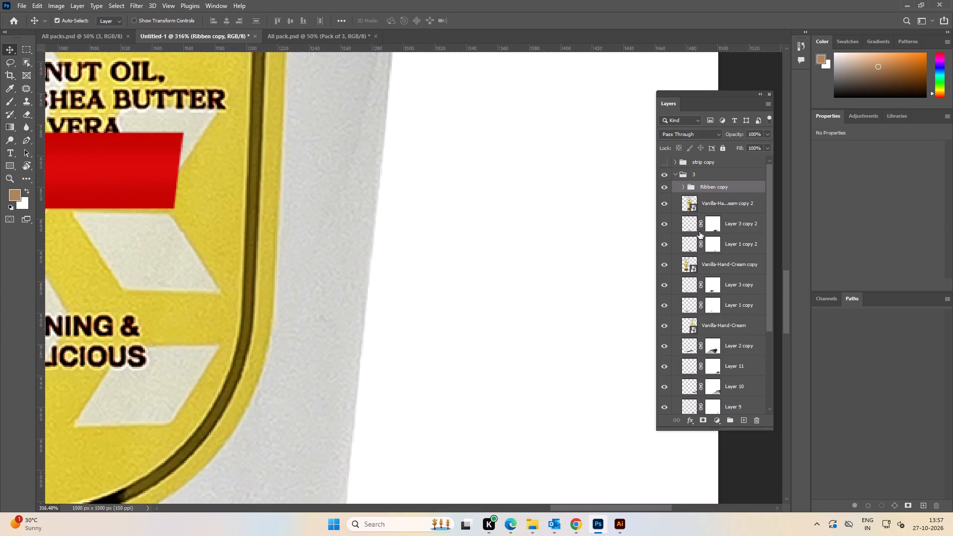
left_click(684, 187)
left_click(727, 245)
left_click(735, 268)
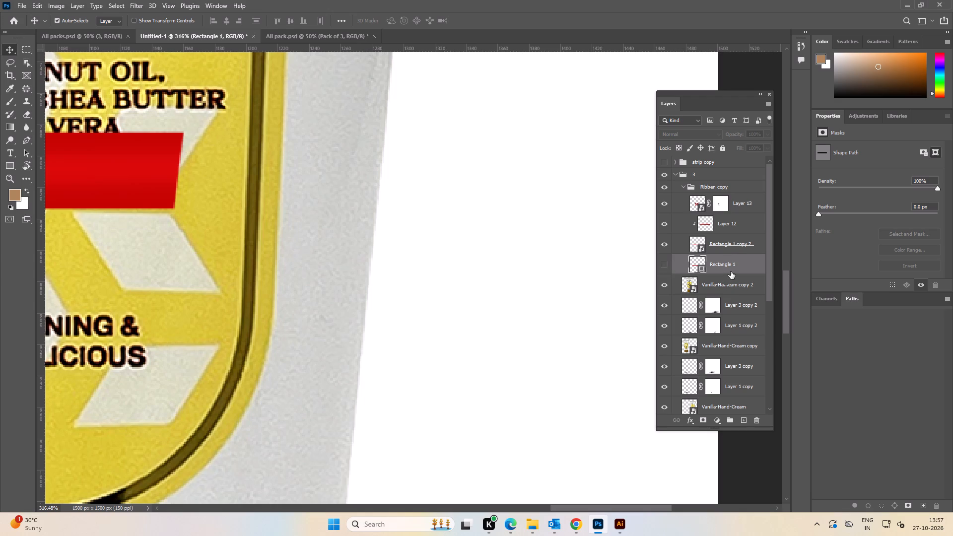
left_click(736, 246)
left_click(744, 226, "shift")
key("ctrl+t")
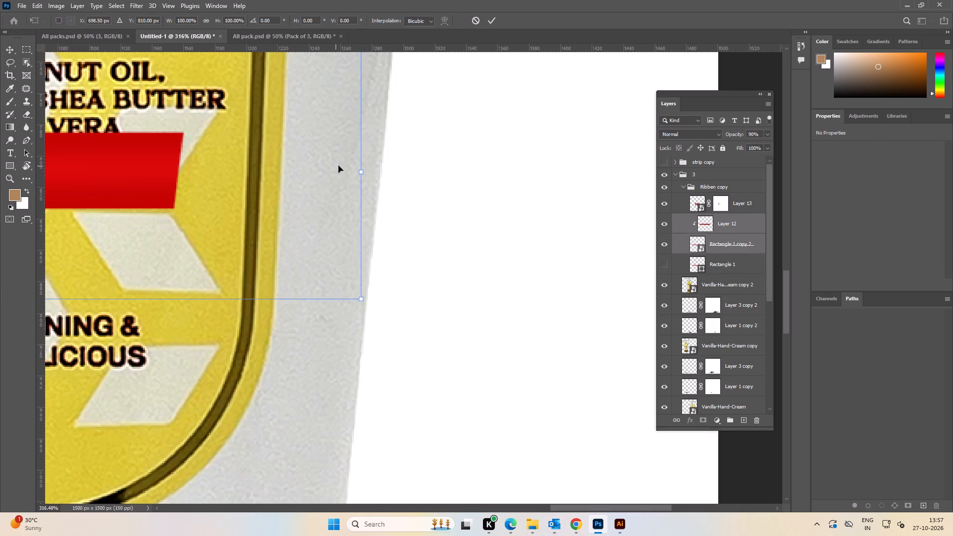
left_click_drag(362, 173, 585, 192)
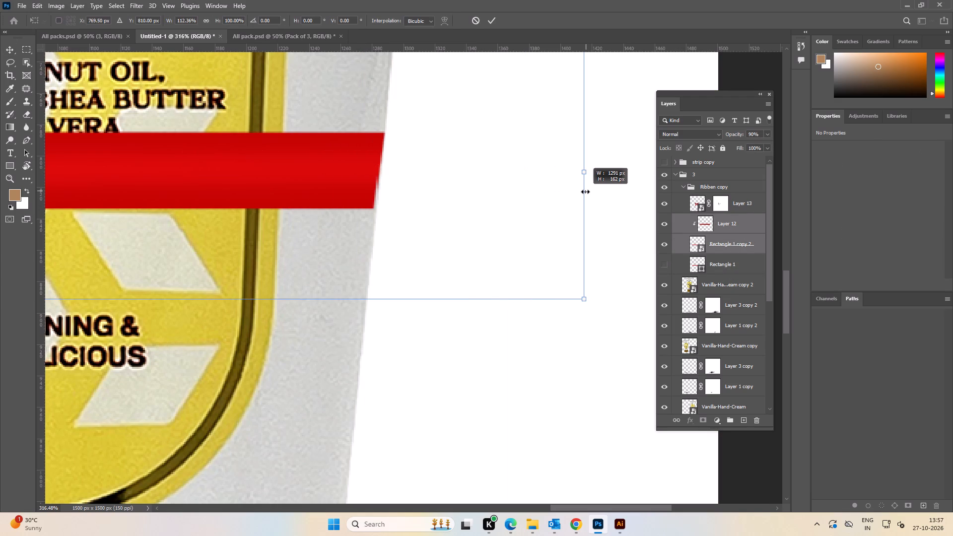
left_click_drag(585, 192, 587, 192)
Distort the ribbon strip's upper right corner slightly inward so its end follows the right tube's slanted edge, and apply the transform.
key("space")
key("space")
key("space")
key("space")
key("space")
key("space")
key("space")
left_click_drag(503, 138, 462, 267)
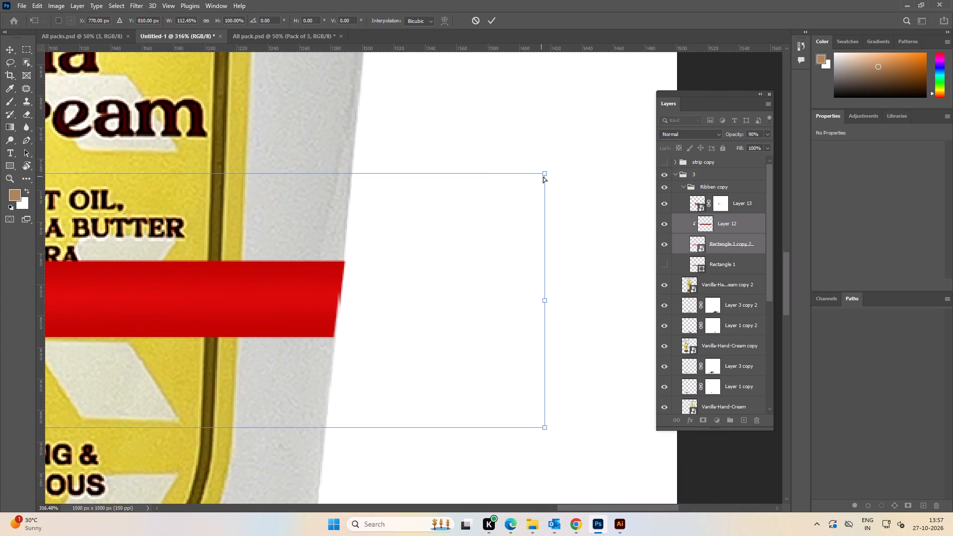
left_click(544, 174, "ctrl")
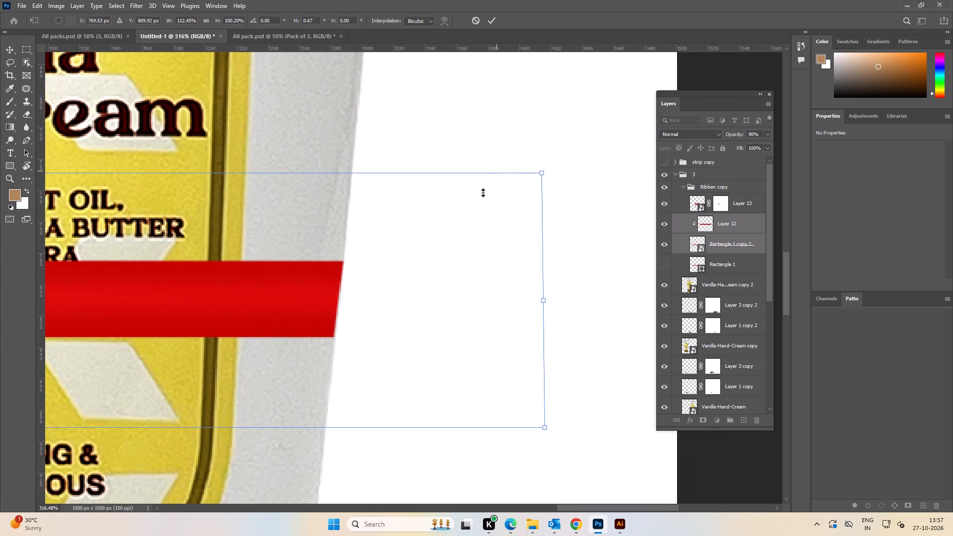
left_click(490, 18)
Stretch the left end of Layer 12 and Rectangle 1 copy 2 to the left tube's edge, at about 101.01% width.
scroll(482, 173, "down", 17, "alt")
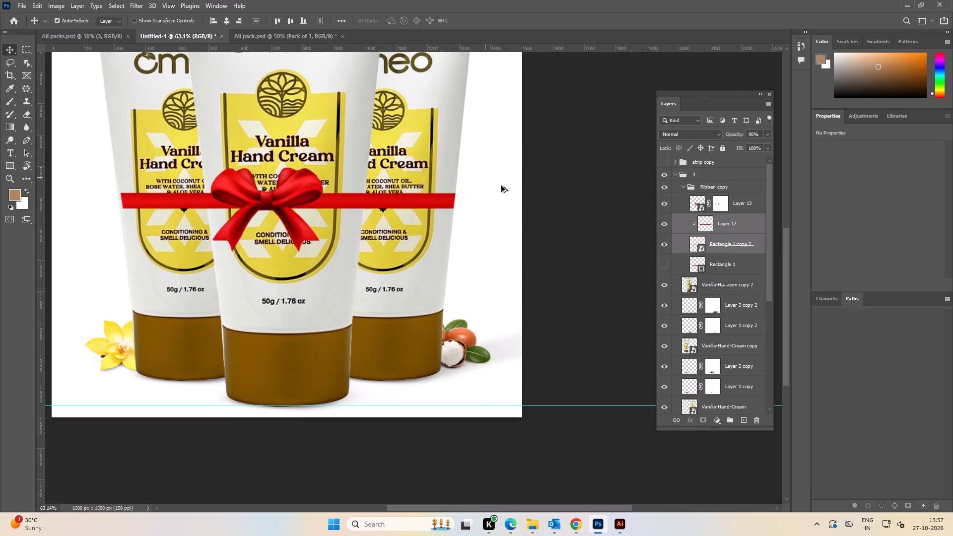
double_click(582, 189)
key("space")
left_click_drag(70, 195, 296, 195)
scroll(343, 209, "up", 7, "alt")
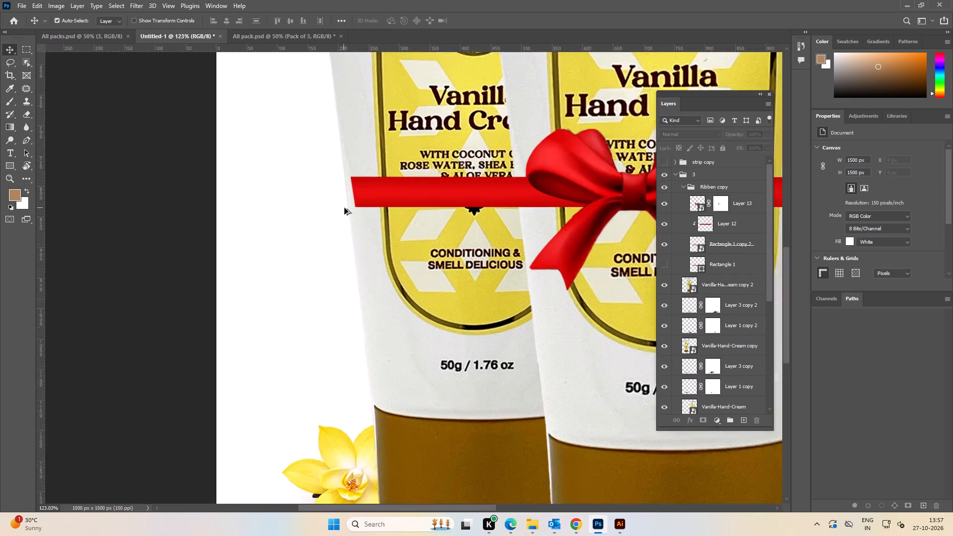
scroll(344, 208, "up", 4, "alt")
left_click(721, 250)
left_click(733, 223, "ctrl")
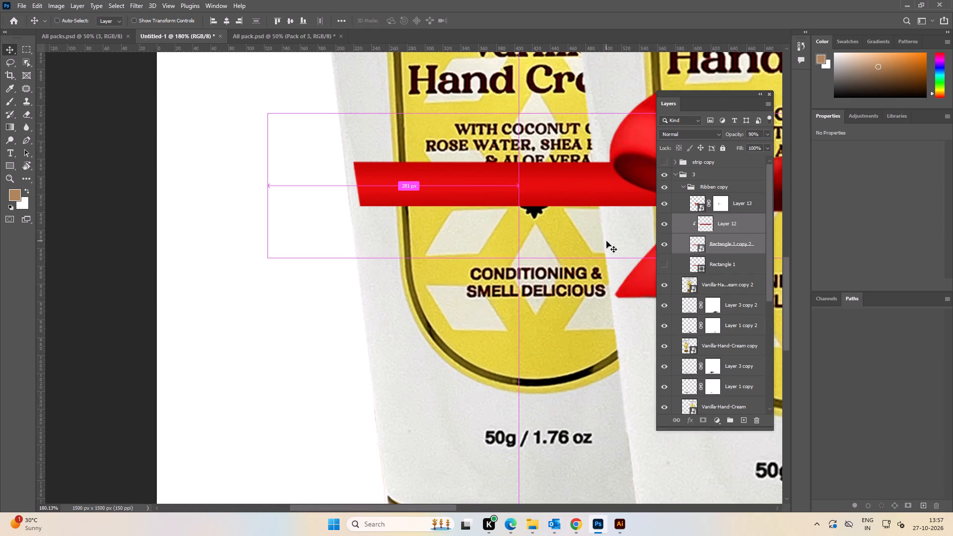
key("ctrl+t")
scroll(267, 169, "up", 5, "alt")
left_click(266, 196)
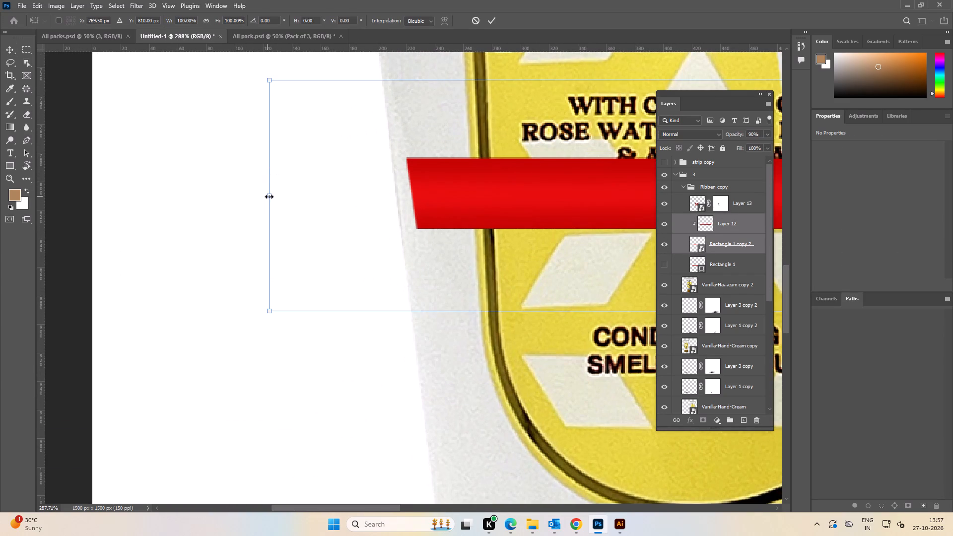
left_click_drag(269, 197, 251, 196)
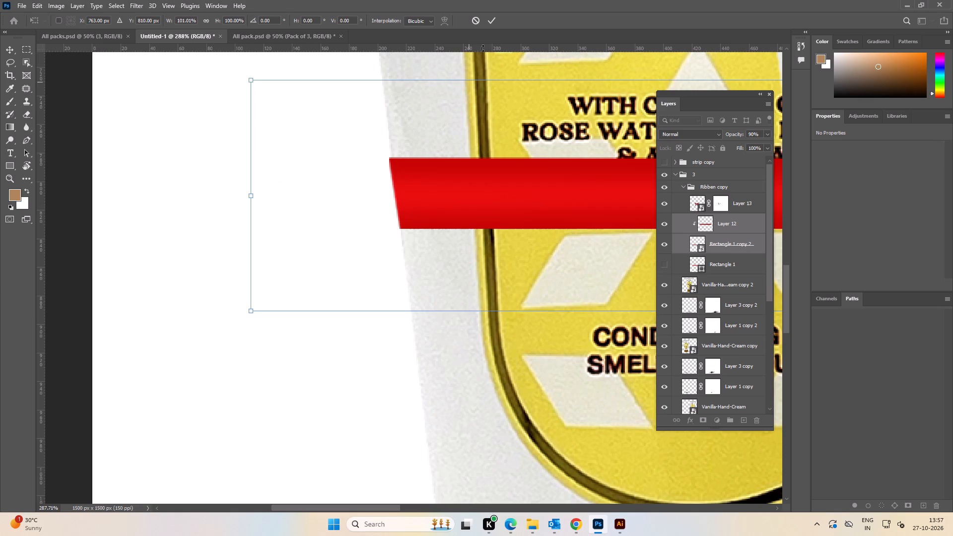
left_click(489, 20)
Align the bow, Layer 13, with the ribbon strip Rectangle 1 copy 2 by their horizontal centers.
key("ctrl+0")
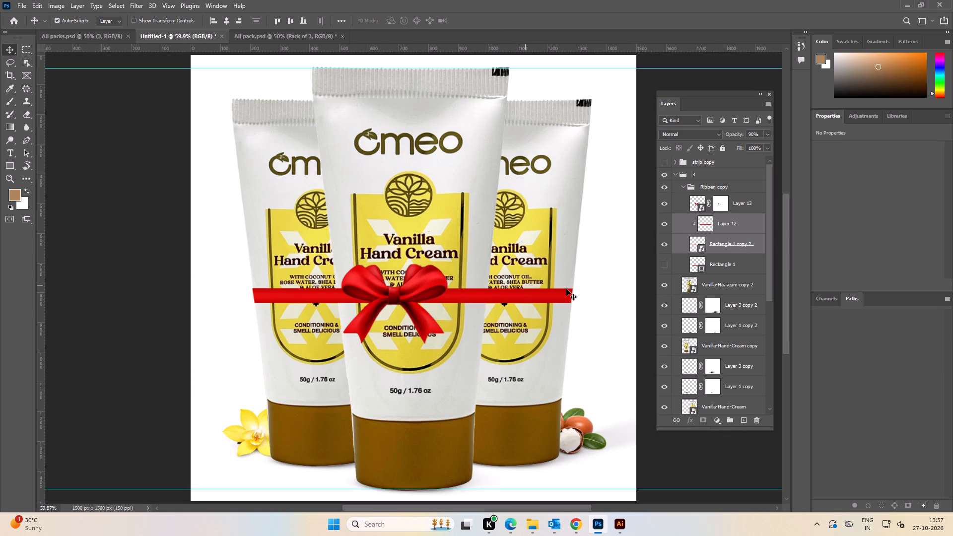
left_click(616, 280)
left_click(743, 246)
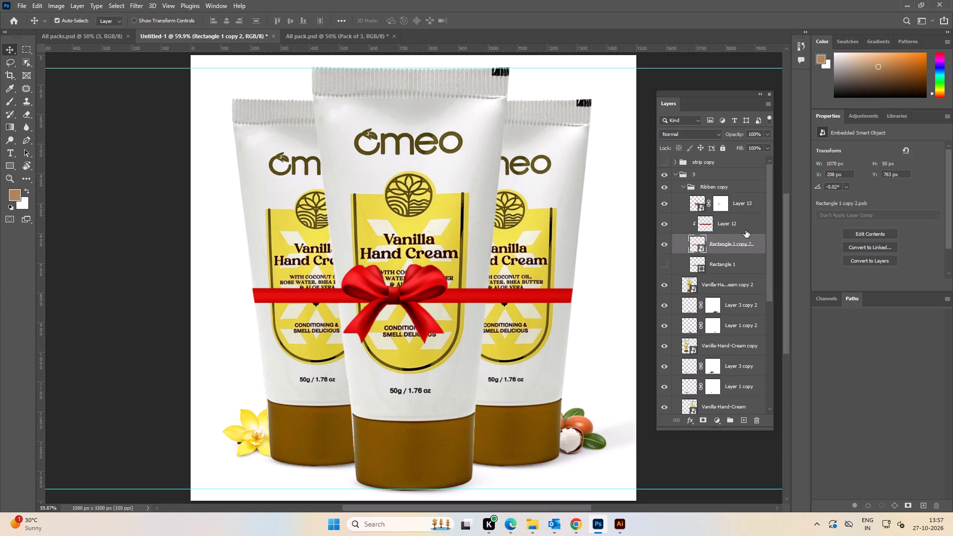
left_click(749, 206, "ctrl")
left_click(226, 22)
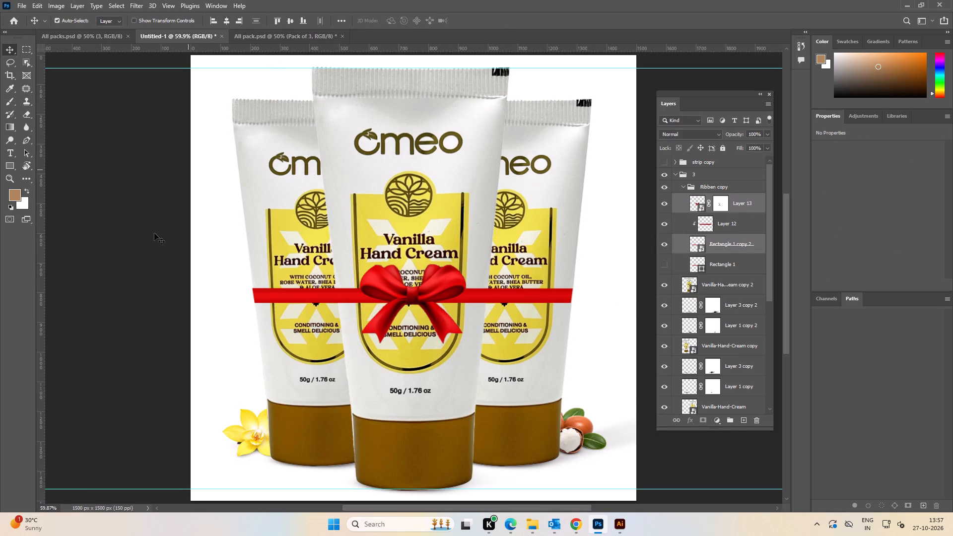
left_click(154, 233)
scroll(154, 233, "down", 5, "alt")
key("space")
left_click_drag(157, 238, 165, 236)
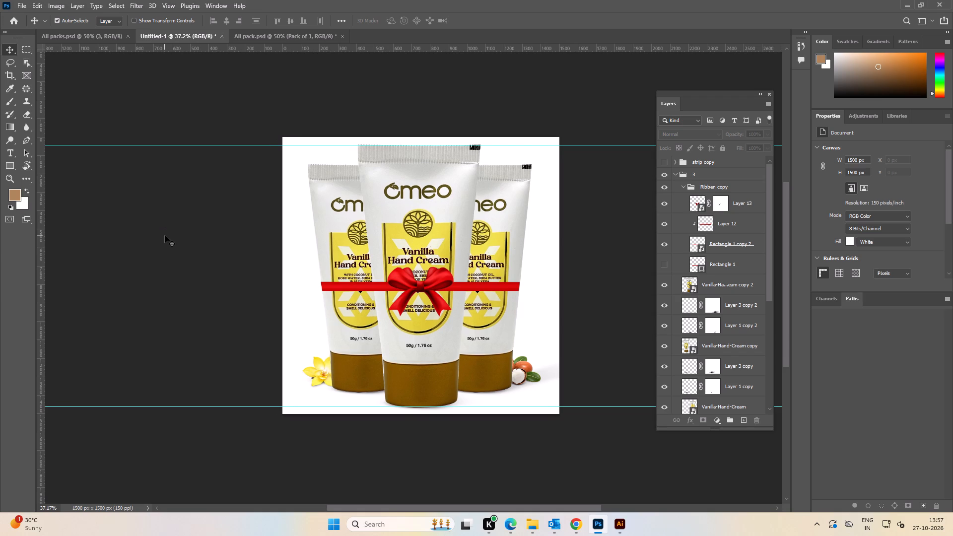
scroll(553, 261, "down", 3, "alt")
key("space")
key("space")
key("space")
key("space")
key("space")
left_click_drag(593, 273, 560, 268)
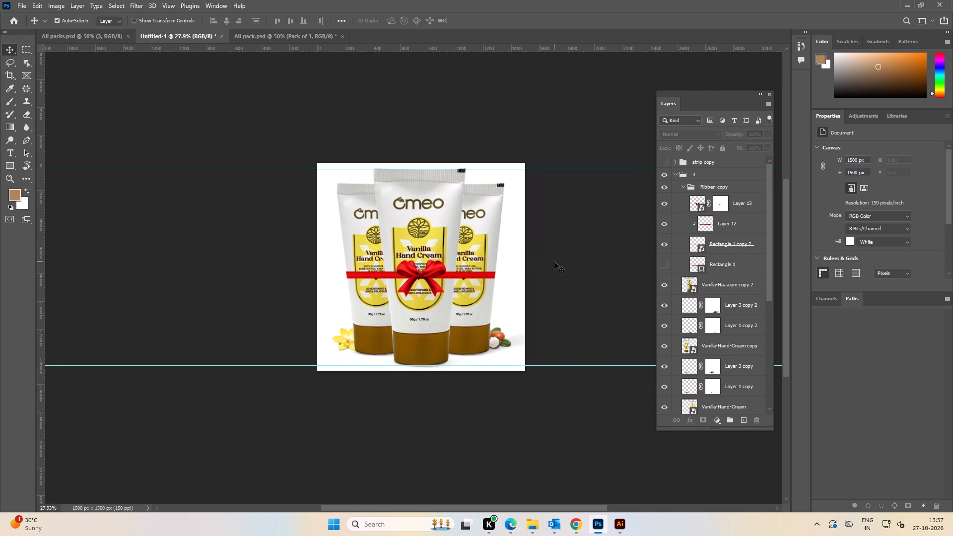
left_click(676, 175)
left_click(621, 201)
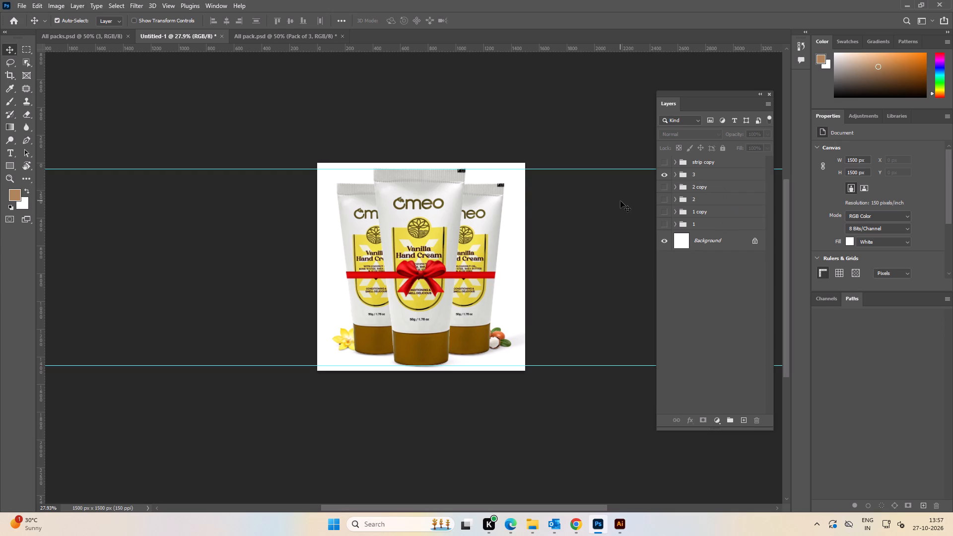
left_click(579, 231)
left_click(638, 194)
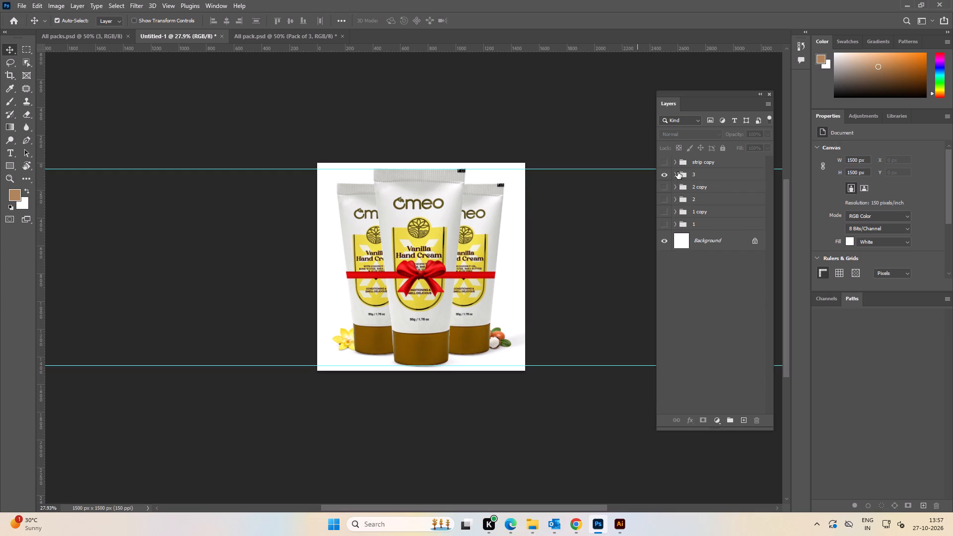
Hide the shea nuts and vanilla orchid layers inside group 3.
left_click(675, 174)
scroll(688, 349, "down", 5)
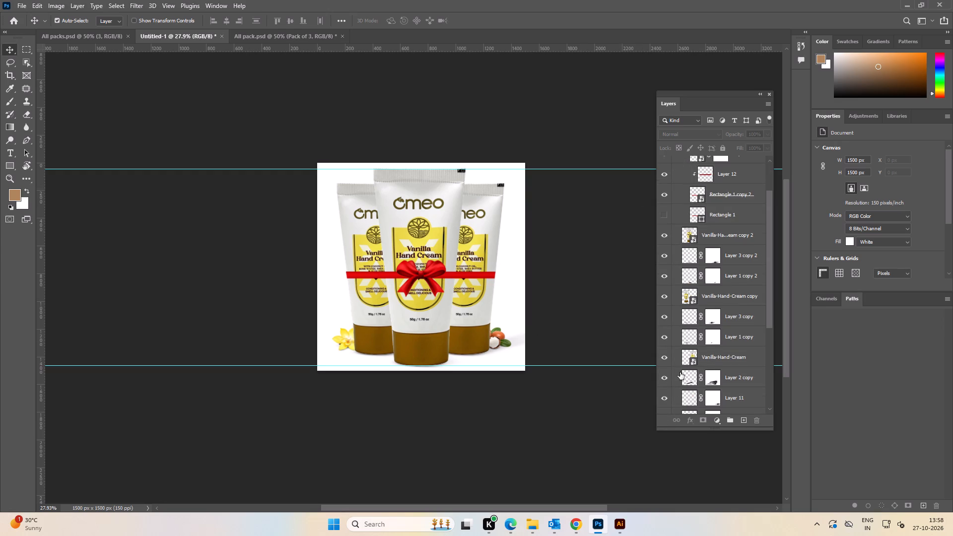
scroll(657, 267, "up", 4)
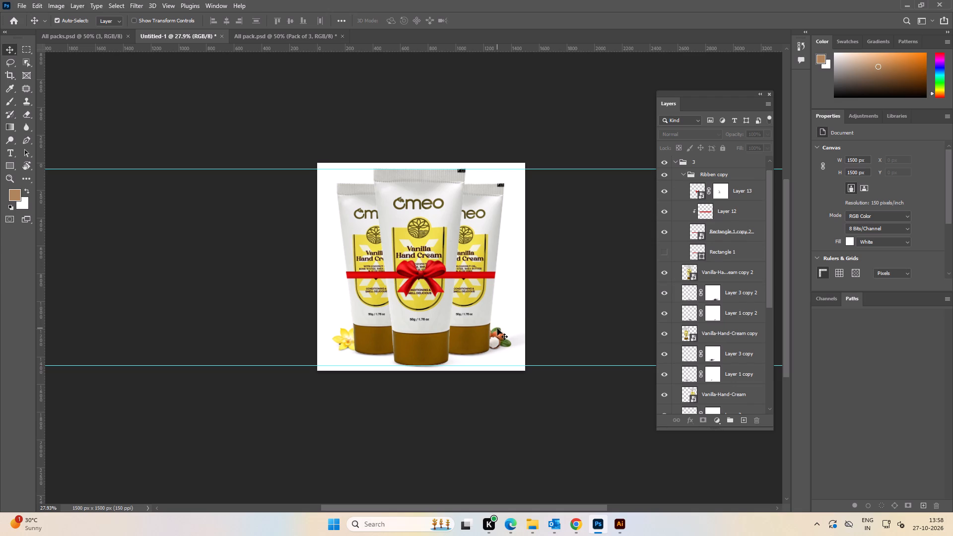
left_click(498, 329)
scroll(712, 378, "down", 3)
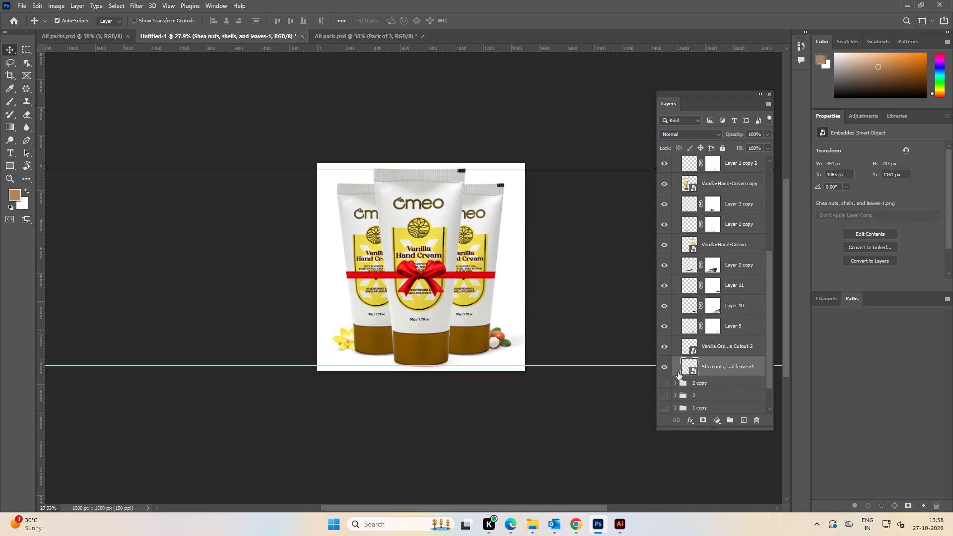
left_click(664, 365)
left_click(666, 350)
Export the image as a 1500 x 1500 JPG named 11 in the 1500x1500 folder.
key("ctrl+alt+shift+w")
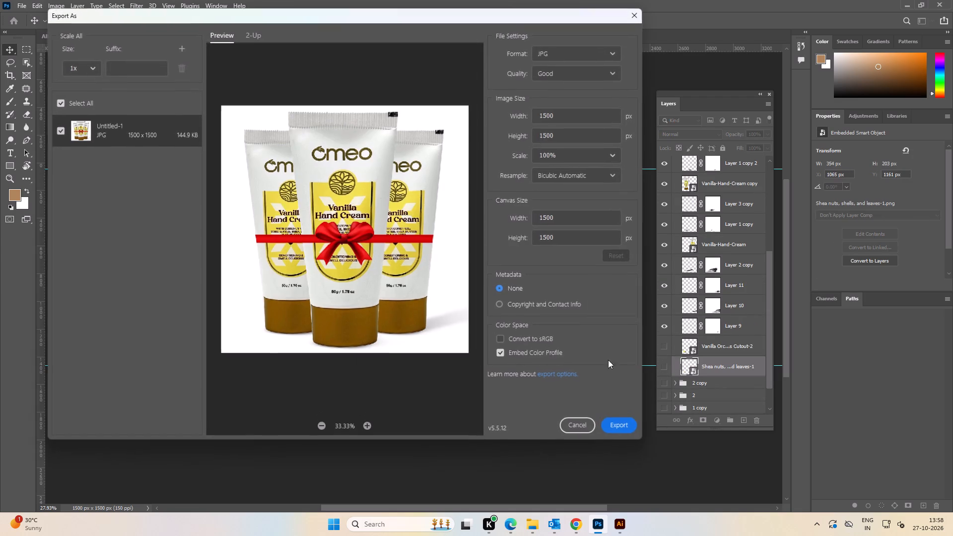
left_click(621, 425)
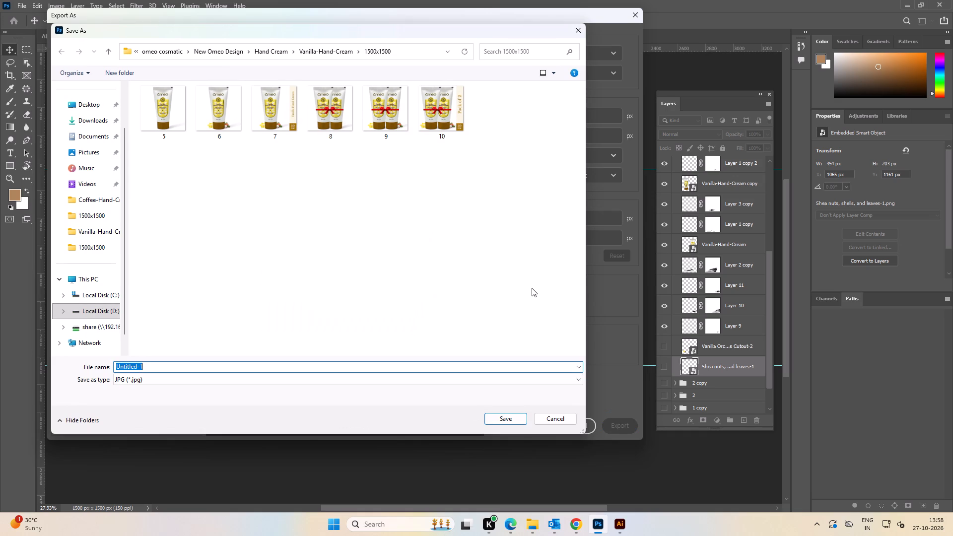
type("11")
key("Return")
Undo the hiding of the shea nuts and vanilla orchid layers.
key("ctrl+z")
key("ctrl+z")
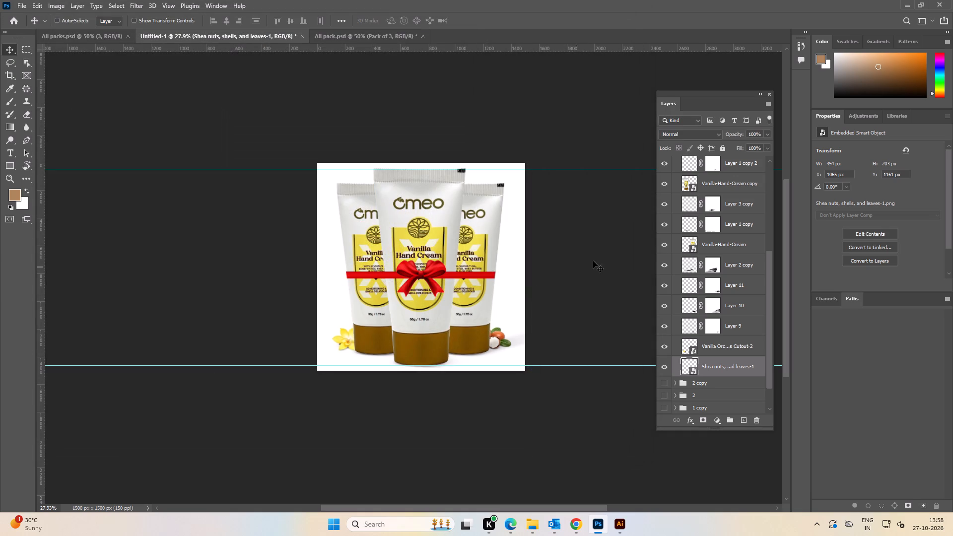
Export the three-tube image with its vanilla orchid and shea nuts as a 1500 x 1500 JPG named 12 in the 1500x1500 folder.
left_click(598, 257)
key("ctrl+alt+shift+w")
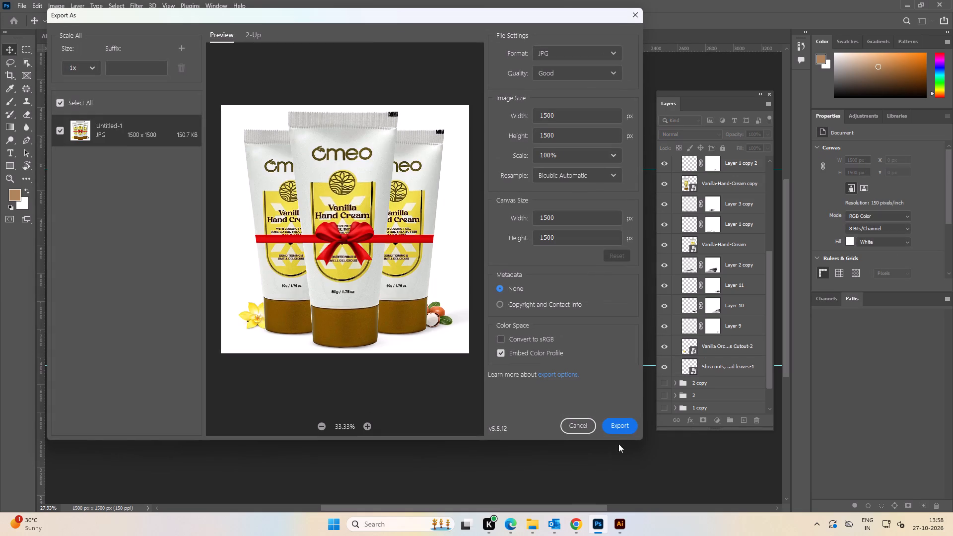
left_click(621, 433)
type("12")
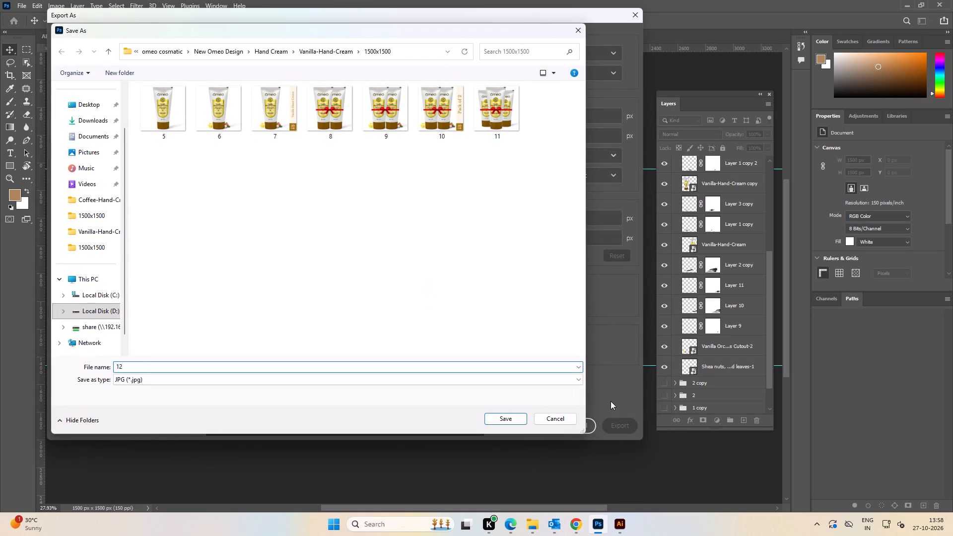
key("Return")
Duplicate group 3 and hide the original group, leaving the duplicate shown.
left_click(567, 279)
scroll(689, 192, "up", 2)
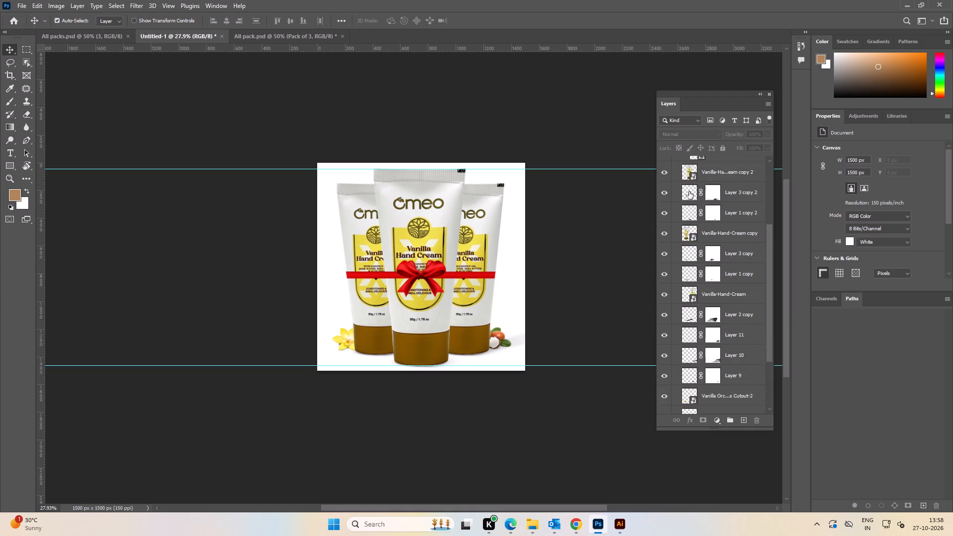
scroll(689, 192, "up", 14)
left_click(674, 175)
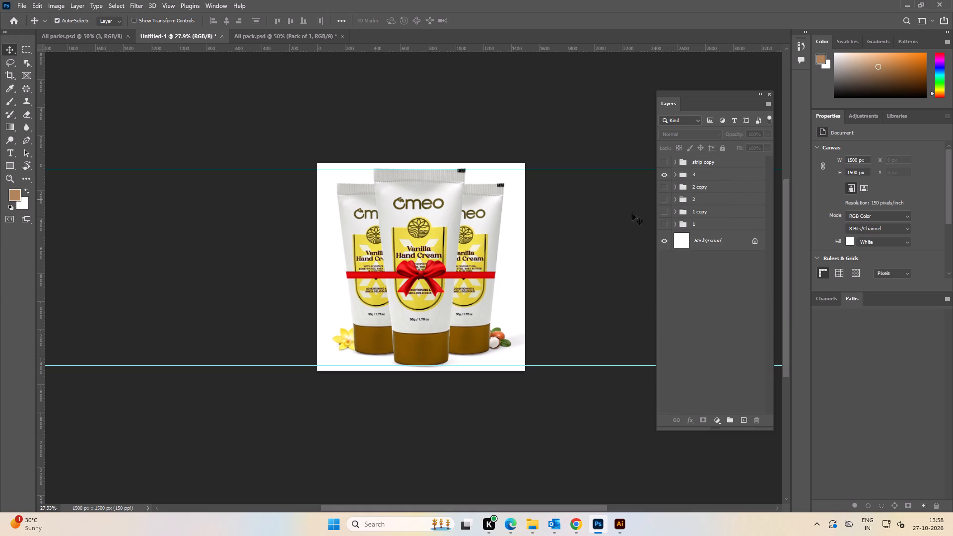
left_click(625, 217)
left_click(696, 178)
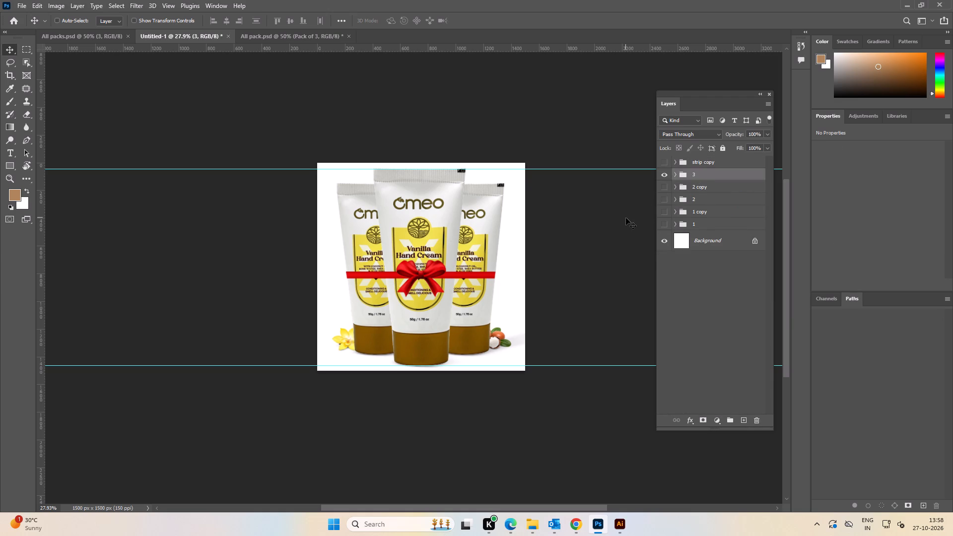
key("ctrl+j")
left_click(666, 190)
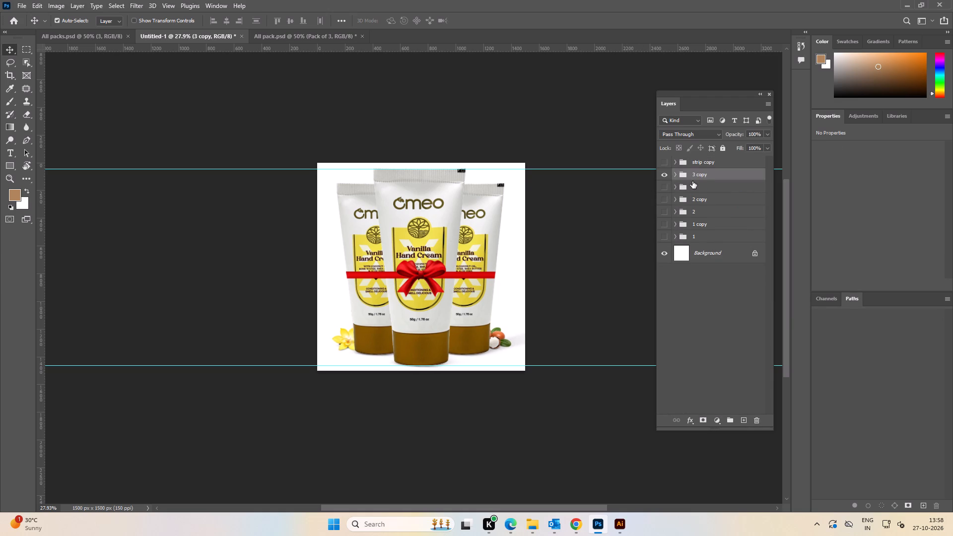
Show the strip copy group and shift the 3 copy group left to X 789 px so it clears the strip.
left_click(662, 161)
left_click(703, 177)
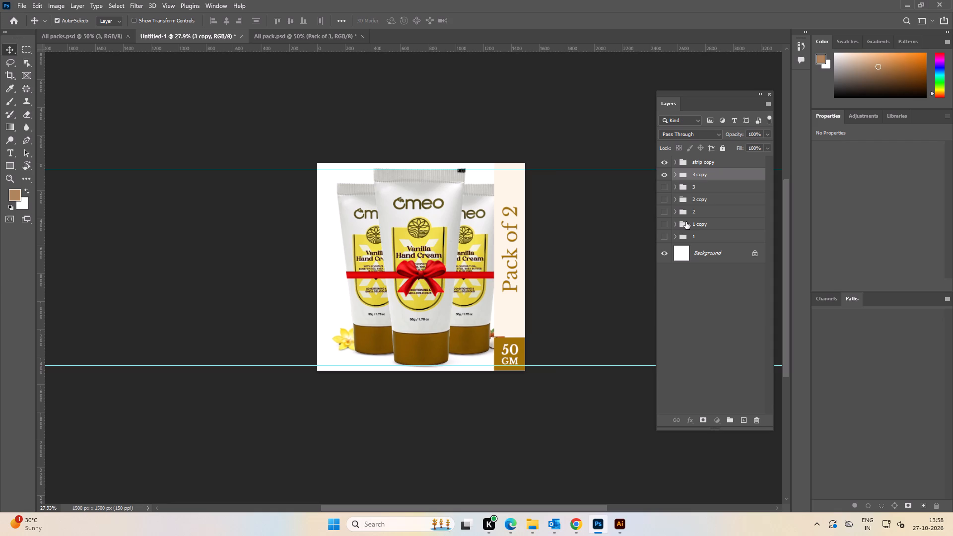
key("ctrl+t")
key("shift+Left")
key("shift+Left")
key("shift+Left")
key("shift+Left")
key("shift+Left")
key("shift+Left")
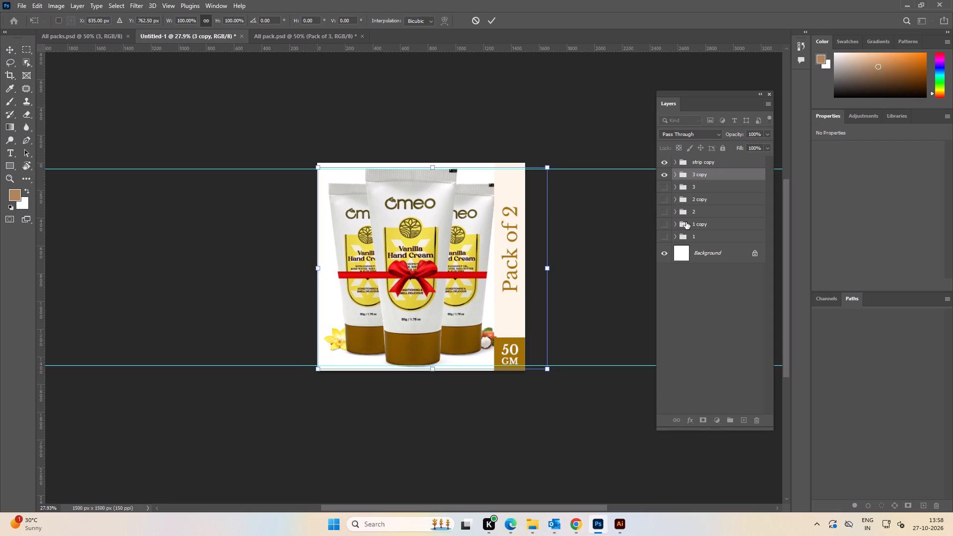
key("shift+Left")
key("shift+Left")
key("shift+Left")
key("shift+Left")
key("shift+Left")
key("Right")
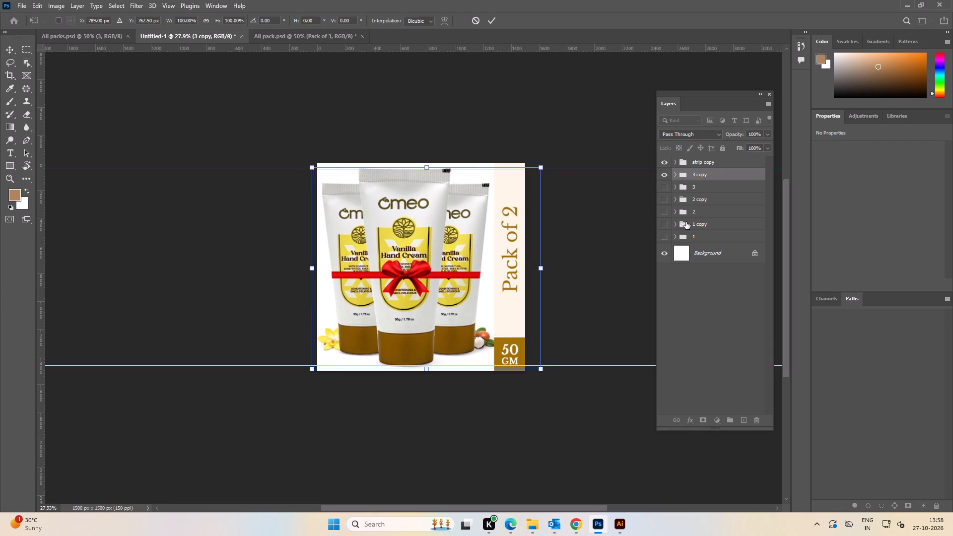
key("Left")
key("Right")
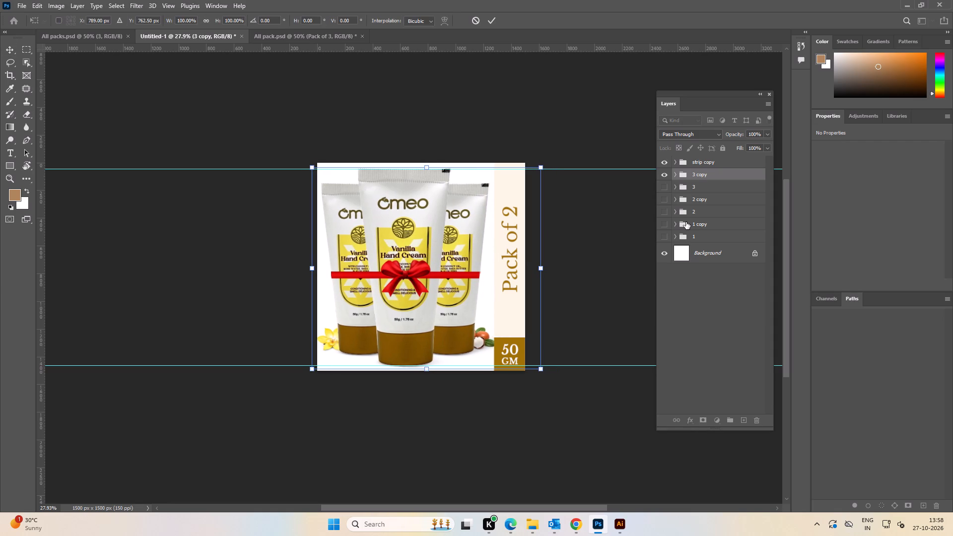
left_click(490, 20)
Change the vertical strip text from Pack of 2 to Pack of 3.
scroll(528, 249, "up", 7, "alt")
key("space")
key("space")
key("space")
left_click_drag(596, 207, 531, 200)
key("t")
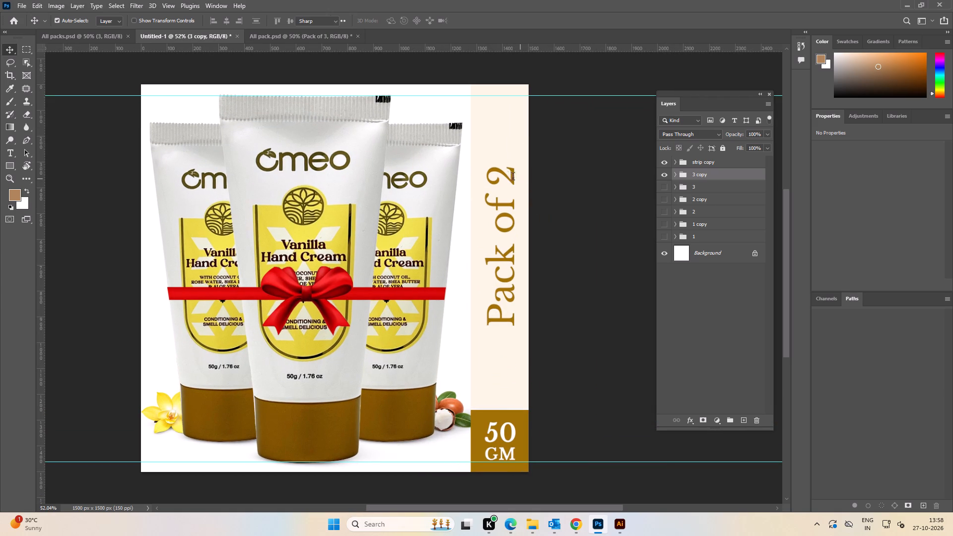
left_click(507, 175)
key("shift+Right")
key("shift+Left")
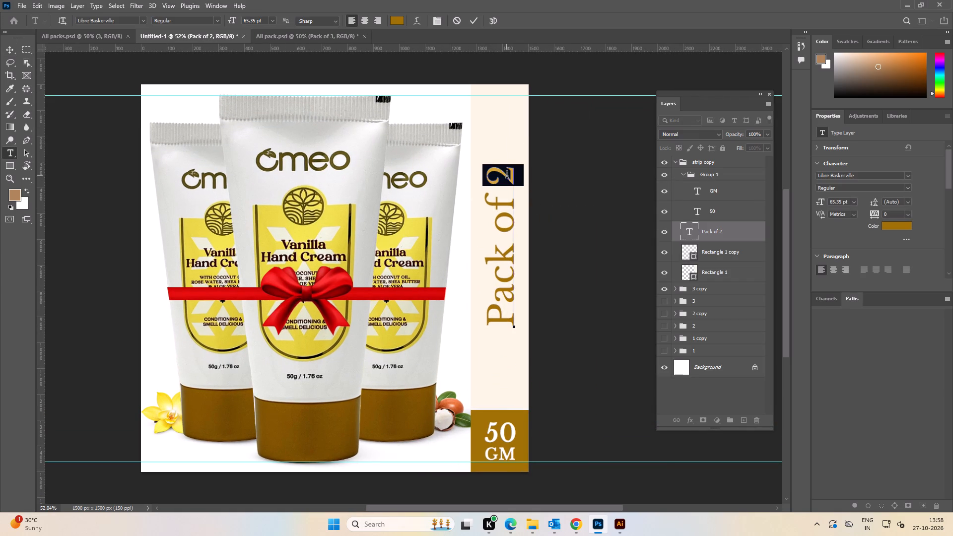
key("3")
left_click(7, 49)
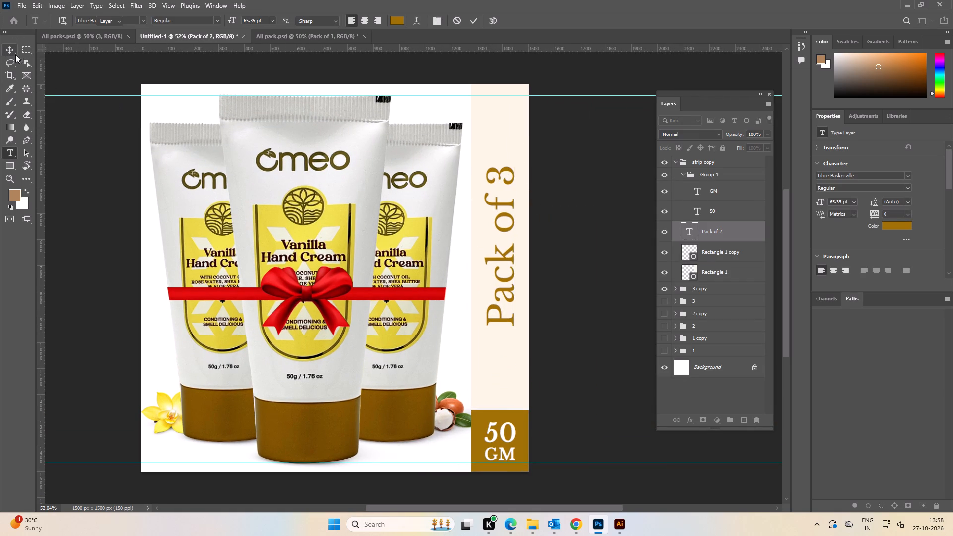
Export the Pack of 3 image as a 1500 x 1500 JPG named 13 in the 1500x1500 folder.
scroll(328, 240, "down", 4, "alt")
left_click(604, 297)
scroll(548, 264, "down", 1, "alt")
key("space")
left_click_drag(541, 264, 546, 264)
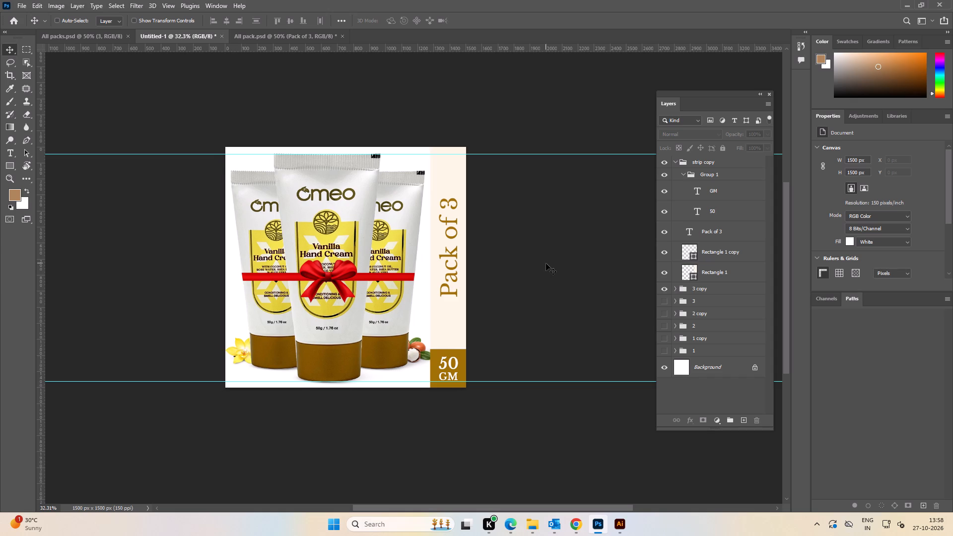
key("ctrl+alt+shift+w")
left_click(627, 427)
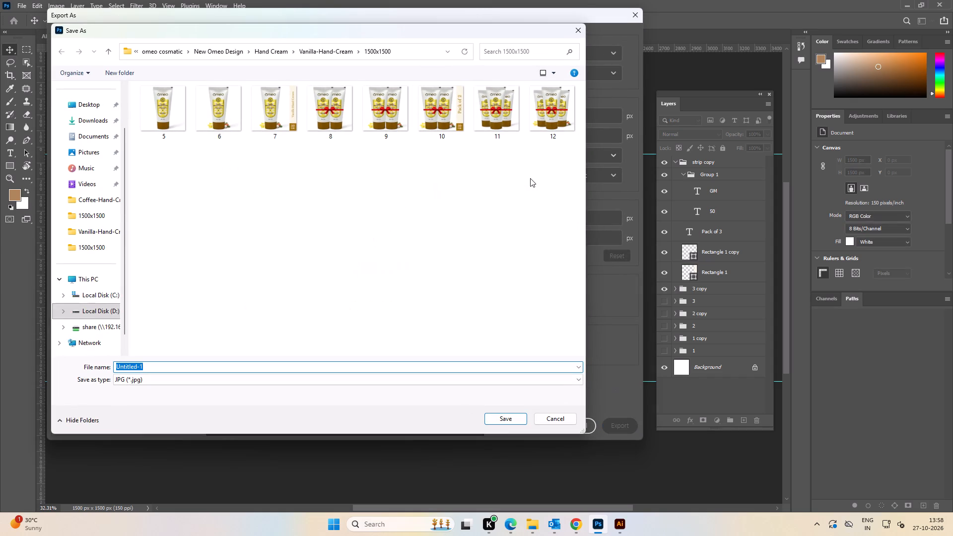
type("13")
key("Return")
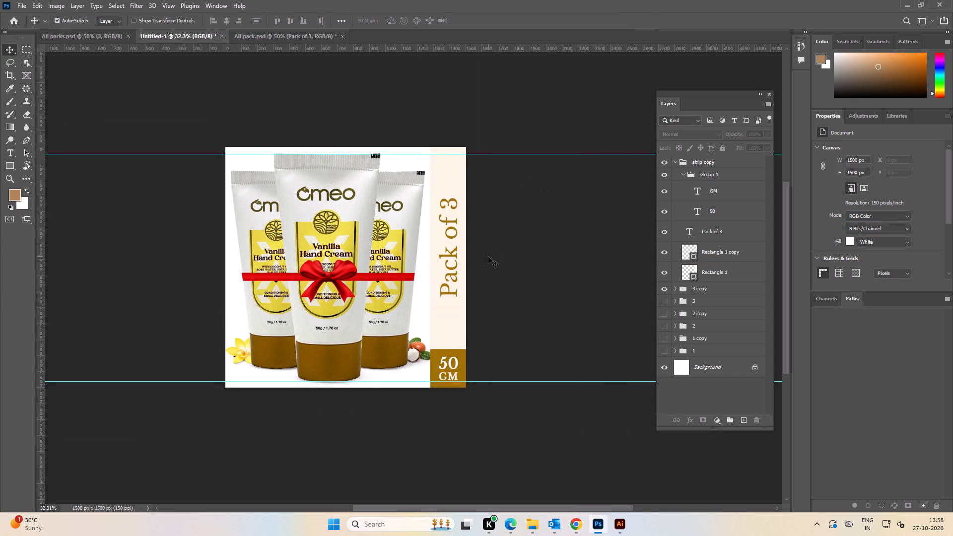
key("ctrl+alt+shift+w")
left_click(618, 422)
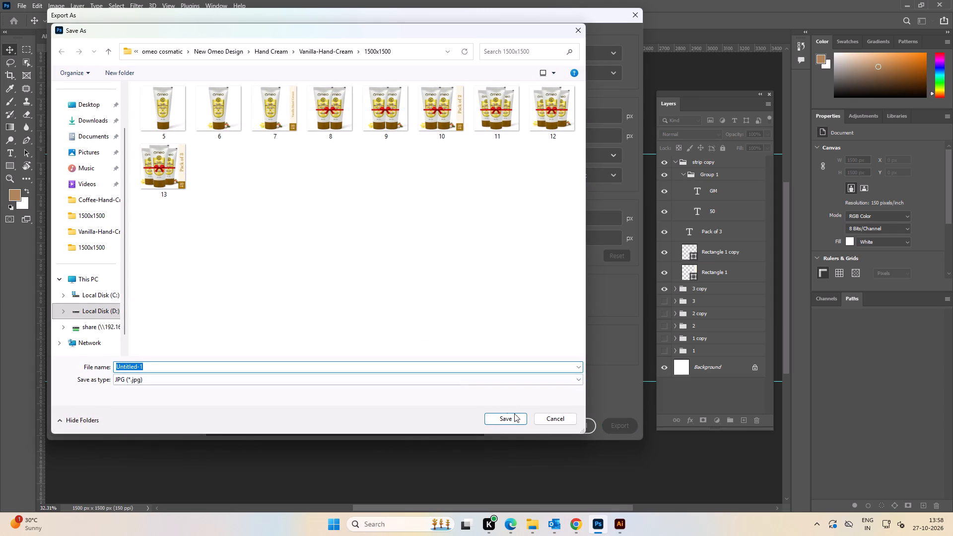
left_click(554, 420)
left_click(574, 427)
Save the document as a Photoshop file named All packs in the 1500x1500 folder, keeping Maximize Compatibility on.
key("ctrl+s")
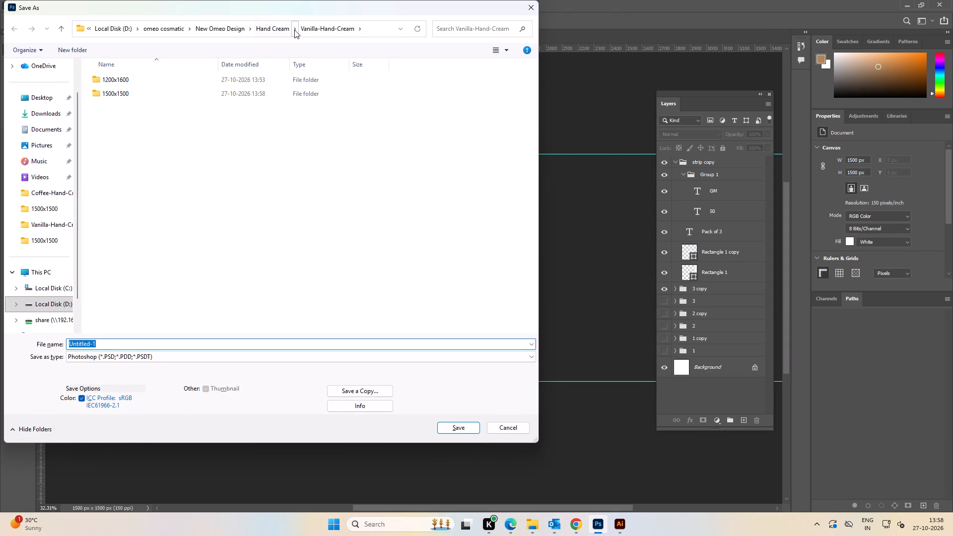
left_click_drag(349, 14, 229, 133)
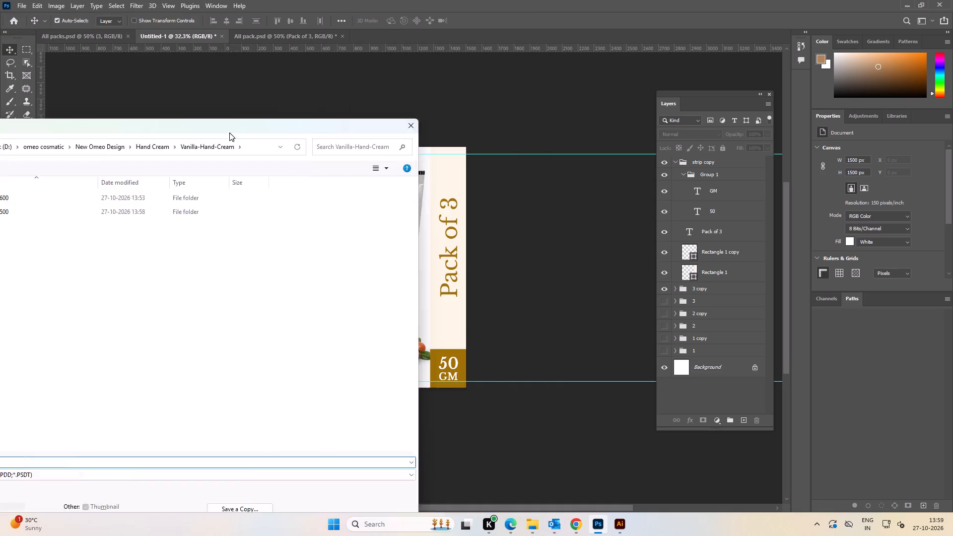
left_click_drag(229, 133, 421, 28)
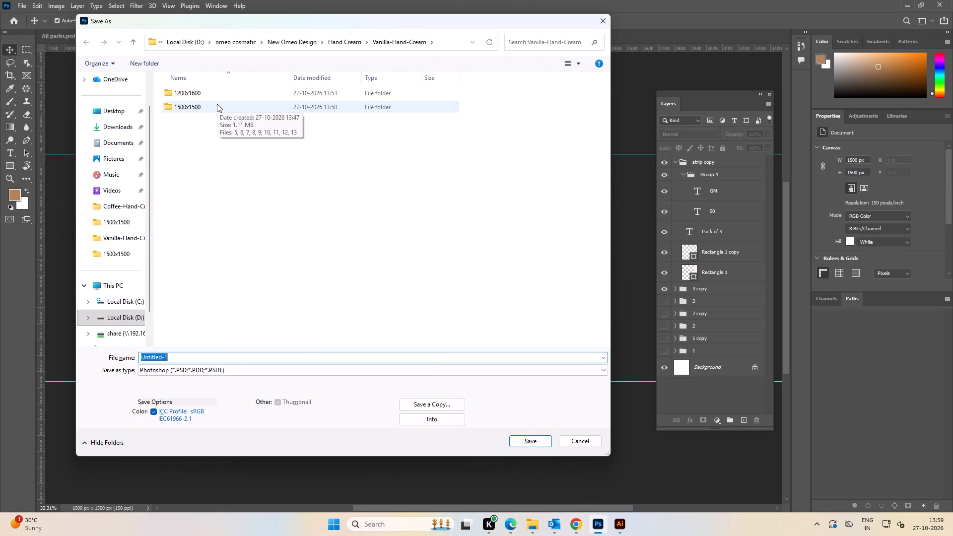
double_click(217, 104)
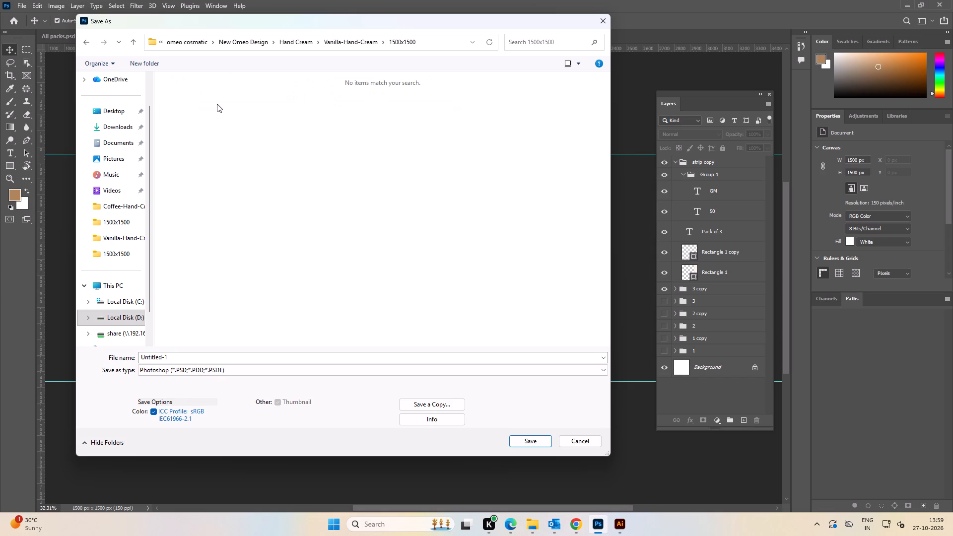
left_click(267, 362)
type("All packs")
key("Return")
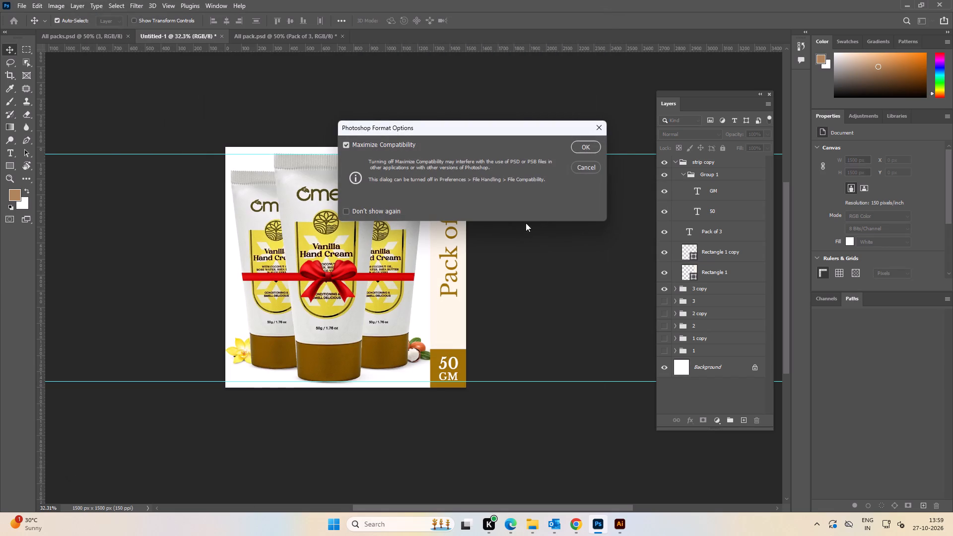
left_click(579, 146)
key("ctrl+s")
key("ctrl+s")
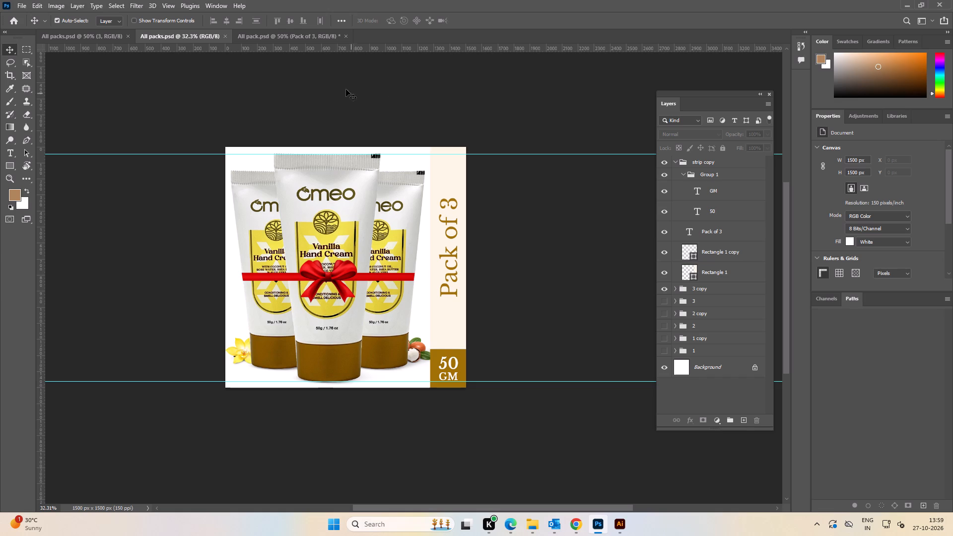
Close both All packs.psd documents and the mulberry All pack.psd, discarding the changes to All pack.psd.
left_click(166, 90)
left_click(227, 35)
left_click(104, 36)
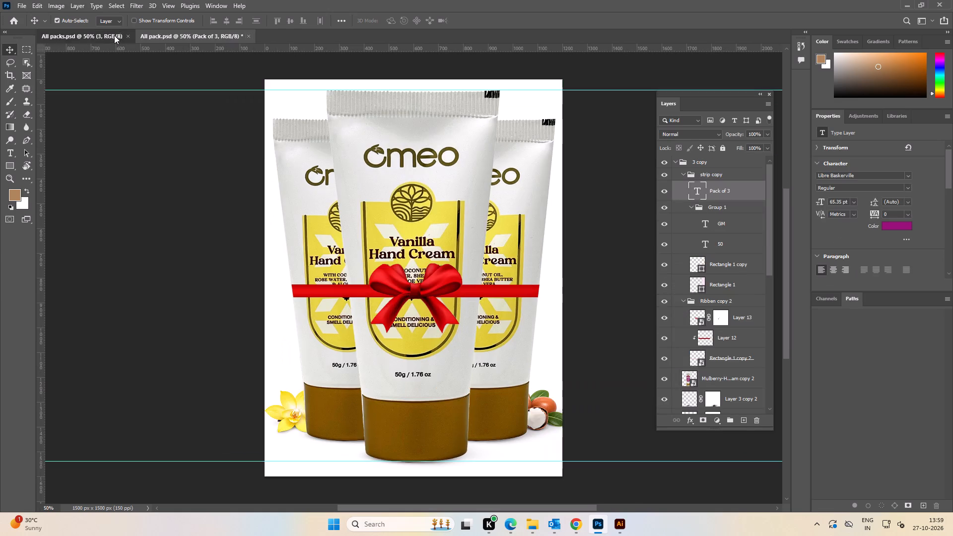
left_click(127, 34)
left_click(147, 34)
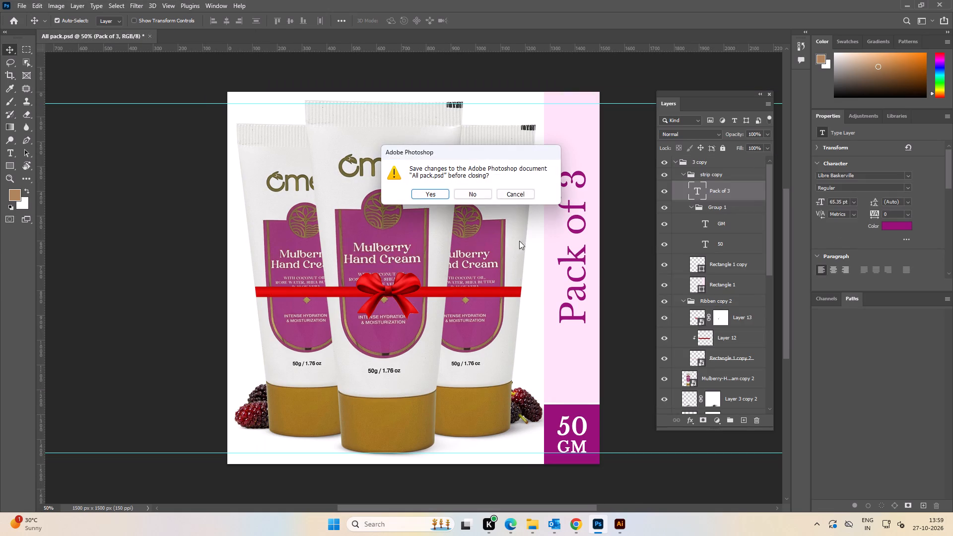
left_click(472, 195)
key("ctrl+s")
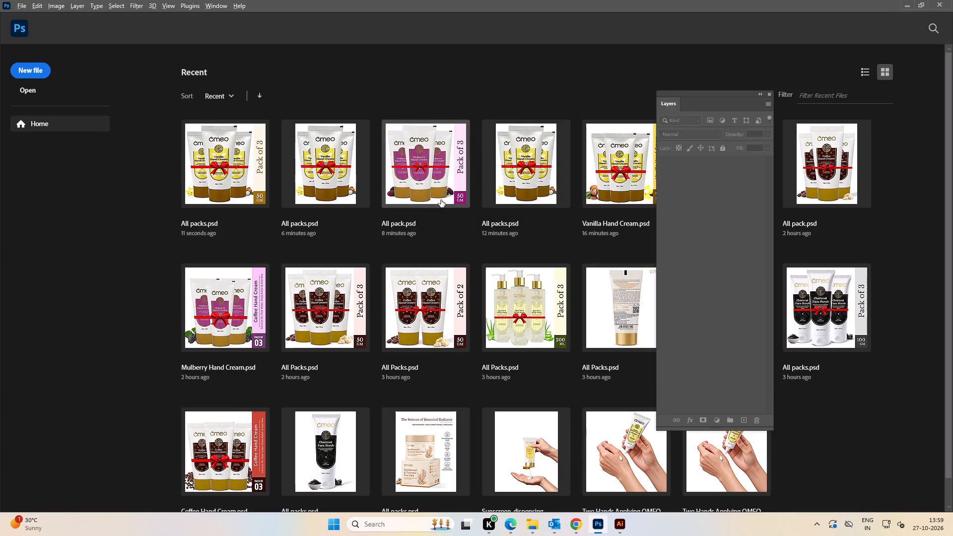
Switch to File Explorer and review the files in the Vanilla-Hand-Cream 1500x1500 and 1200x1600 folders.
key("alt+Tab")
left_click(324, 222, "alt")
left_click(456, 223)
key("BackSpace")
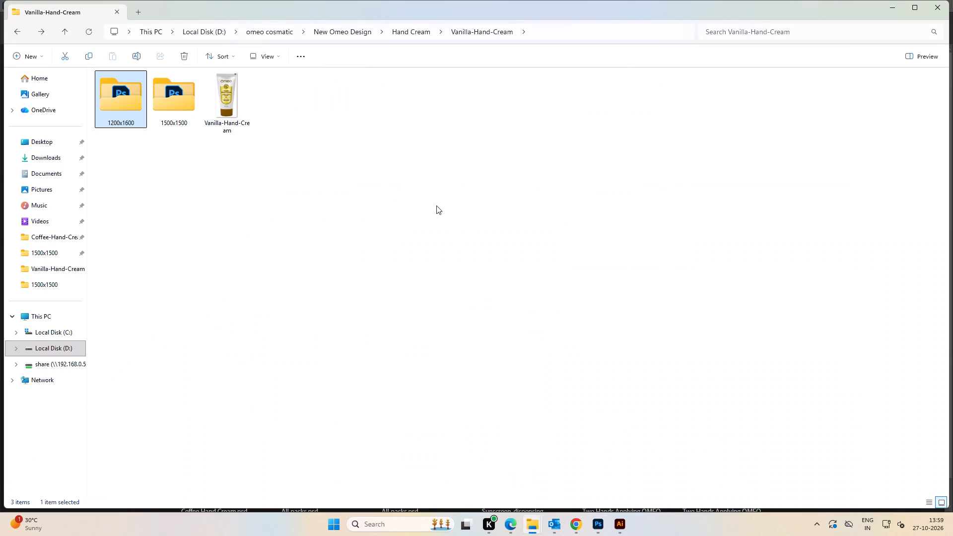
double_click(168, 104)
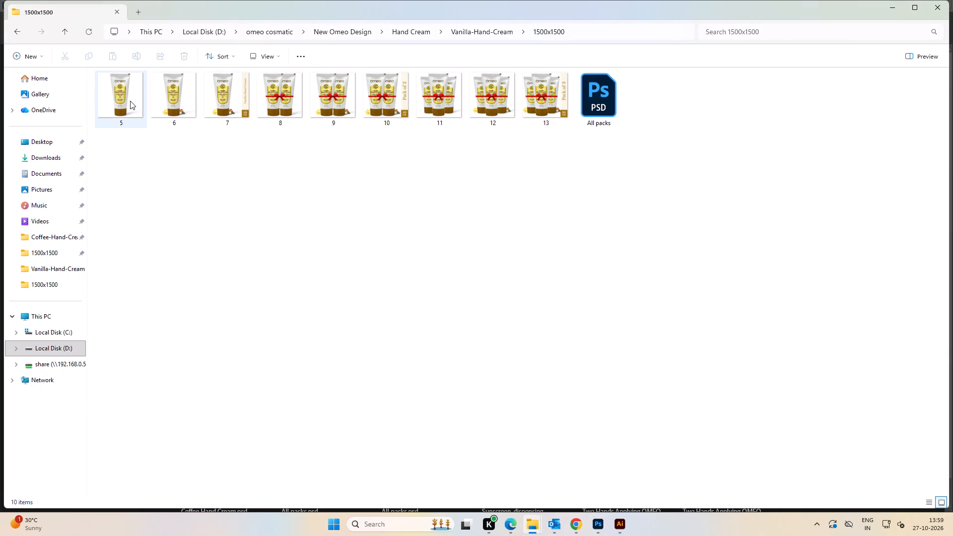
key("BackSpace")
double_click(122, 88)
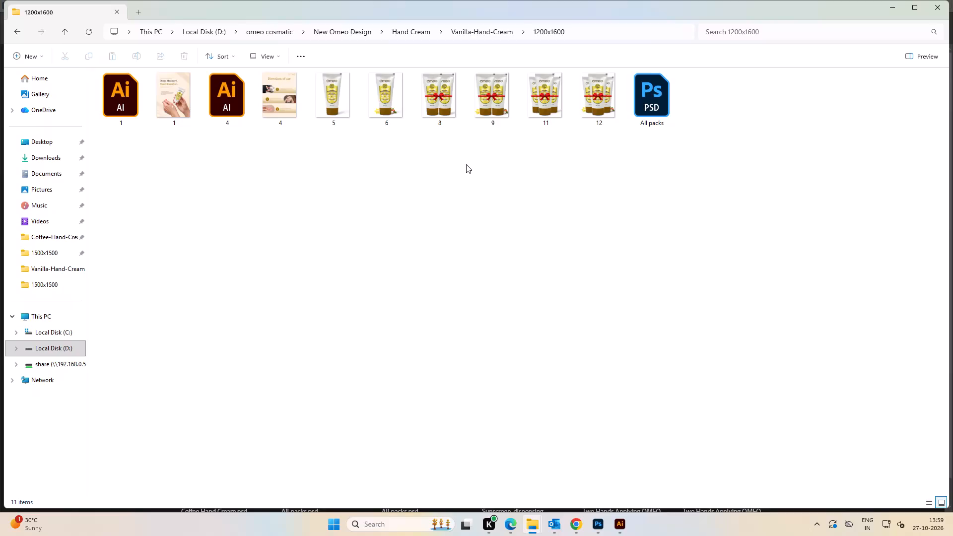
key("BackSpace")
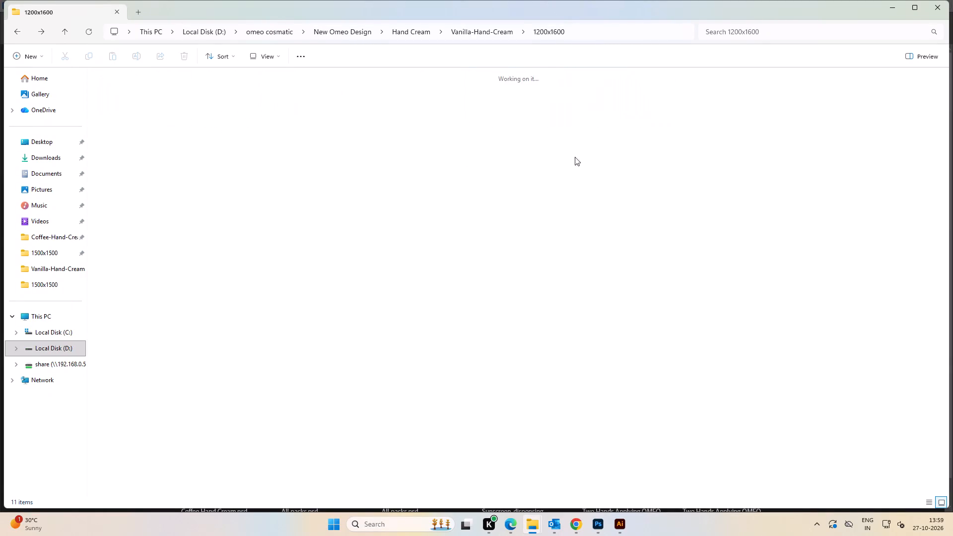
Examine the Mulberry-Hand-Cream and Coffee-Hand-Cream subfolders, including their 1200x1600 image sets, to compare them with the vanilla set.
key("BackSpace")
double_click(271, 138)
double_click(125, 108)
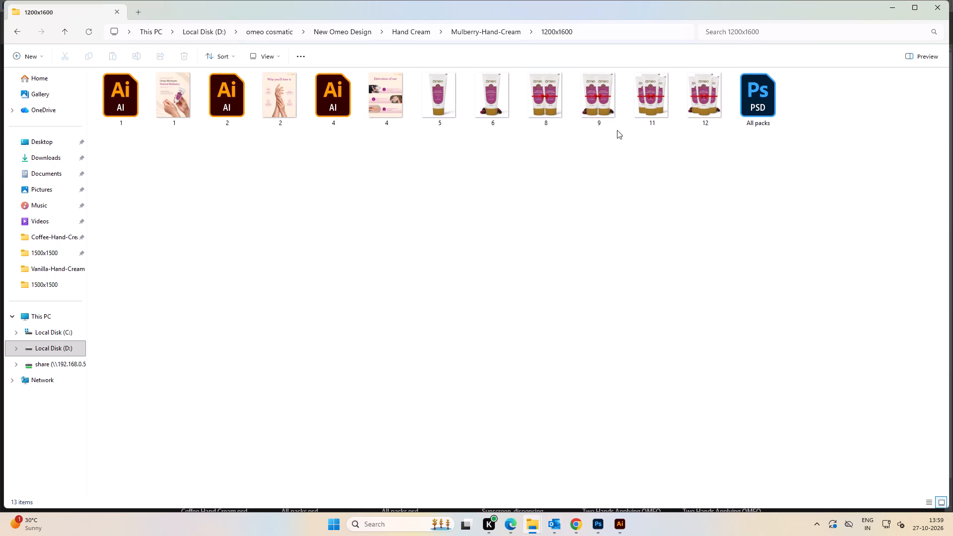
key("BackSpace")
left_click(160, 98)
key("BackSpace")
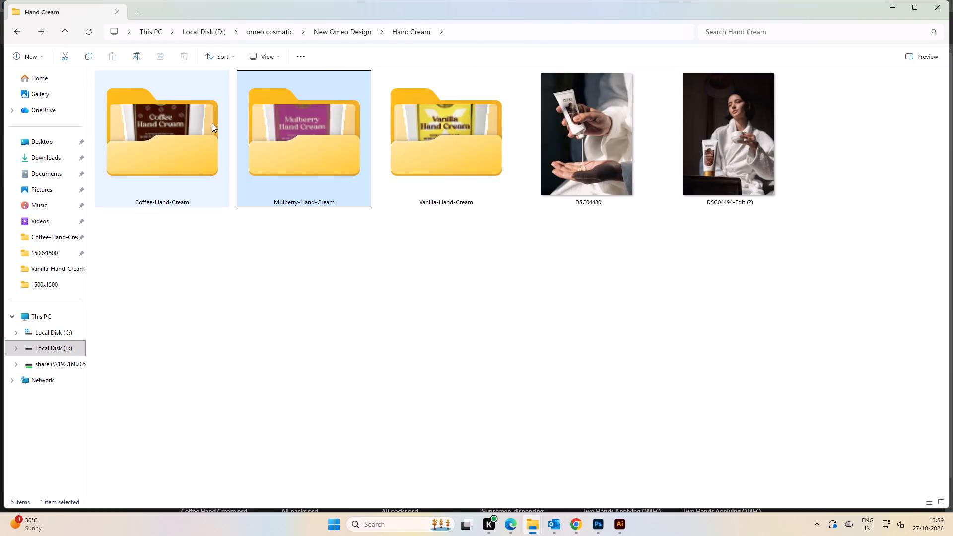
double_click(181, 103)
double_click(148, 95)
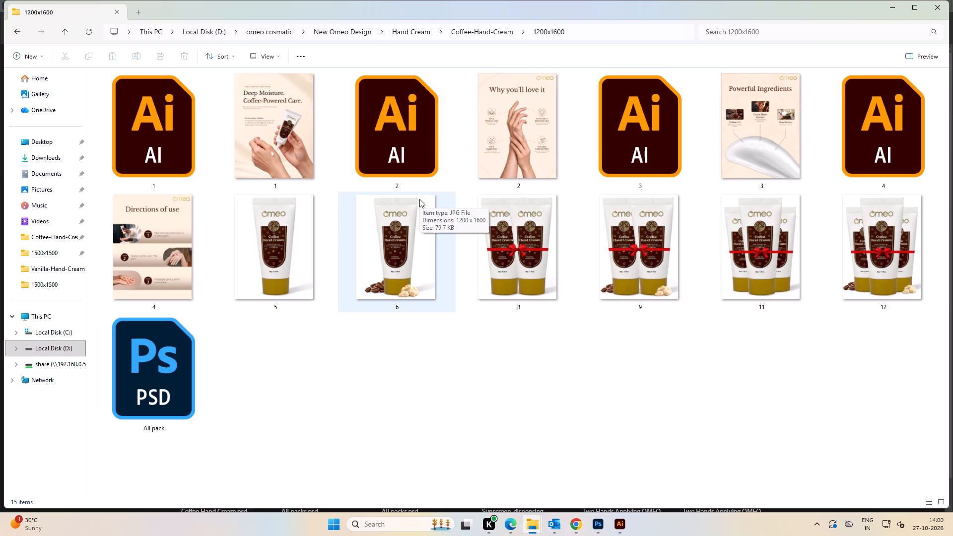
key("BackSpace")
double_click(233, 123)
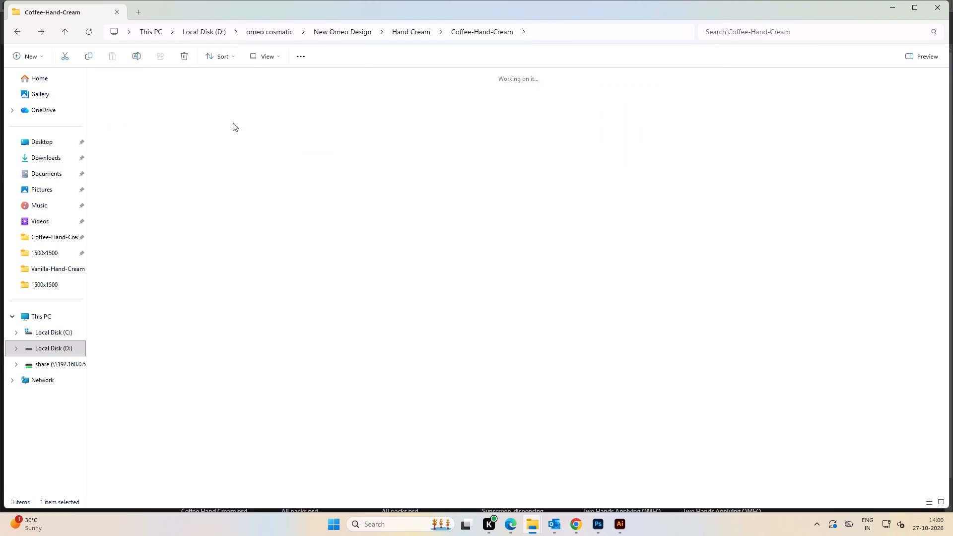